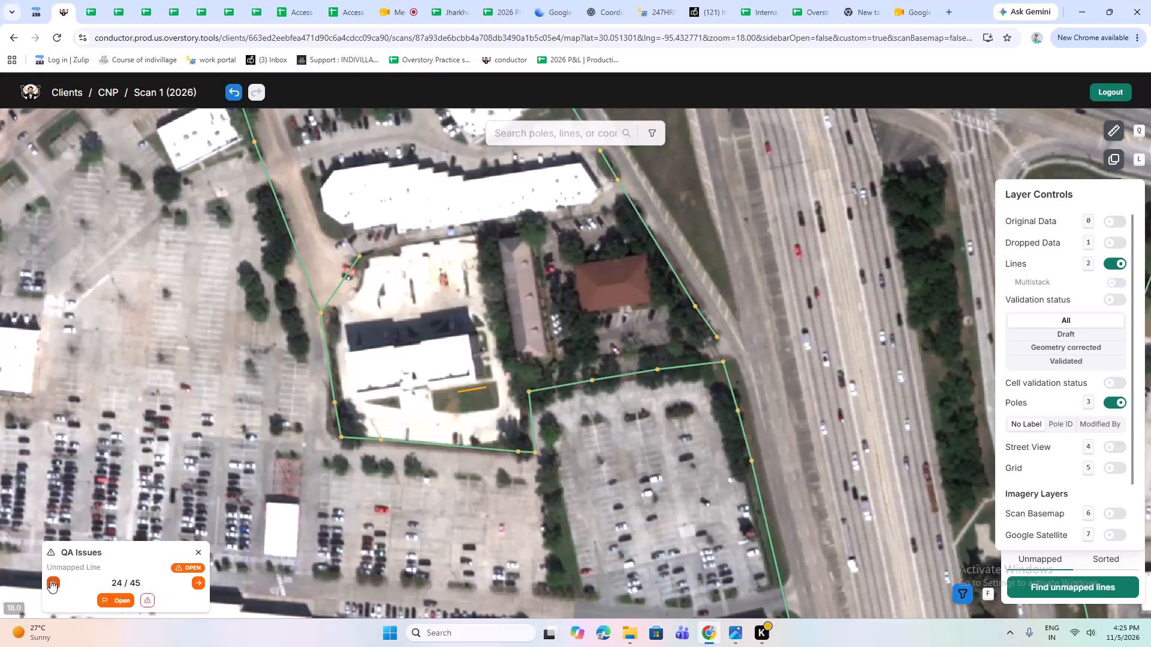
Add the comment "Excess line" to the unmapped line of QA issue 24 on the building's lawn, and drop that line.
left_click(50, 580)
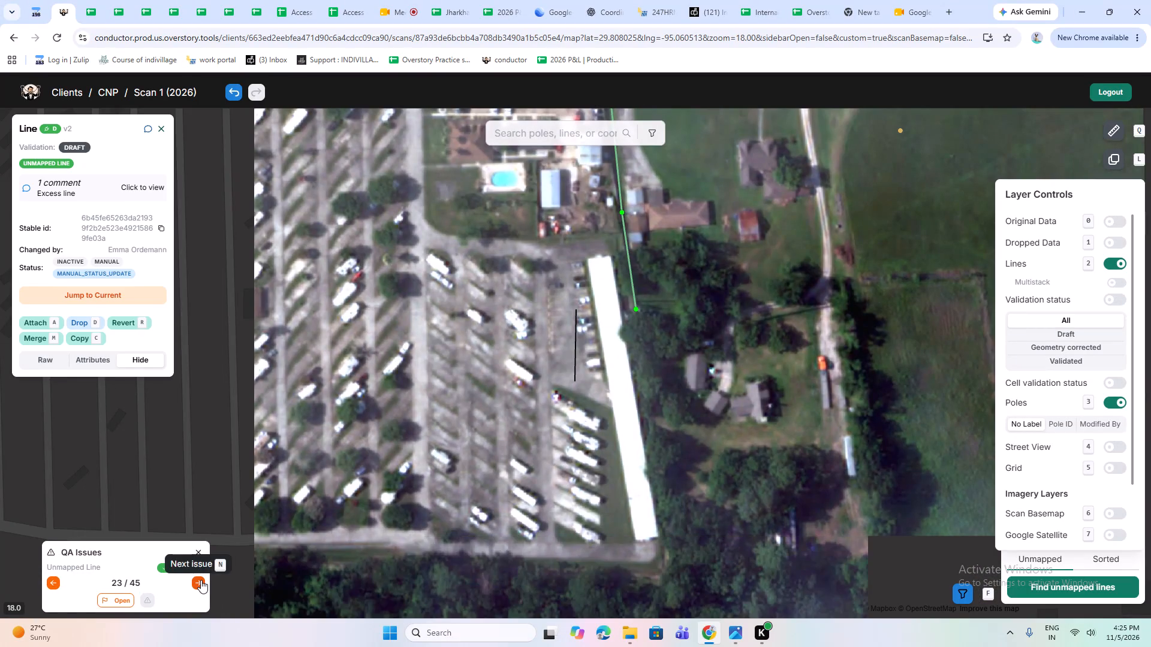
left_click(201, 580)
scroll(610, 358, "up", 1)
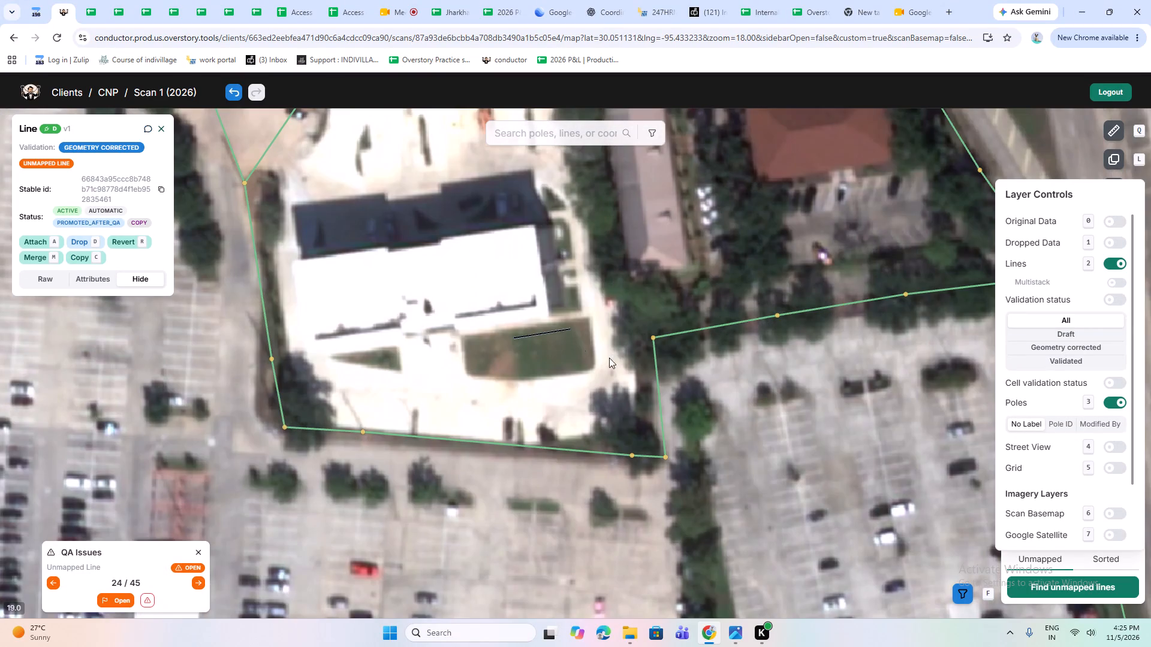
left_click(144, 125)
left_click(136, 189)
left_click(136, 197)
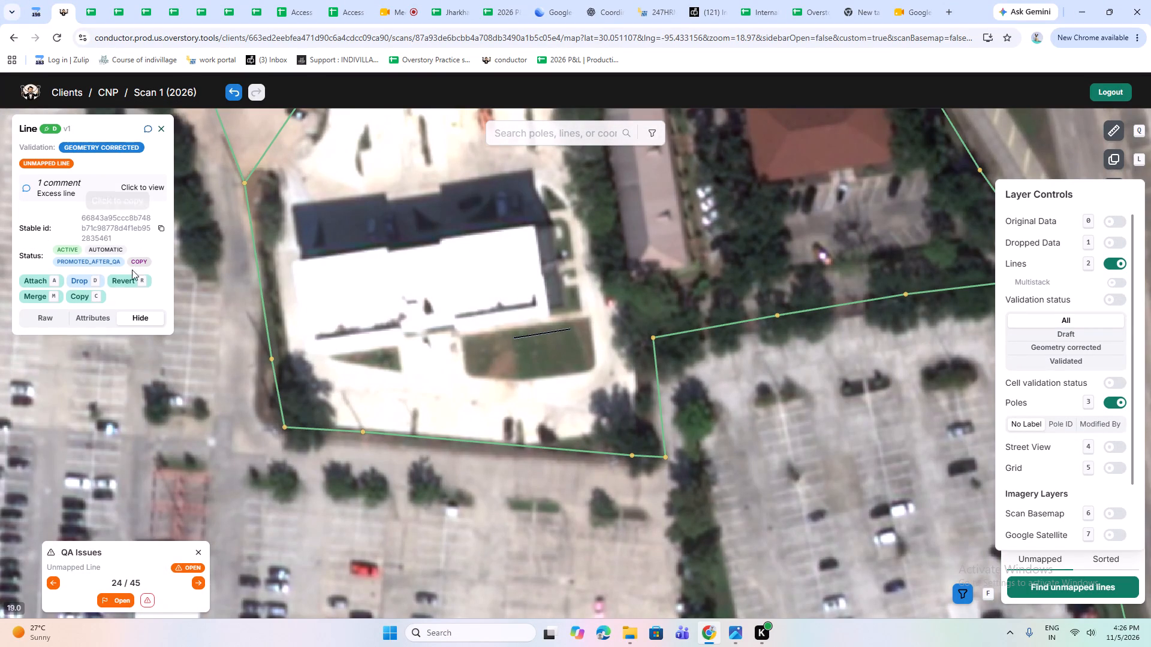
left_click(78, 285)
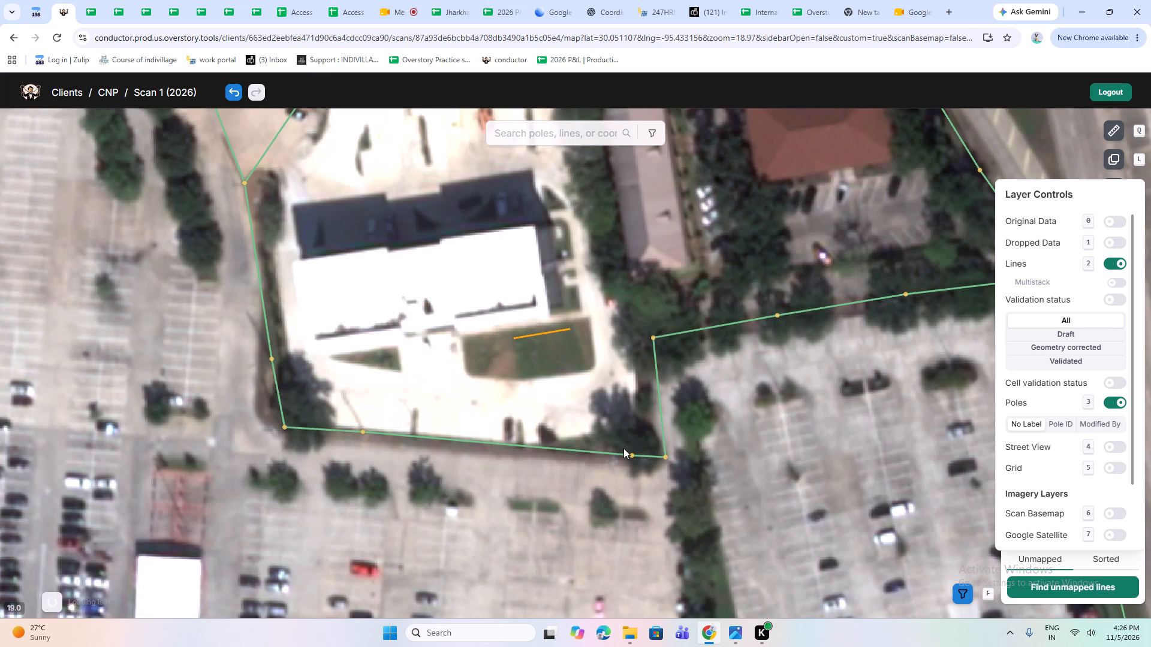
Turn on the Scan Basemap and examine how the poles of the frontage-road line match the detailed imagery near the red-roofed building.
left_click_drag(692, 431, 282, 547)
left_click_drag(654, 368, 612, 462)
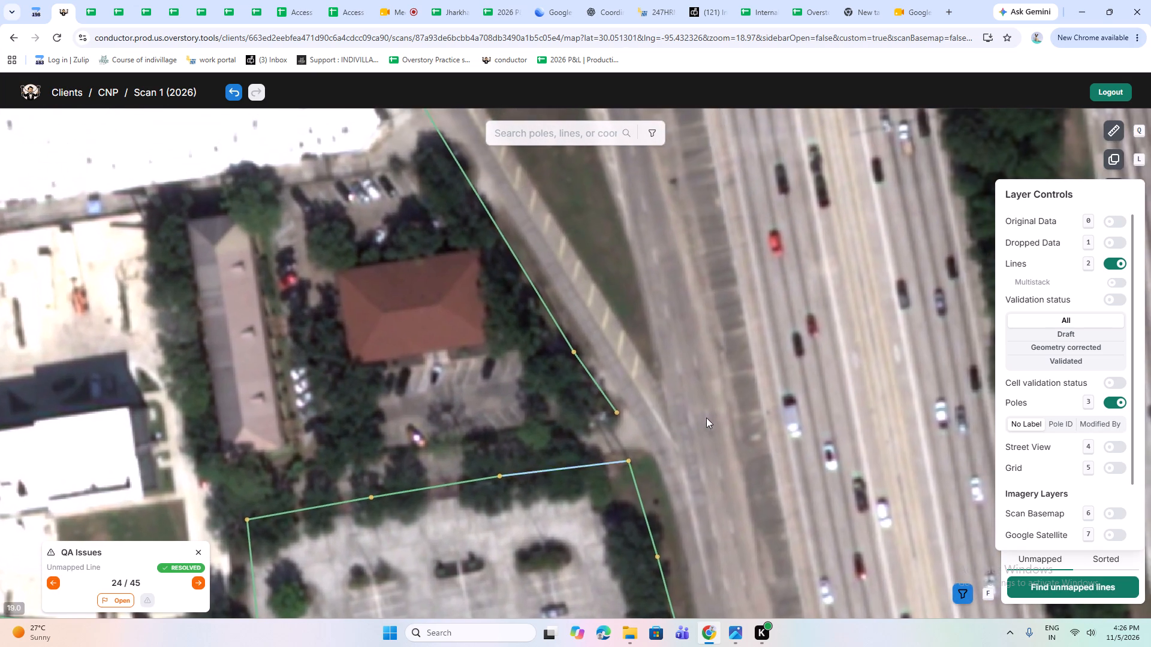
left_click(1110, 510)
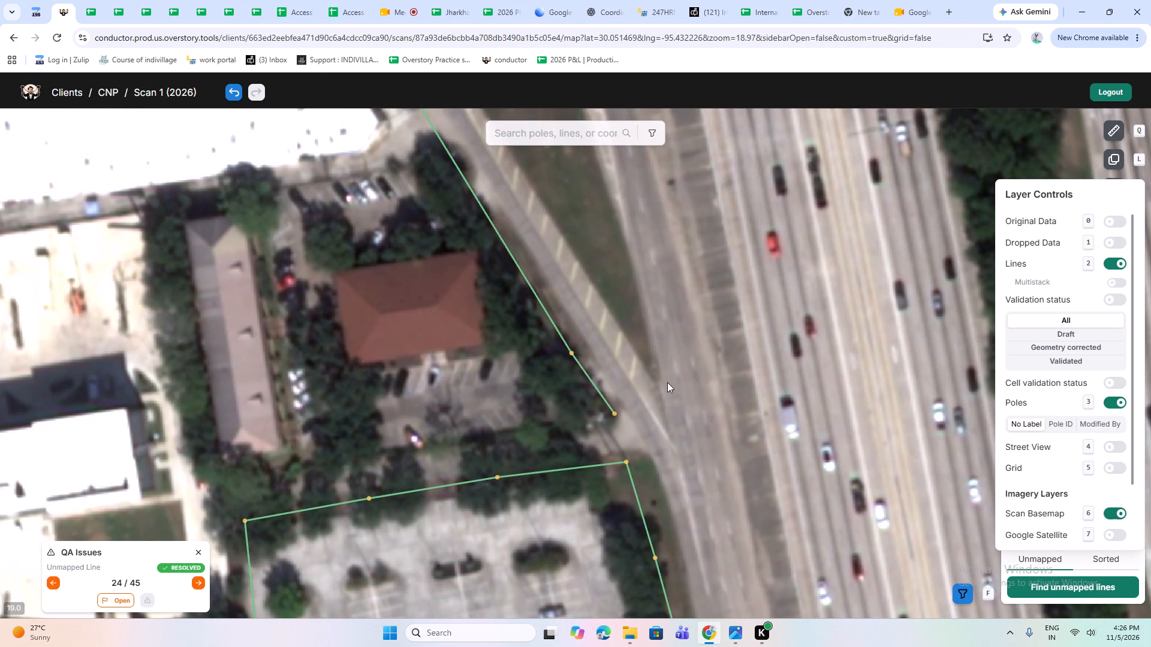
scroll(616, 422, "up", 1)
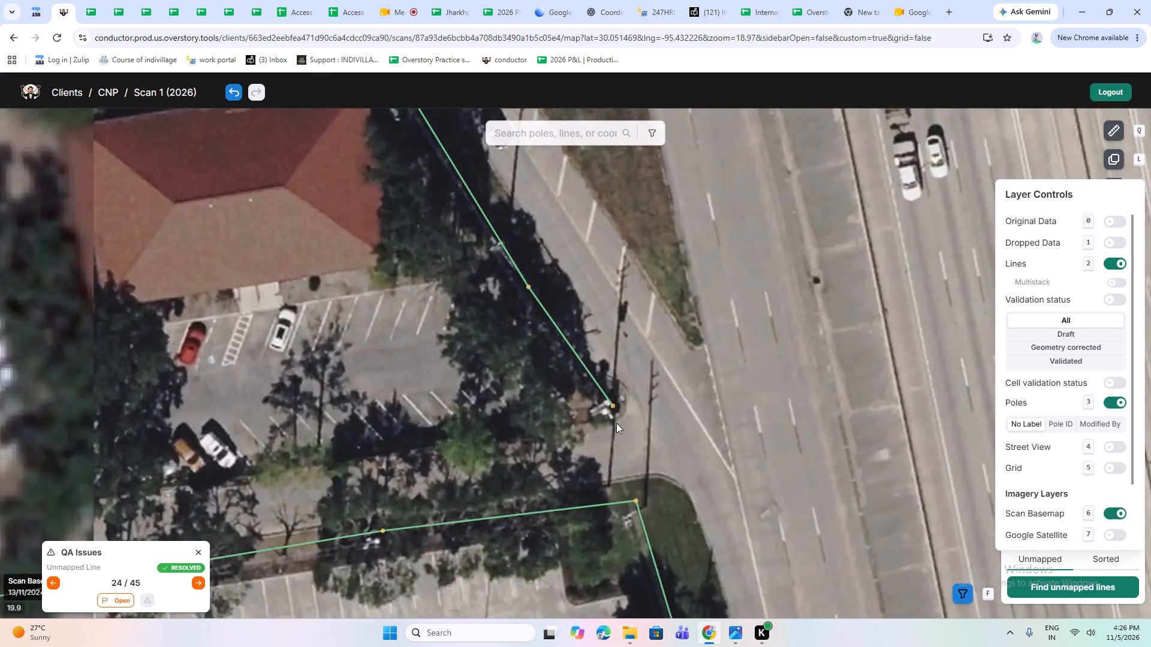
scroll(616, 423, "up", 1)
scroll(602, 406, "down", 1)
left_click_drag(525, 338, 502, 505)
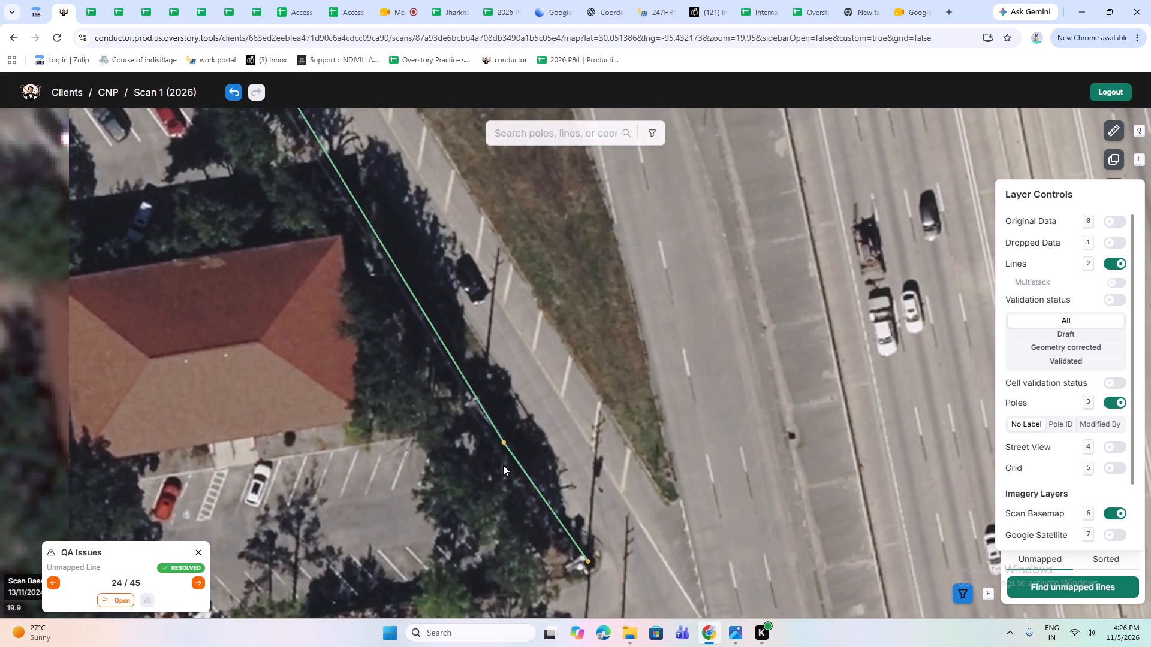
scroll(529, 482, "down", 1)
left_click_drag(394, 335, 462, 512)
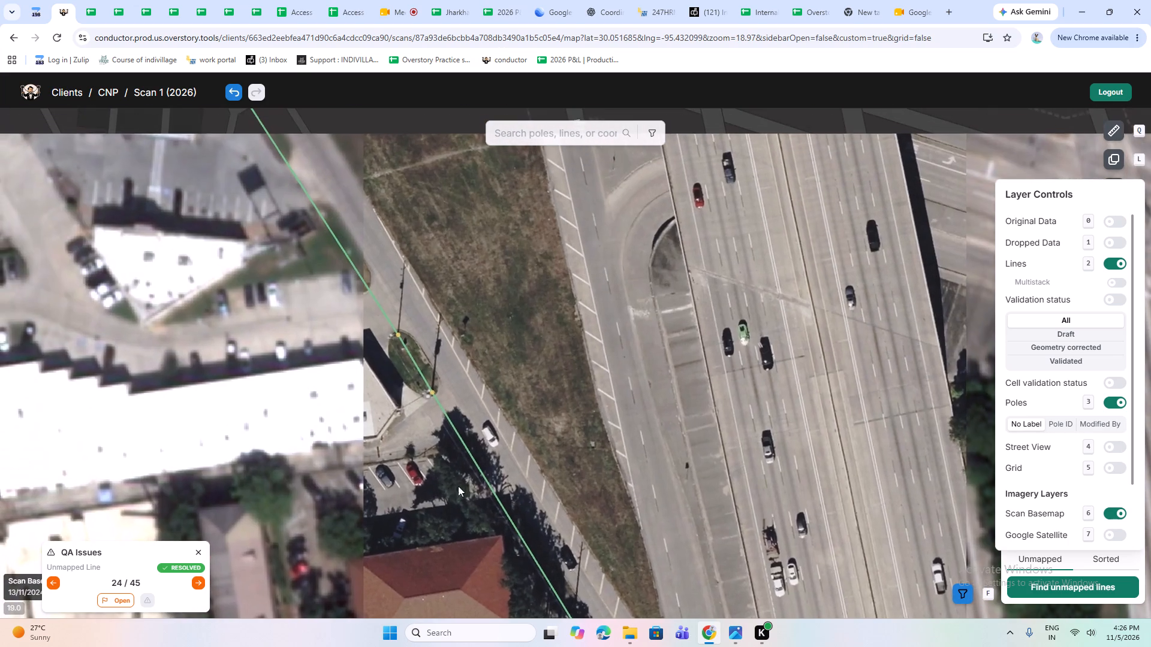
scroll(368, 332, "up", 3)
scroll(374, 341, "down", 2)
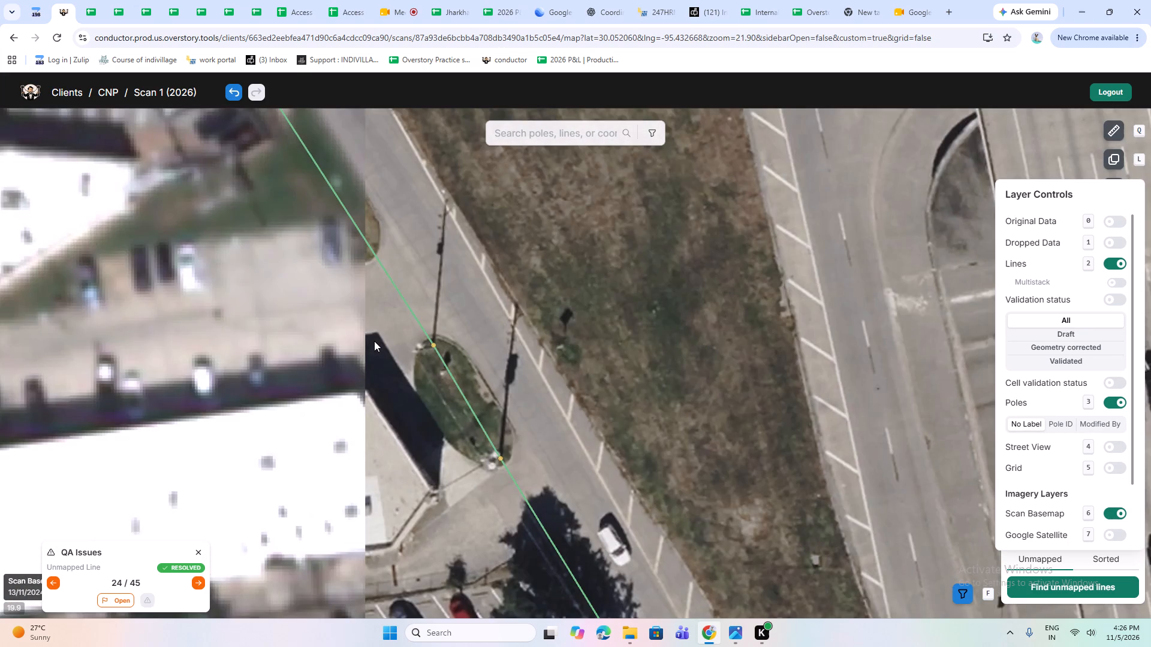
left_click_drag(534, 455, 446, 317)
left_click_drag(561, 481, 448, 344)
left_click_drag(553, 491, 498, 372)
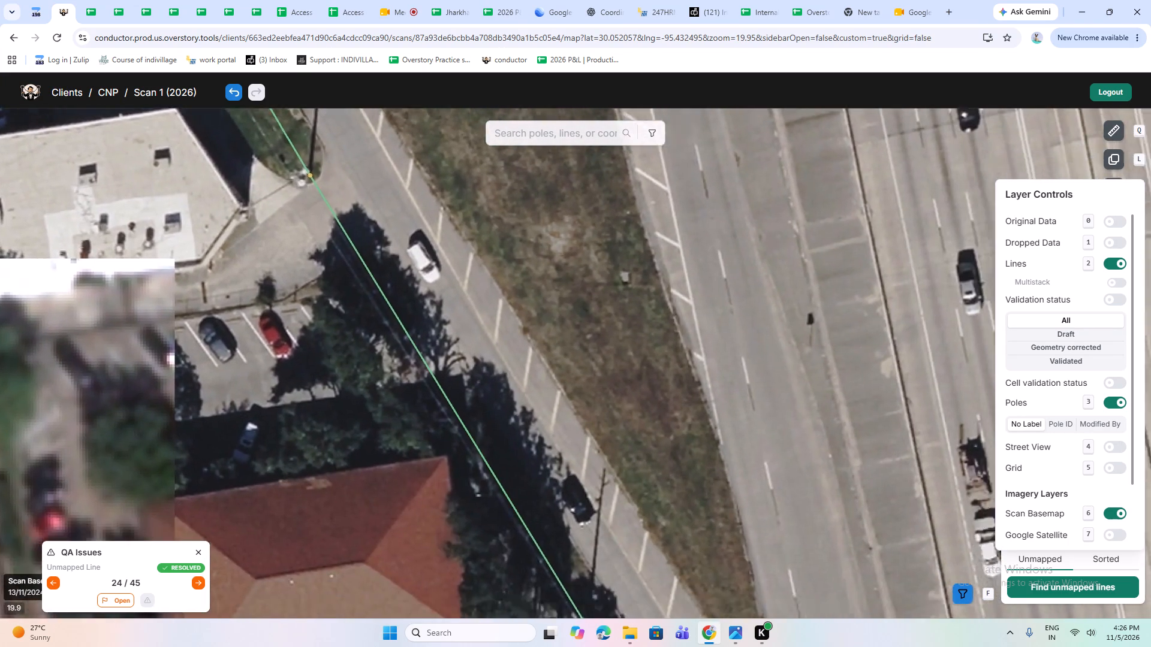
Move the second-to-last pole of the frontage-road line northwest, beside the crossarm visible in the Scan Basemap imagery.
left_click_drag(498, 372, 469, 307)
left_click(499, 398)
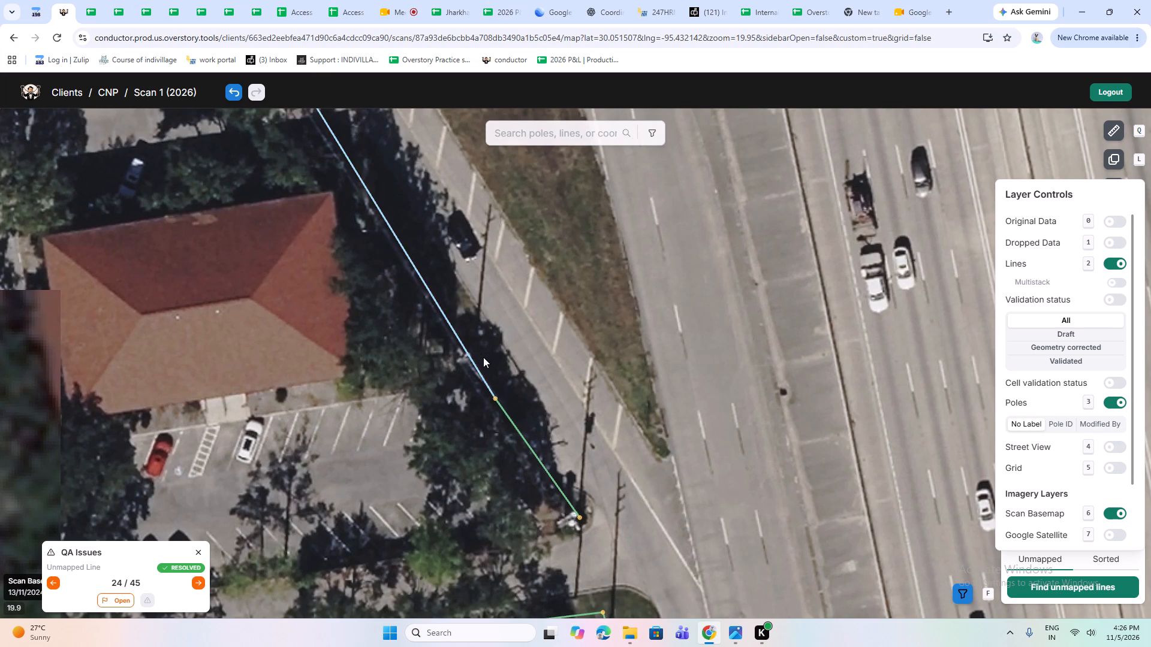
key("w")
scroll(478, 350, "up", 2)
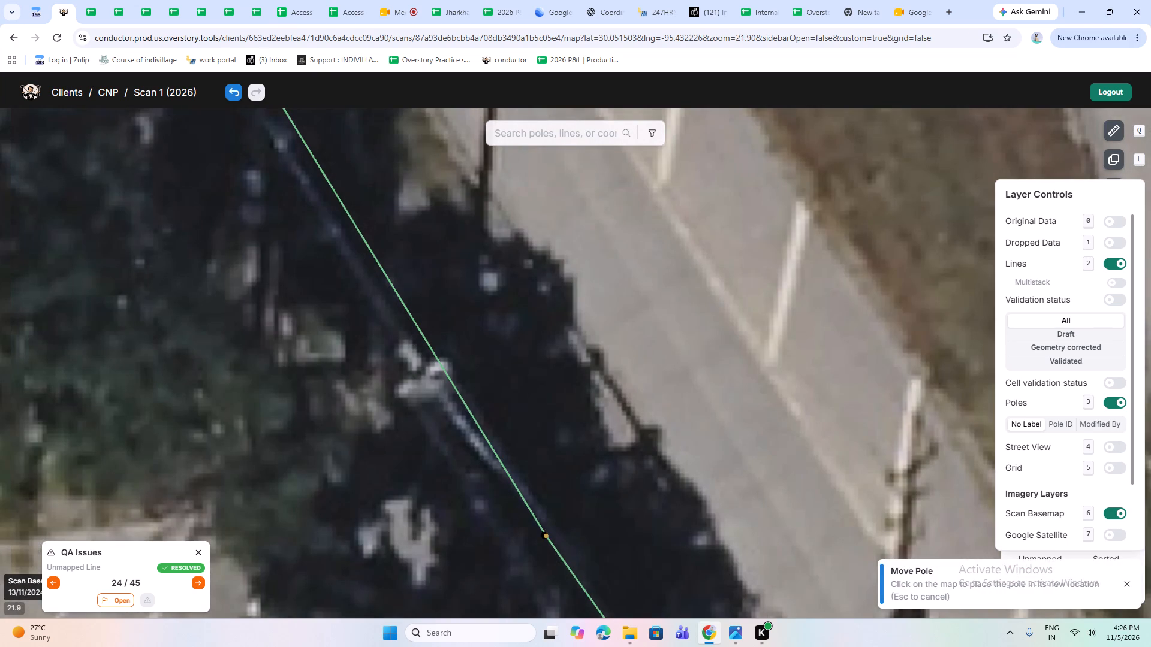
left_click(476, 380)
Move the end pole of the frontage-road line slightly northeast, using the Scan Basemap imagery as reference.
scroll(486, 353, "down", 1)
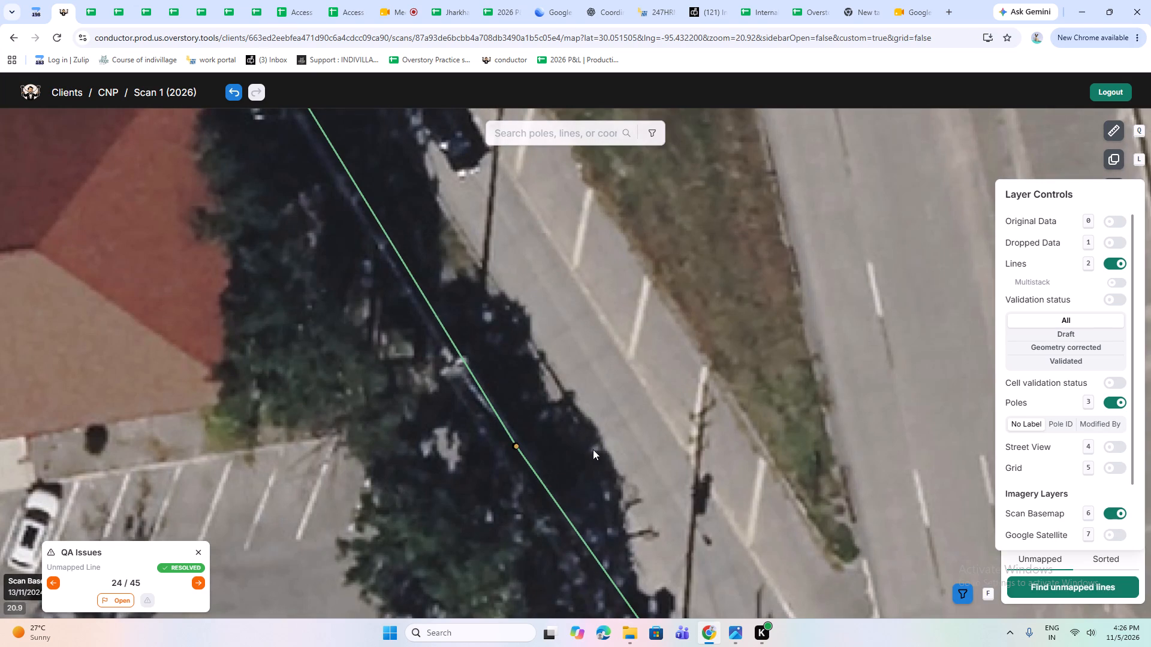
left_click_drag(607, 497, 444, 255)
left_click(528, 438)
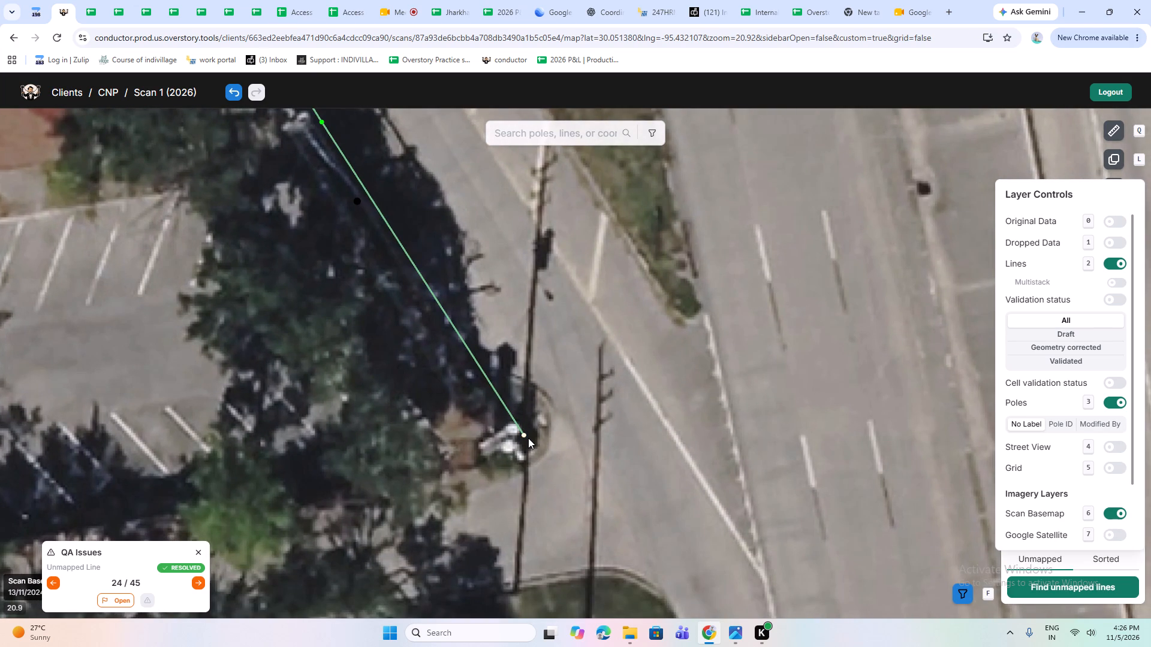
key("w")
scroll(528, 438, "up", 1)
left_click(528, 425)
Turn off the Scan Basemap and shift the frontage-road line's second-to-last pole slightly southeast to match the default imagery.
scroll(529, 437, "down", 1)
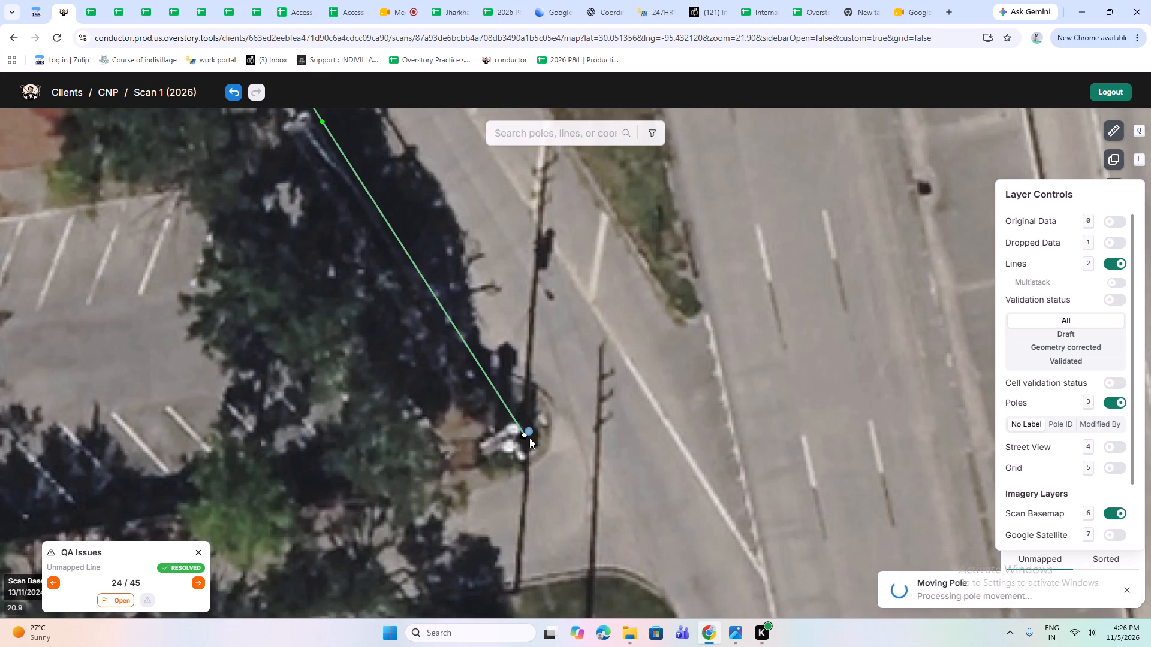
left_click(1123, 508)
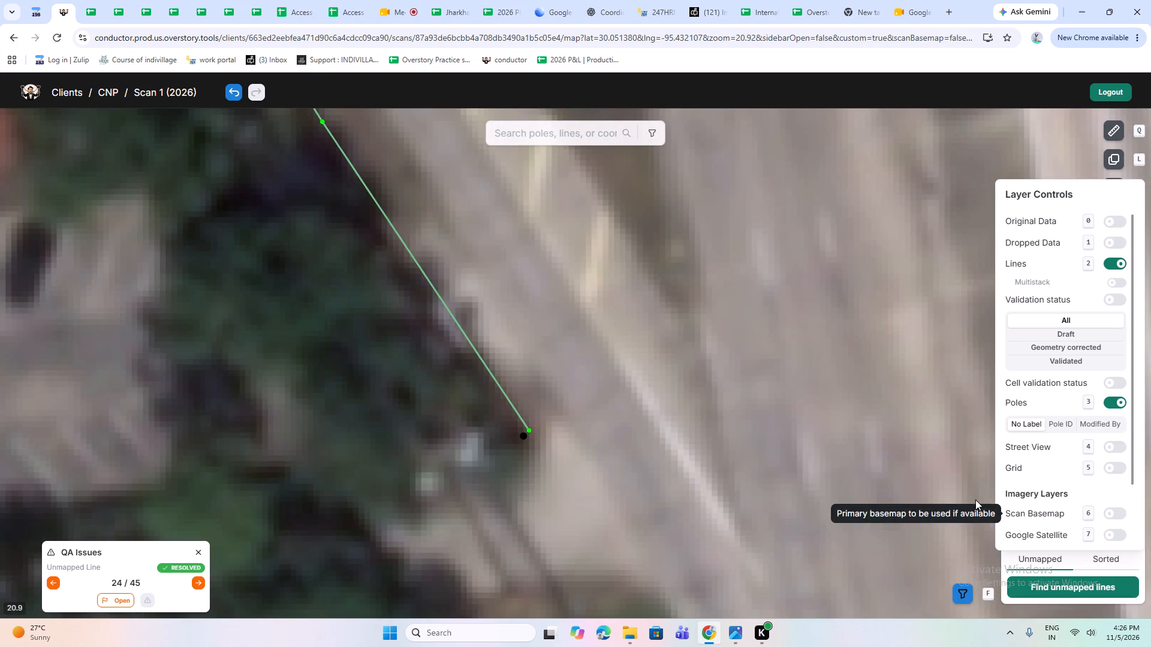
left_click(545, 445)
scroll(527, 464, "down", 2)
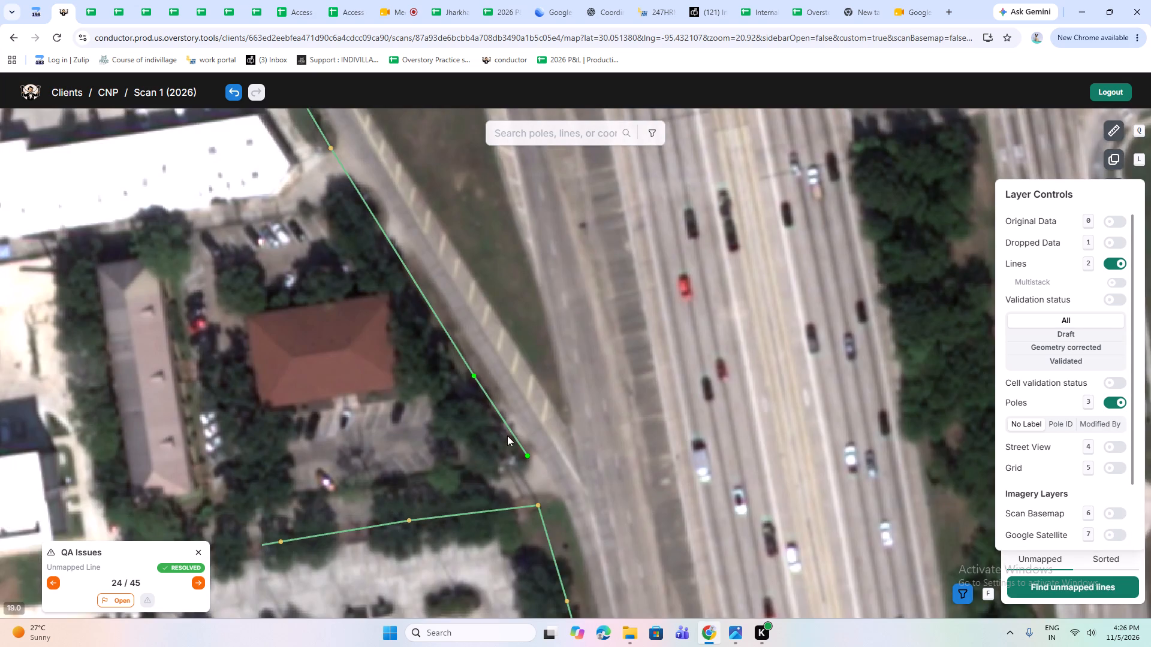
left_click_drag(441, 356, 454, 410)
scroll(474, 439, "up", 1)
left_click(502, 427)
left_click(498, 421)
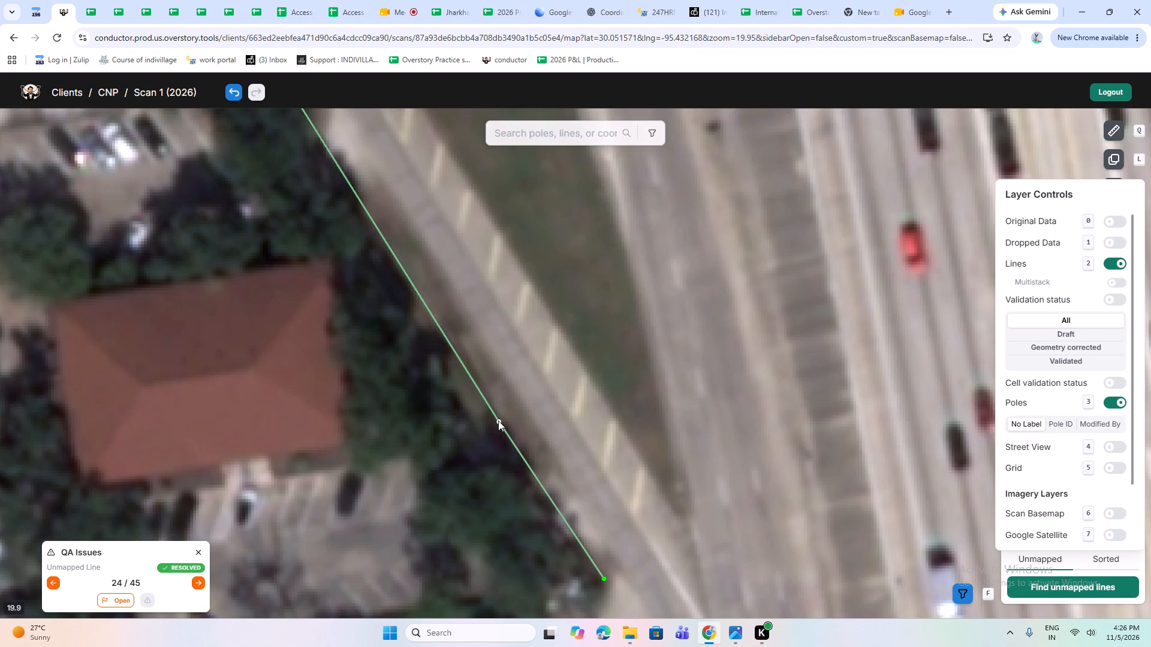
key("w")
key("w")
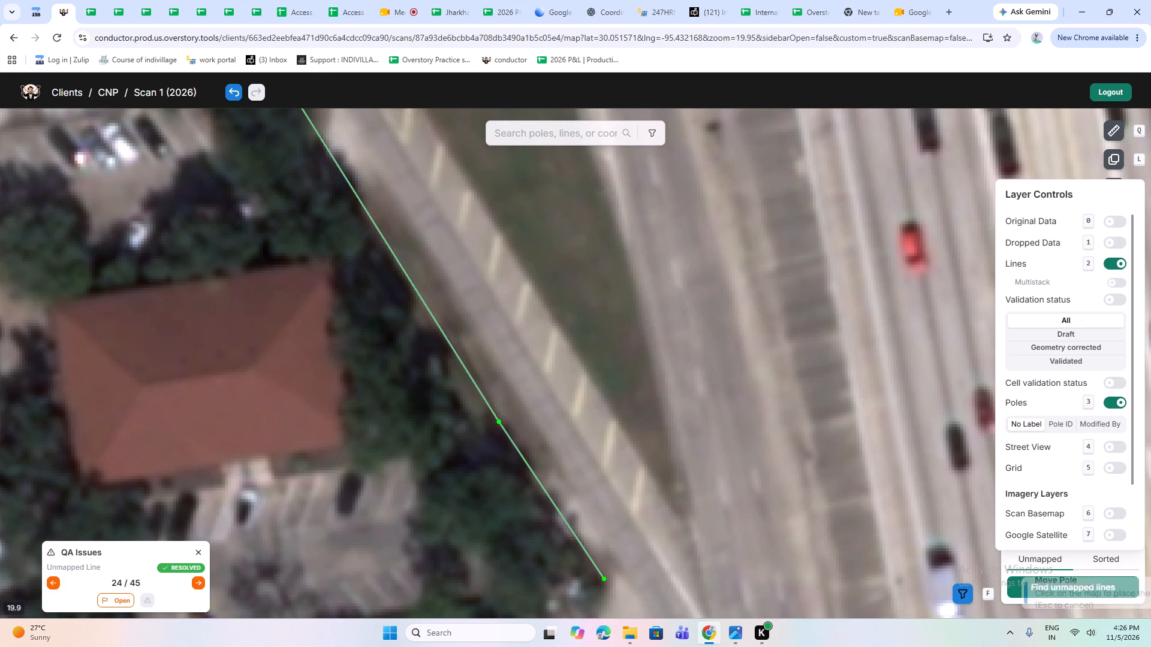
scroll(501, 444, "down", 1)
scroll(501, 444, "up", 2)
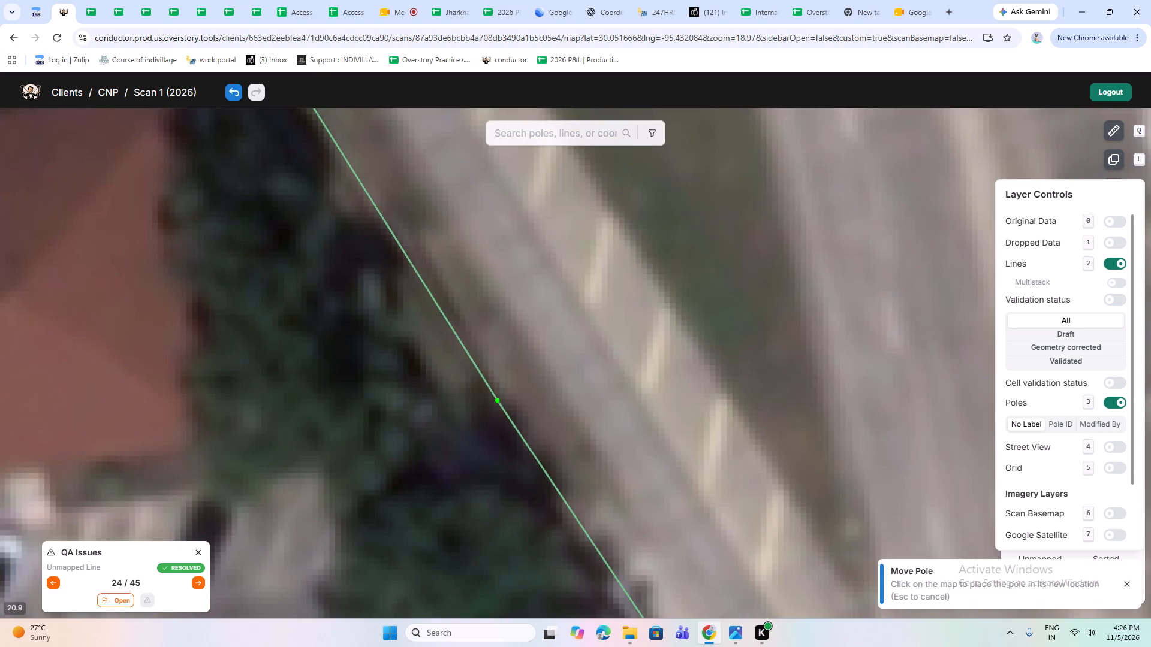
left_click(500, 407)
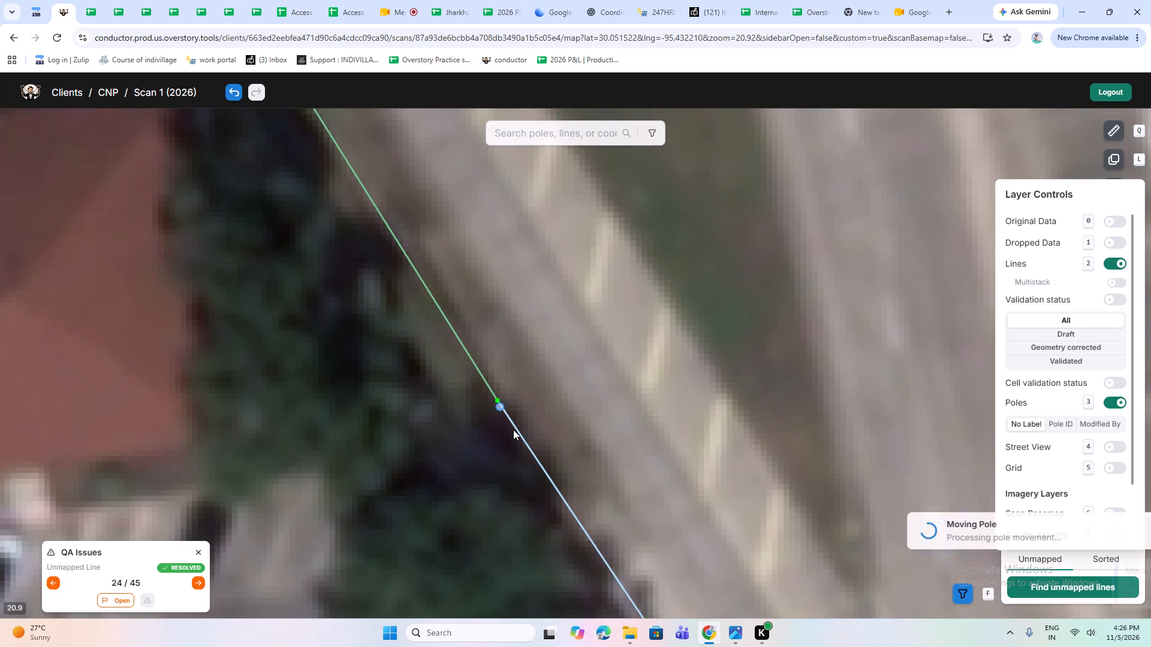
Shift the end pole of the frontage-road line slightly south to match the default imagery.
scroll(513, 430, "down", 2)
left_click_drag(575, 485, 535, 384)
scroll(525, 413, "up", 1)
left_click(525, 394)
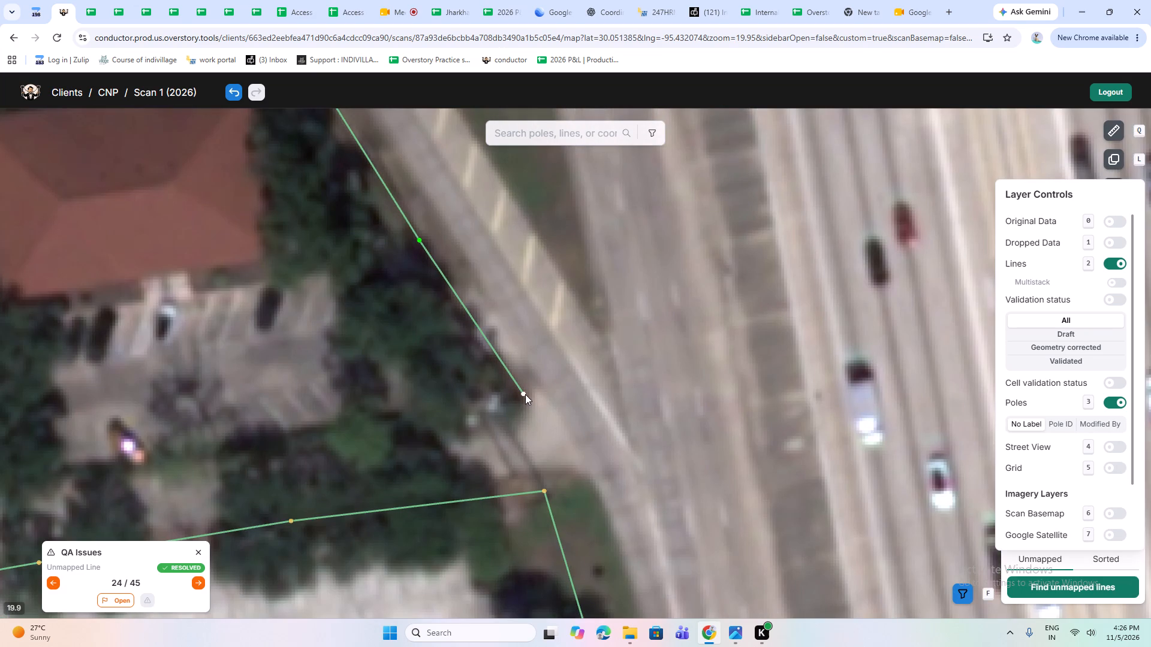
key("w")
scroll(525, 404, "up", 1)
left_click(520, 391)
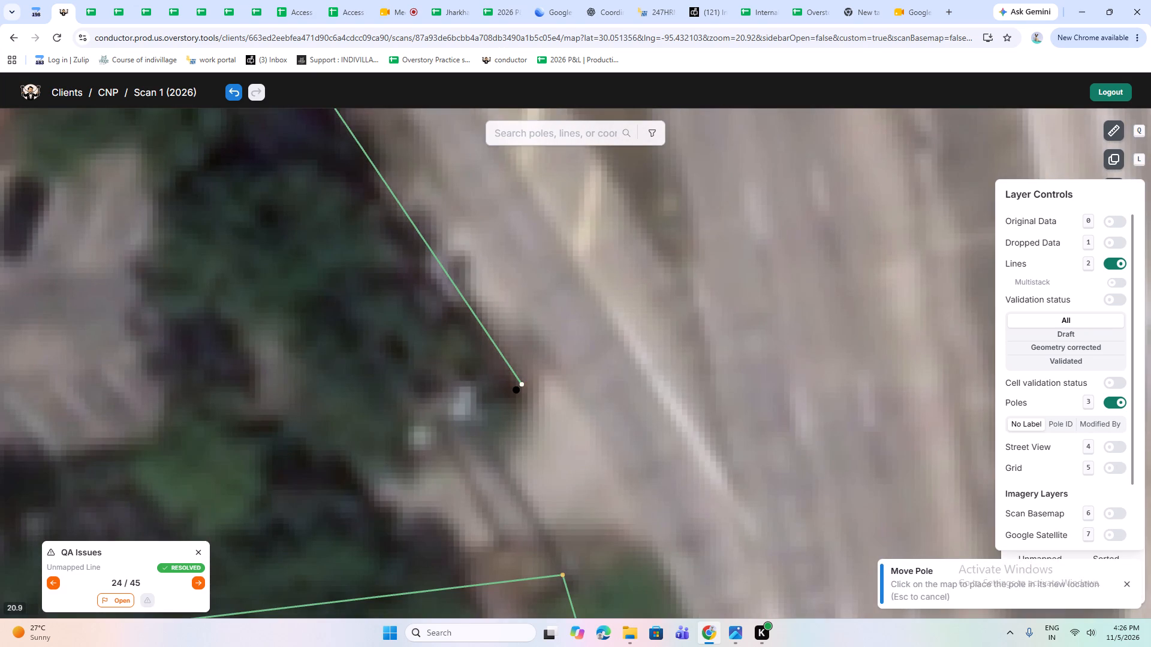
Move the pole at the northeast corner of the parking-lot line slightly southeast onto the dark spot at the grass edge.
scroll(533, 412, "down", 1)
left_click_drag(582, 503, 558, 358)
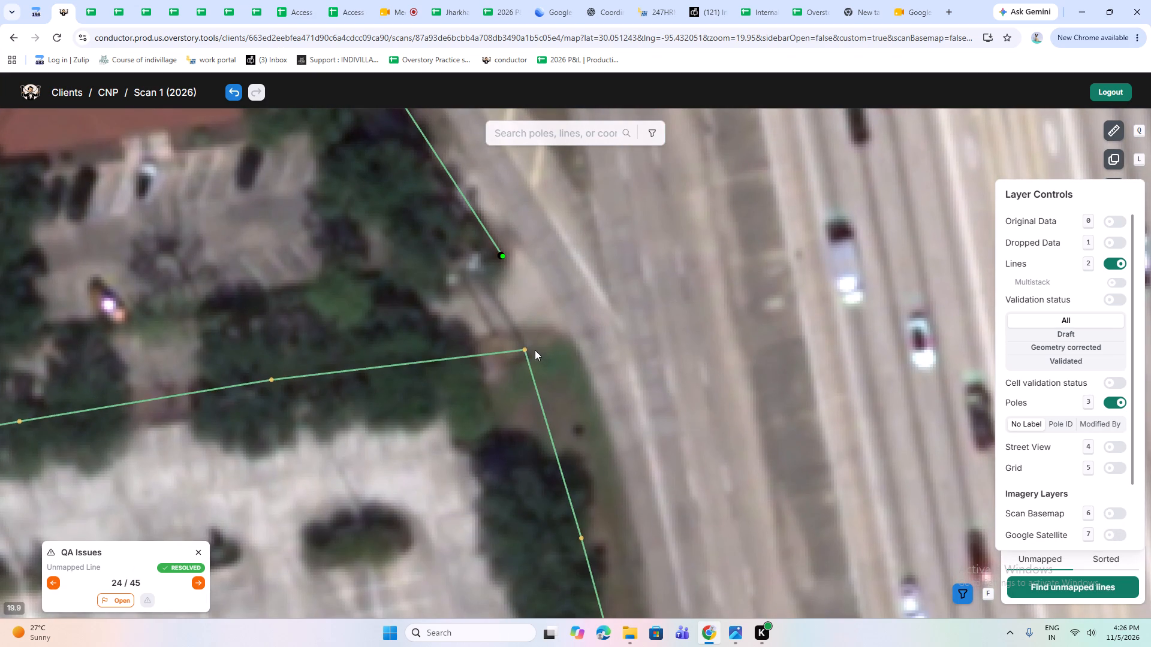
left_click(528, 349)
key("w")
scroll(531, 358, "up", 2)
key("w")
left_click(531, 348)
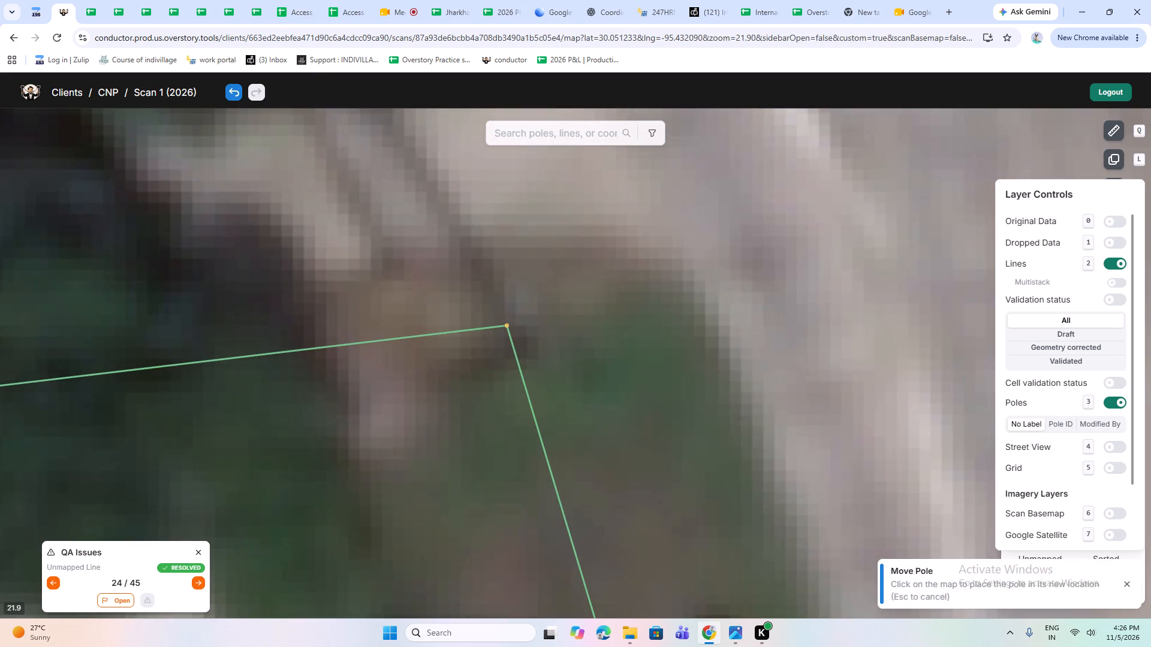
Move the first pole west of the parking lot's northeast corner slightly southwest, within the tree row.
scroll(552, 375, "down", 2)
left_click_drag(387, 414, 645, 407)
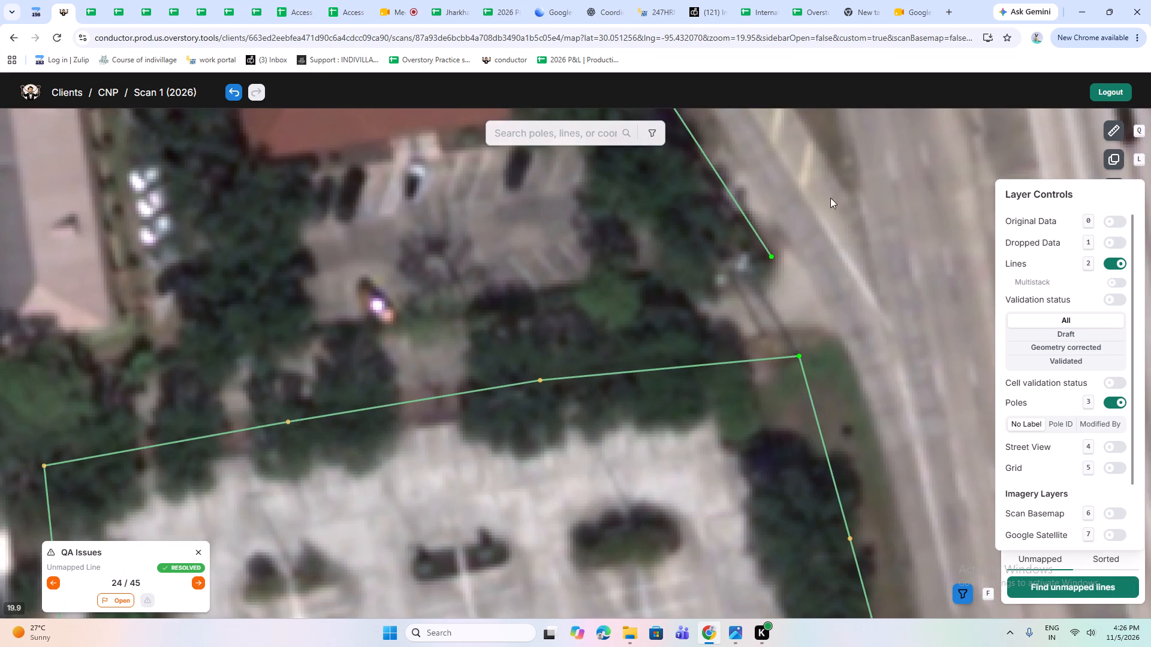
left_click(543, 381)
key("w")
scroll(534, 392, "up", 2)
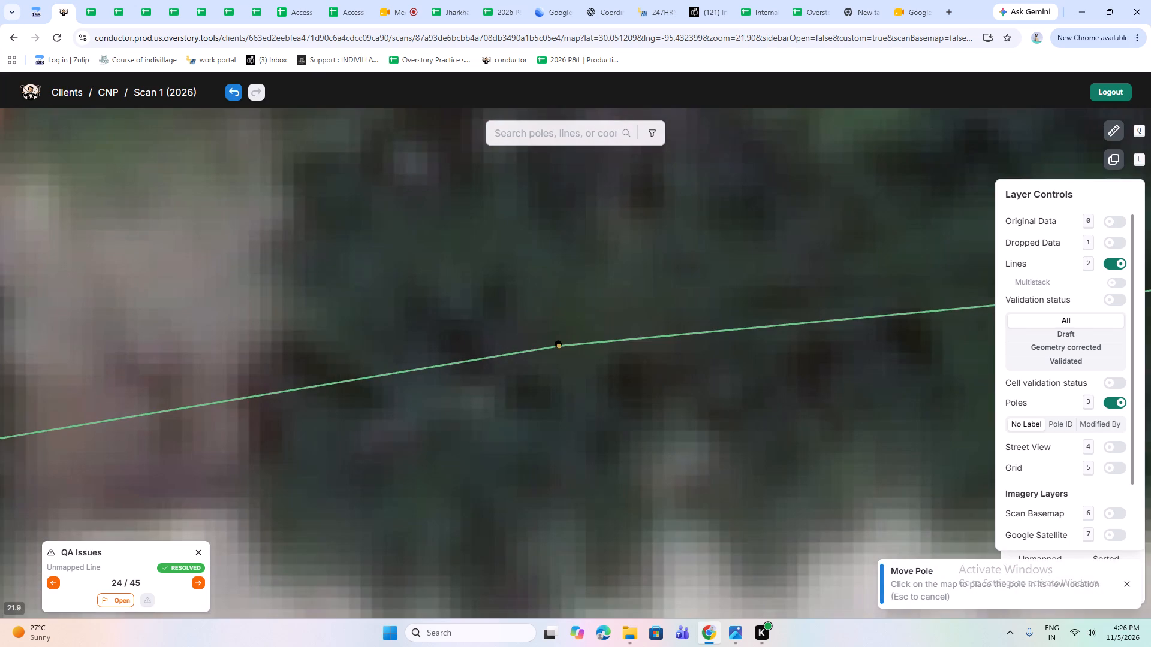
left_click(521, 395)
Move the second pole west of the parking lot's northeast corner slightly southwest, within the tree row.
scroll(543, 403, "down", 2)
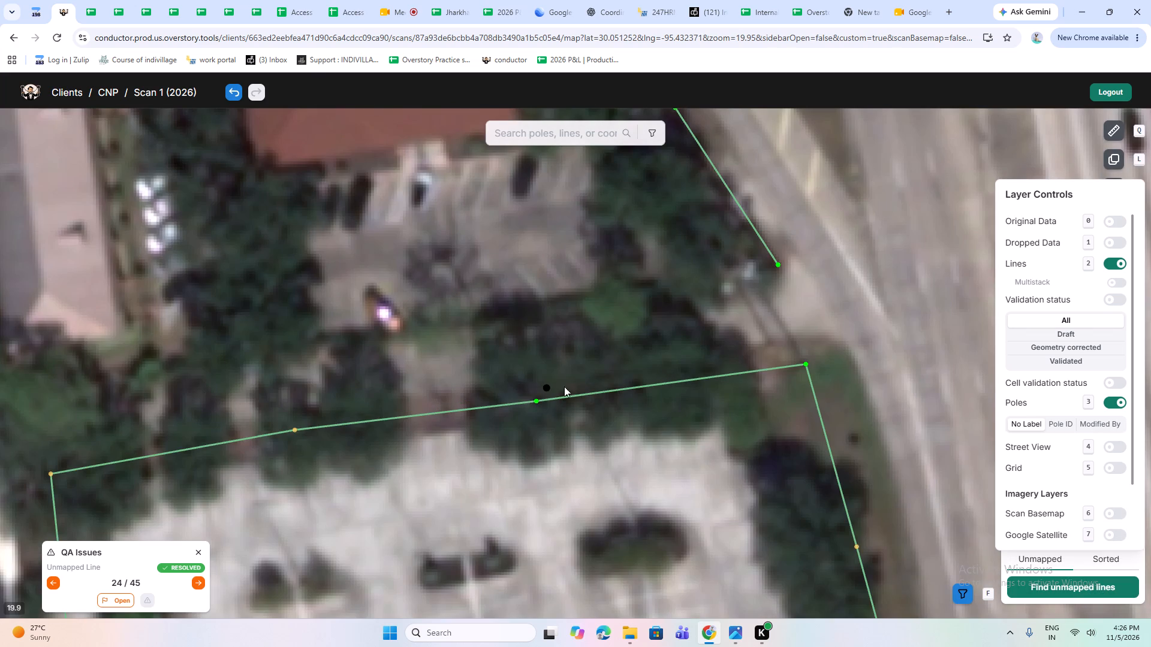
left_click_drag(389, 449, 786, 388)
left_click(668, 371)
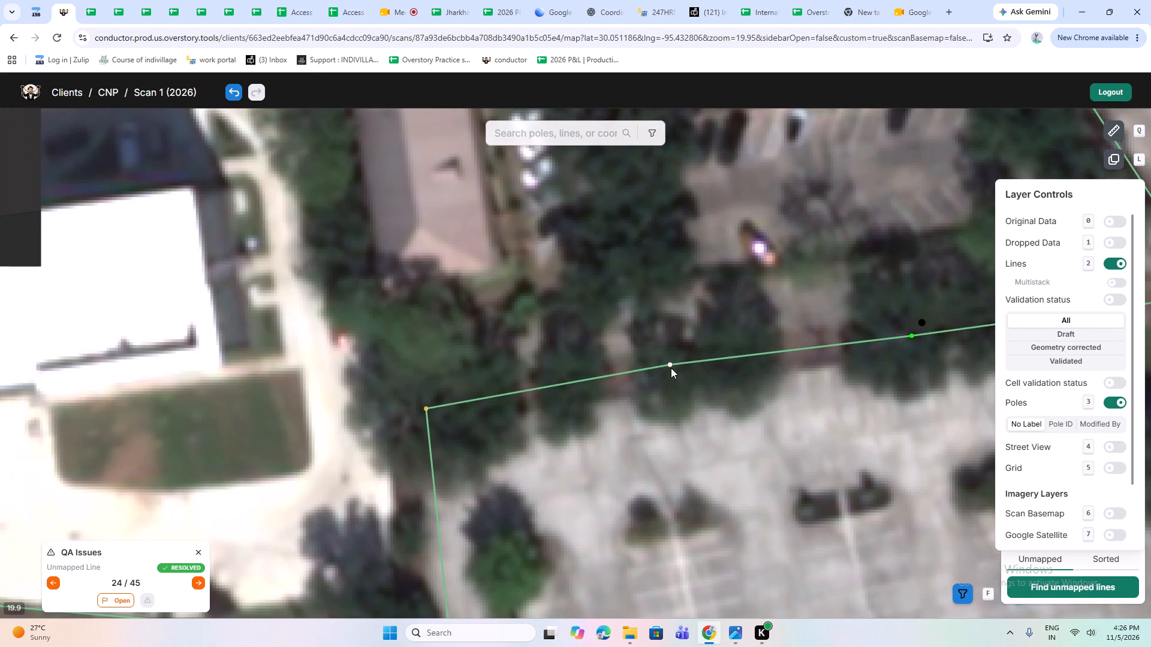
left_click(671, 368)
key("w")
scroll(665, 378, "up", 1)
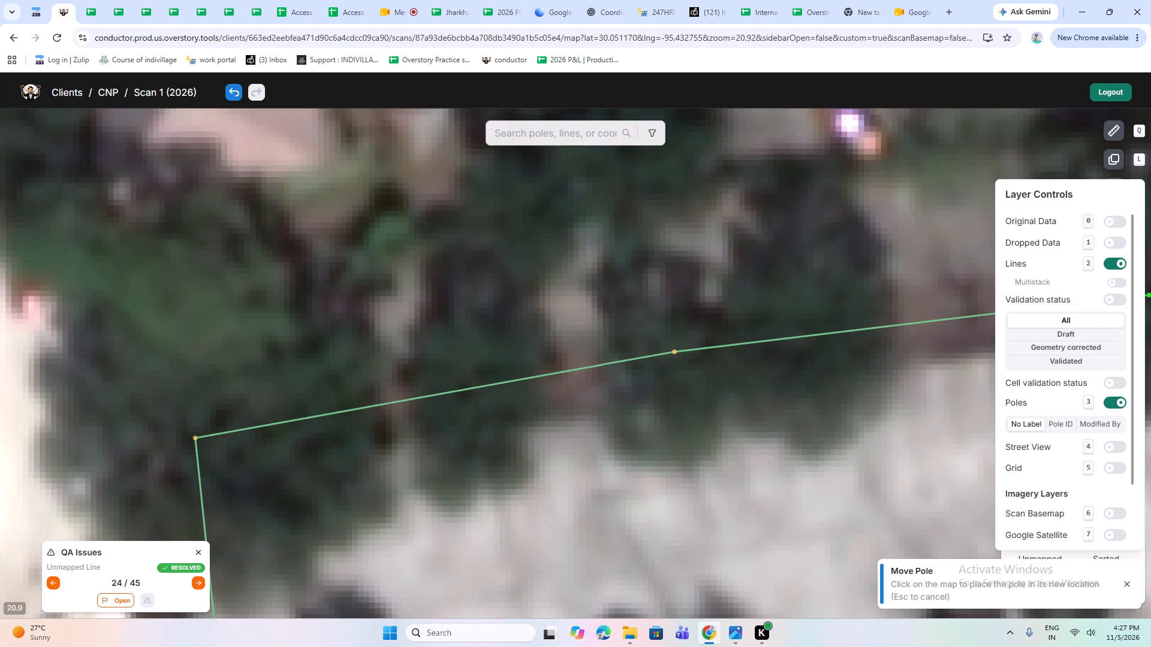
left_click(655, 364)
Move the pole at the northwest corner of the parking-lot line slightly south.
scroll(666, 400, "down", 2)
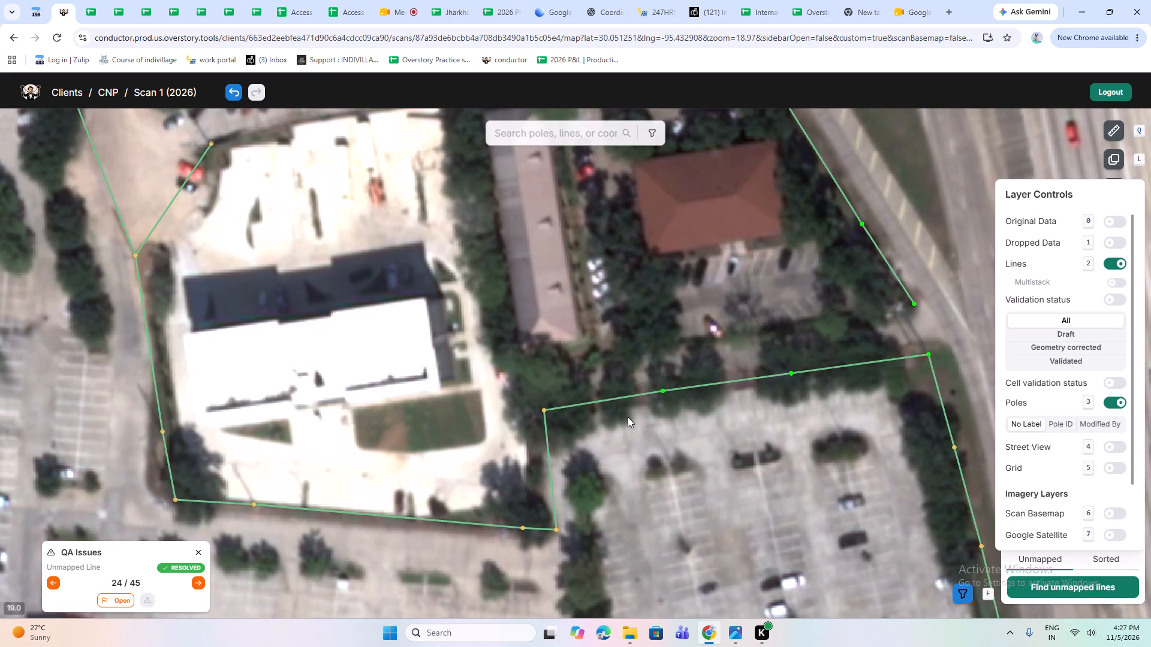
left_click_drag(482, 448, 495, 410)
scroll(570, 376, "up", 1)
left_click(540, 388)
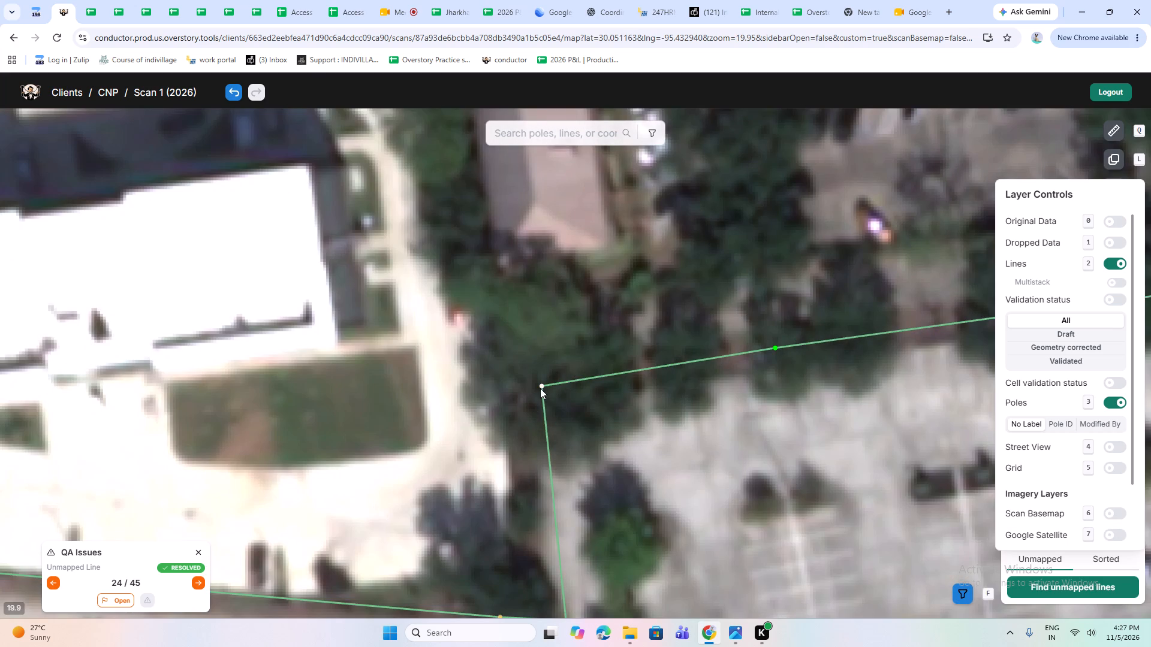
key("w")
scroll(536, 400, "up", 1)
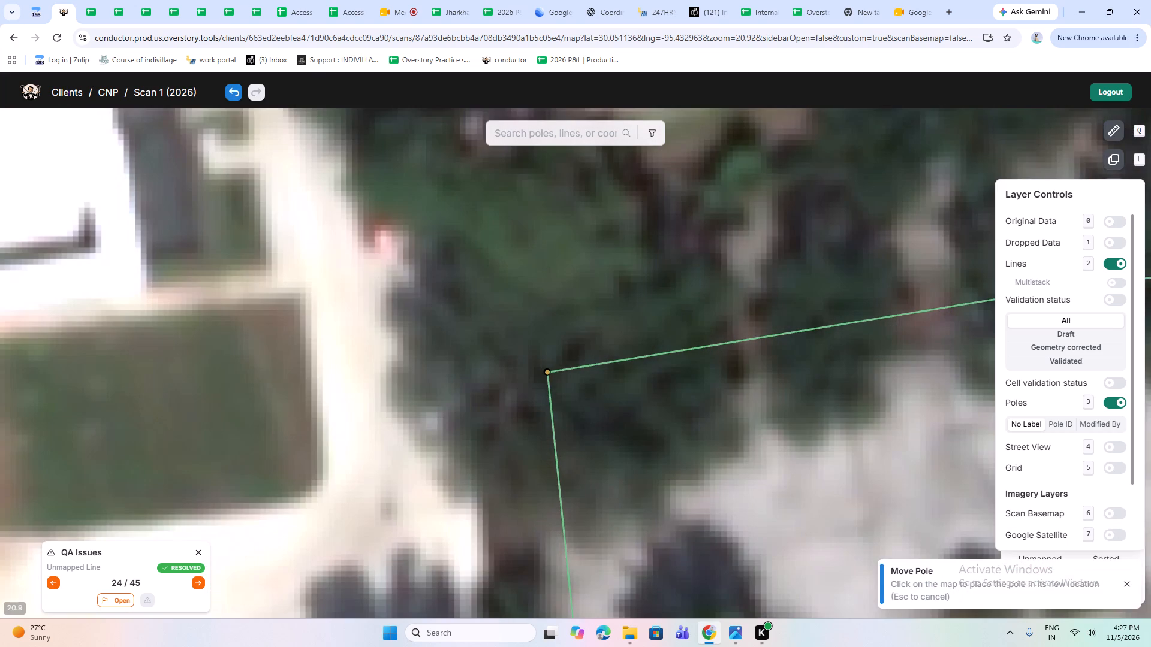
left_click(548, 377)
scroll(530, 404, "down", 2)
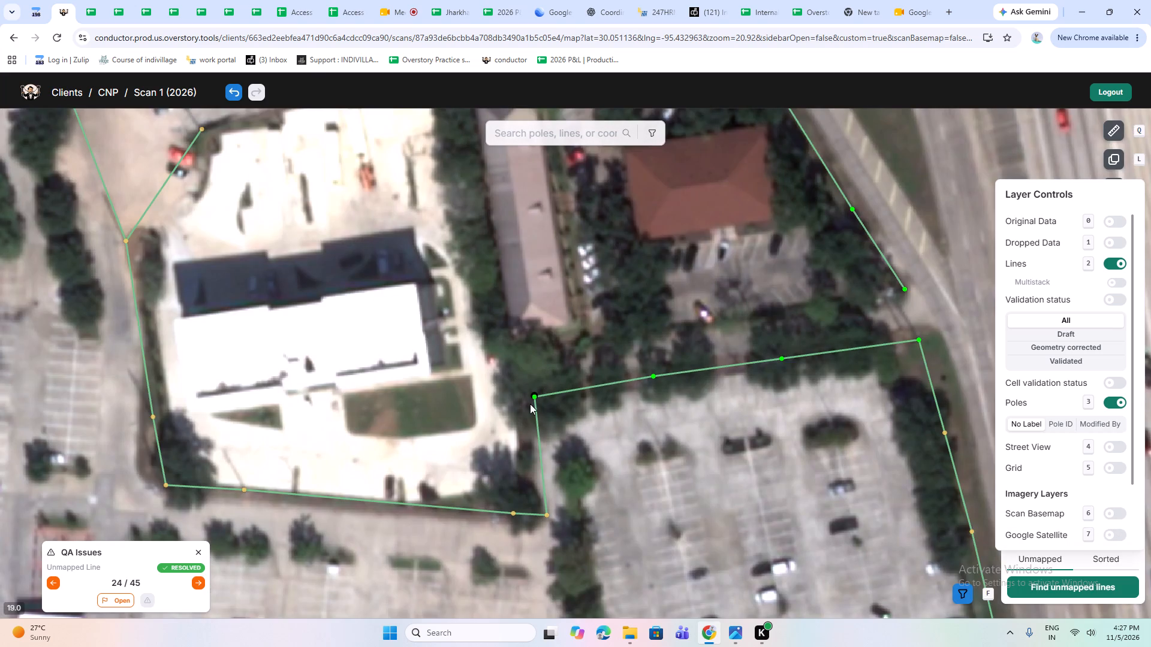
Move the second pole west of the parking lot's northeast corner slightly south, within the tree row.
left_click_drag(689, 399, 605, 301)
scroll(578, 270, "up", 1)
left_click(568, 283)
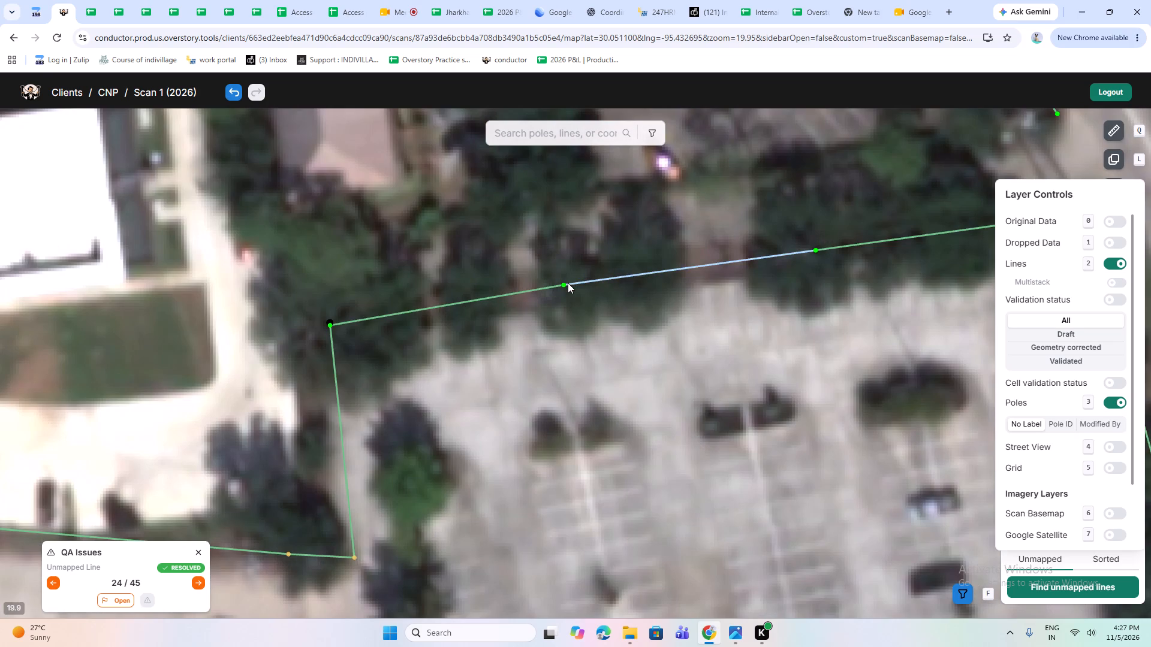
left_click(564, 284)
key("w")
scroll(566, 288, "up", 1)
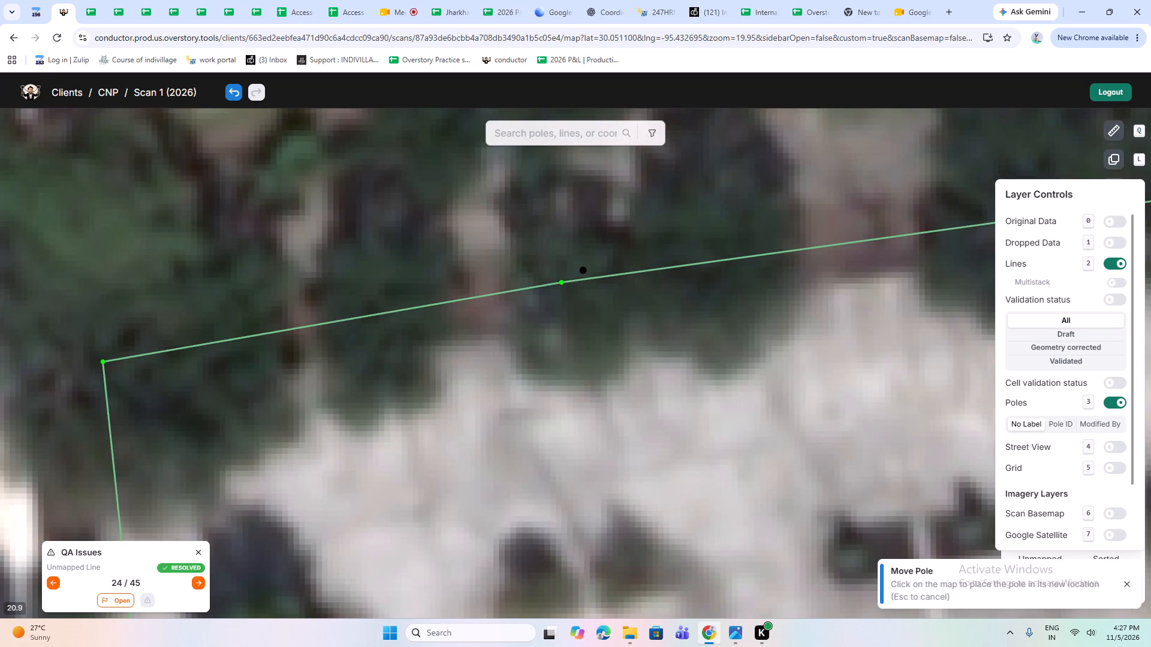
left_click(561, 292)
scroll(570, 338, "down", 1)
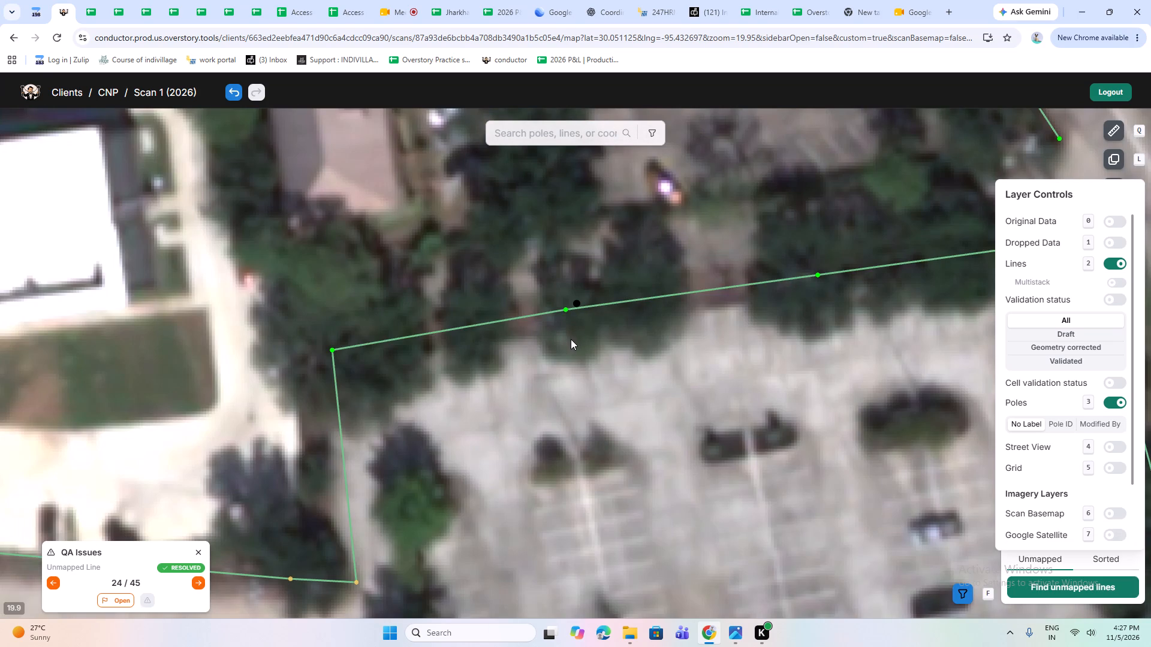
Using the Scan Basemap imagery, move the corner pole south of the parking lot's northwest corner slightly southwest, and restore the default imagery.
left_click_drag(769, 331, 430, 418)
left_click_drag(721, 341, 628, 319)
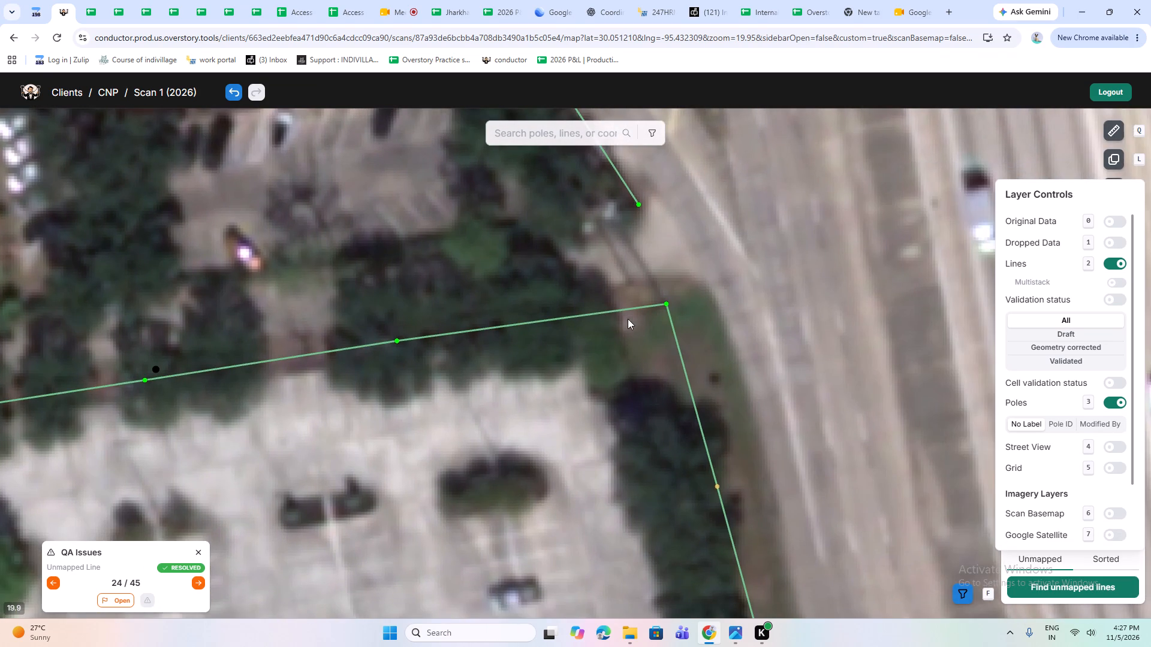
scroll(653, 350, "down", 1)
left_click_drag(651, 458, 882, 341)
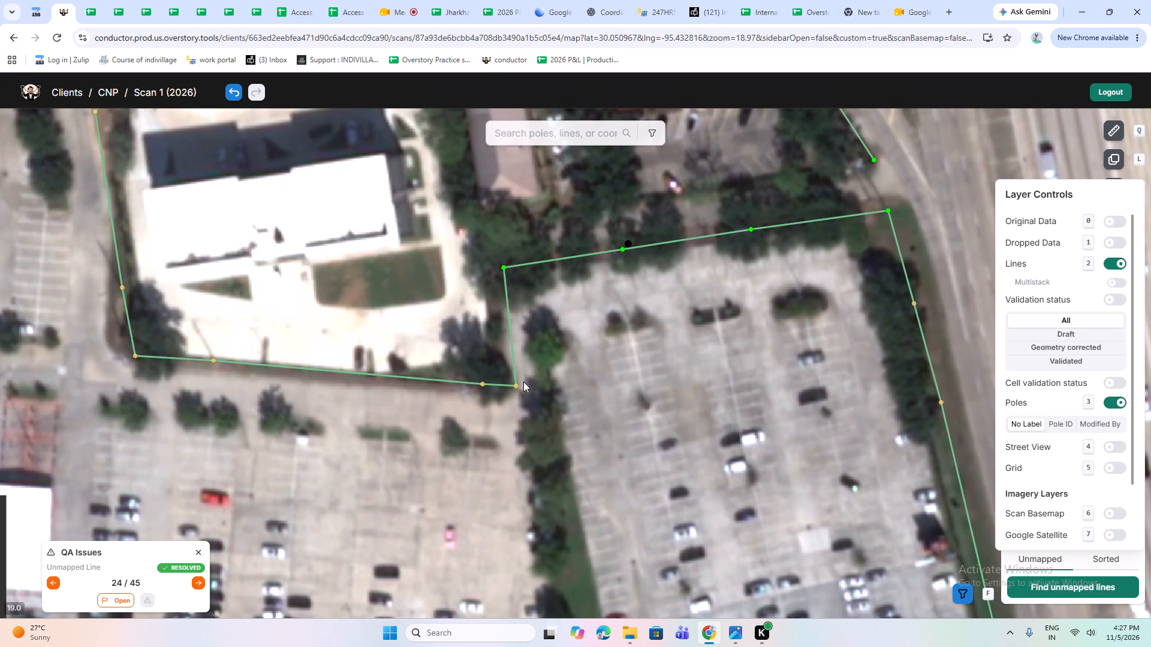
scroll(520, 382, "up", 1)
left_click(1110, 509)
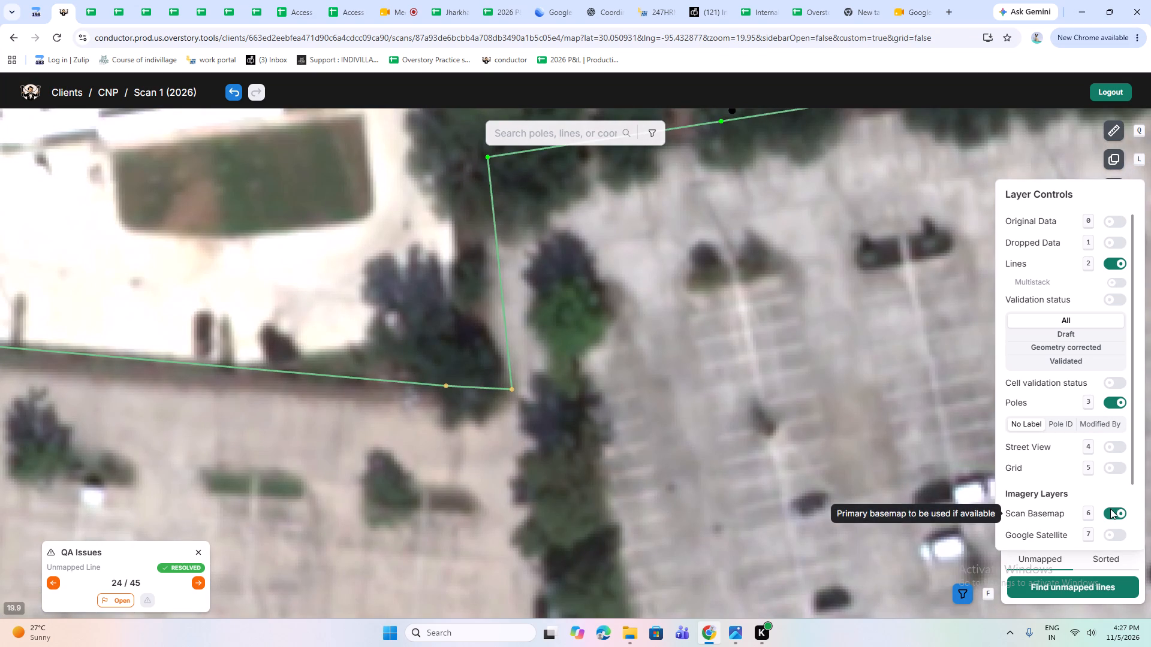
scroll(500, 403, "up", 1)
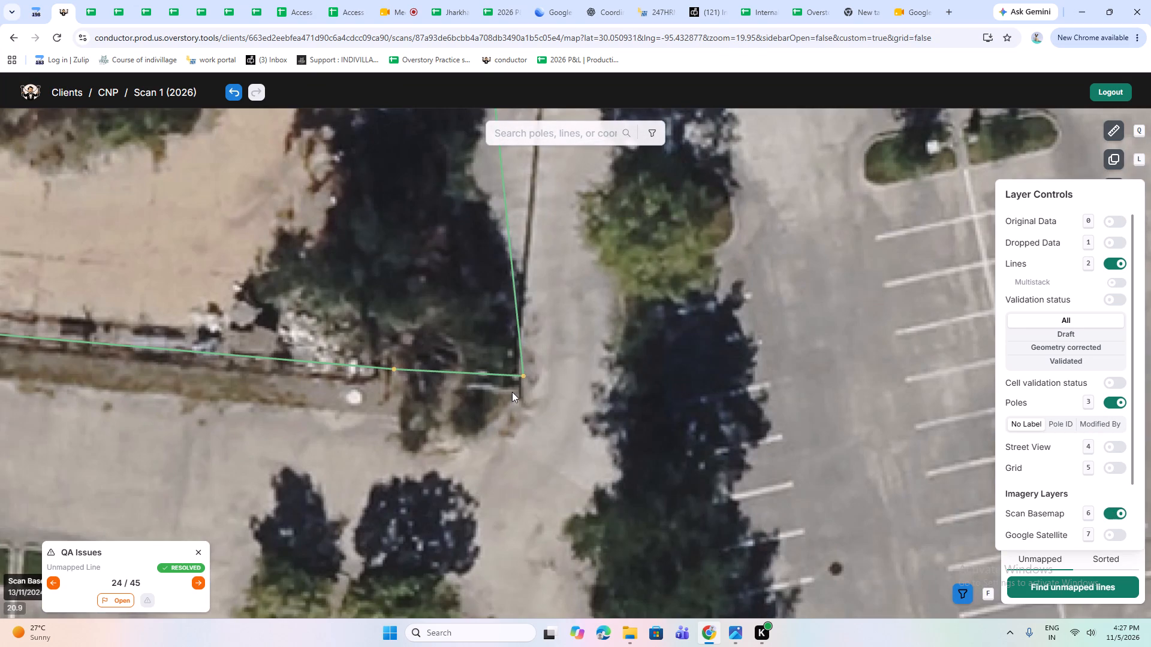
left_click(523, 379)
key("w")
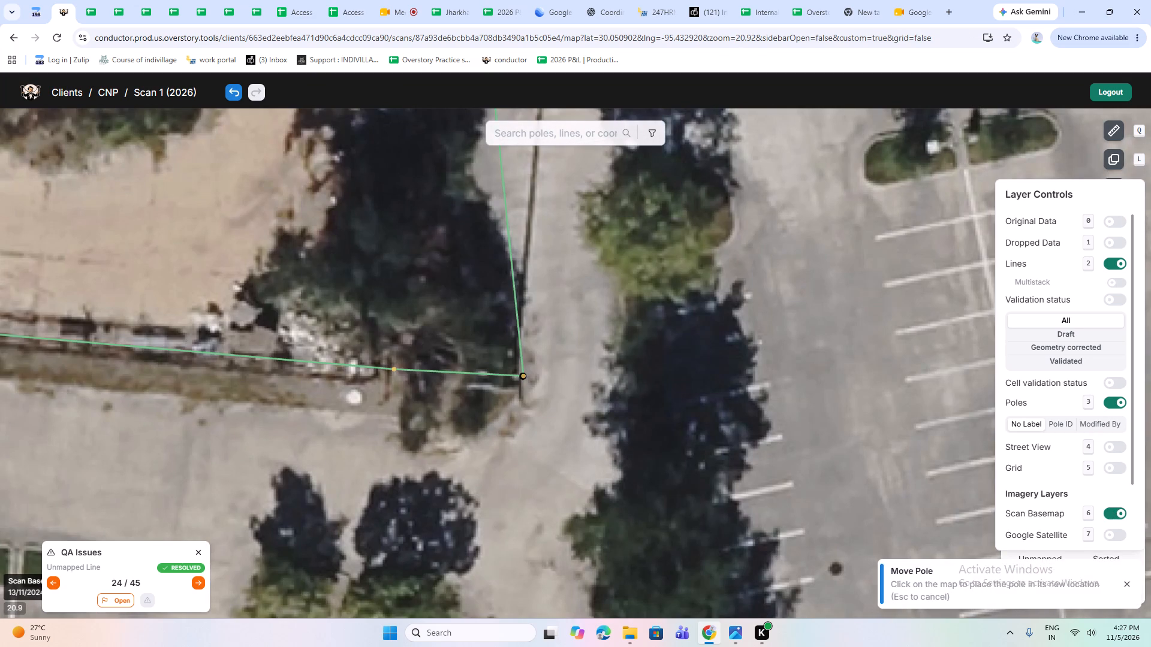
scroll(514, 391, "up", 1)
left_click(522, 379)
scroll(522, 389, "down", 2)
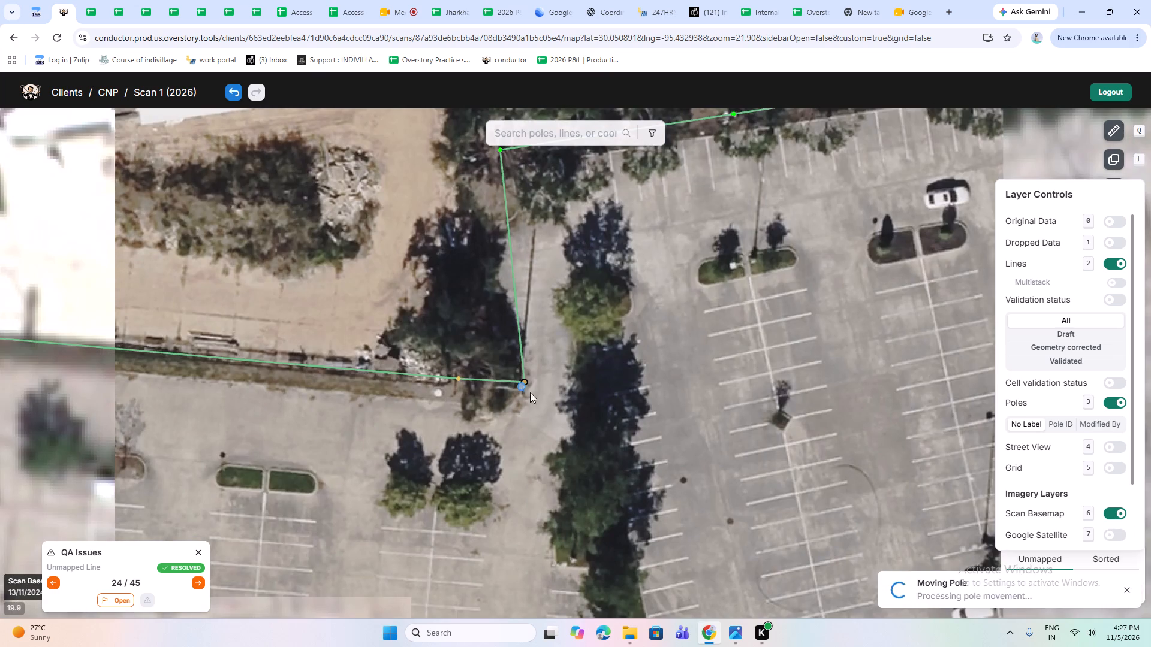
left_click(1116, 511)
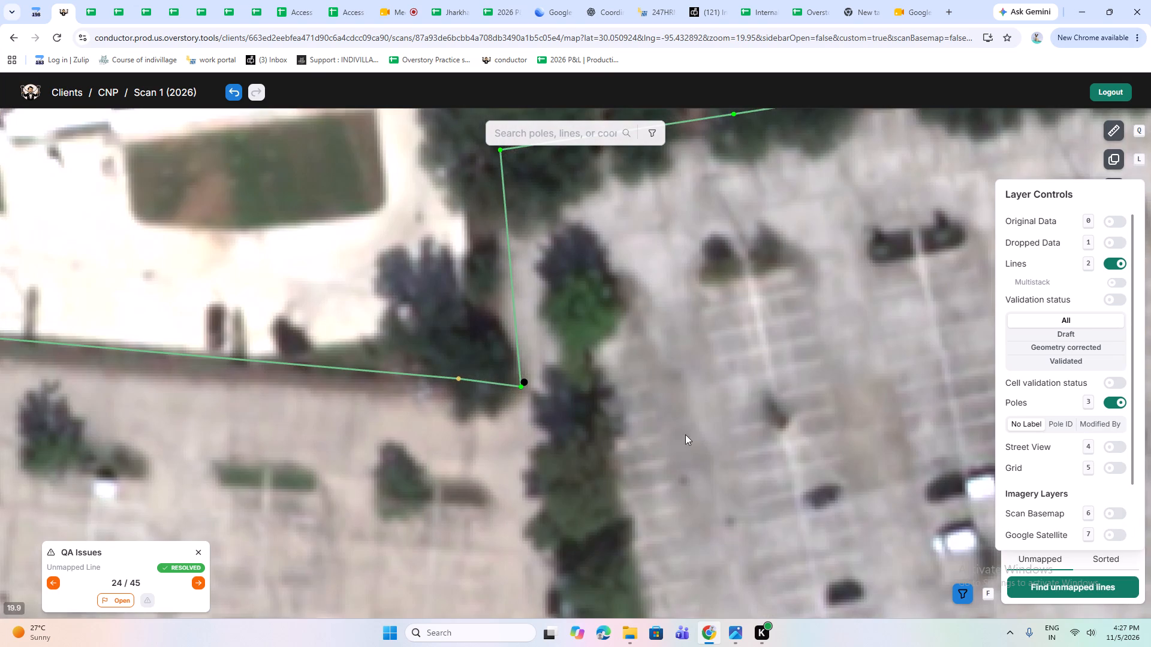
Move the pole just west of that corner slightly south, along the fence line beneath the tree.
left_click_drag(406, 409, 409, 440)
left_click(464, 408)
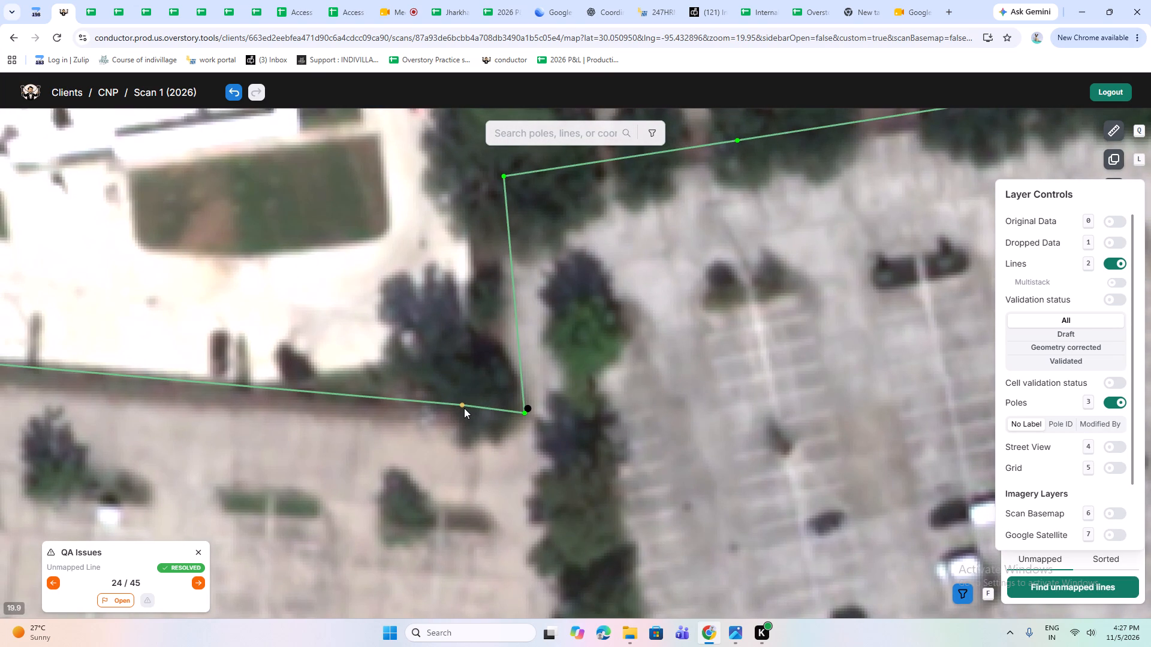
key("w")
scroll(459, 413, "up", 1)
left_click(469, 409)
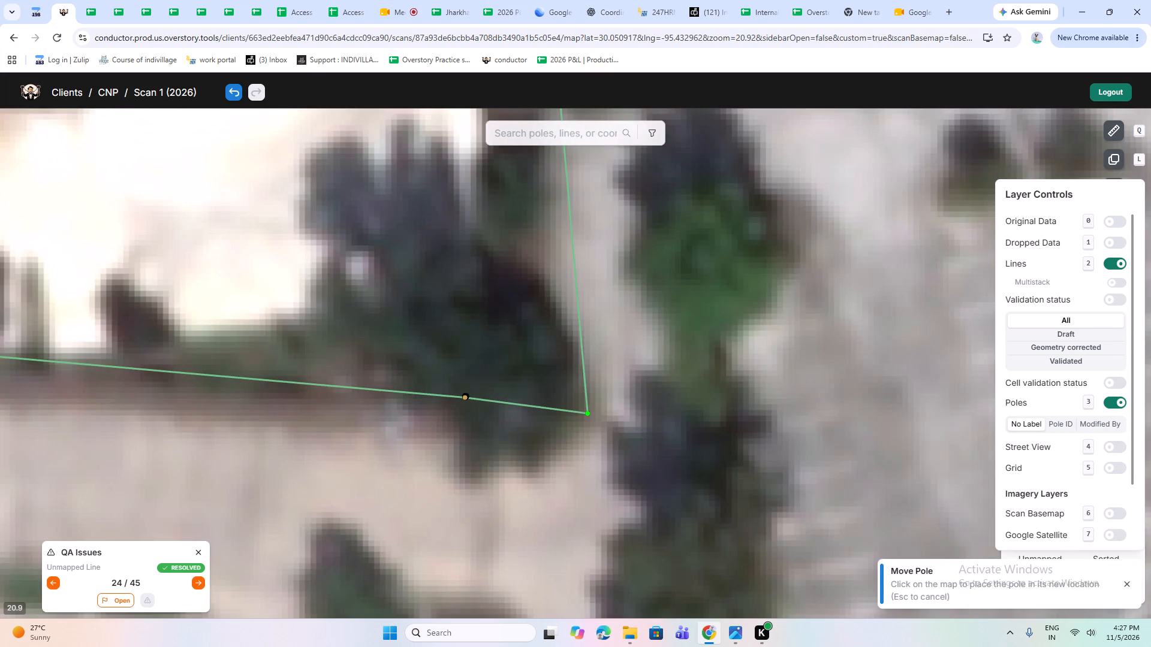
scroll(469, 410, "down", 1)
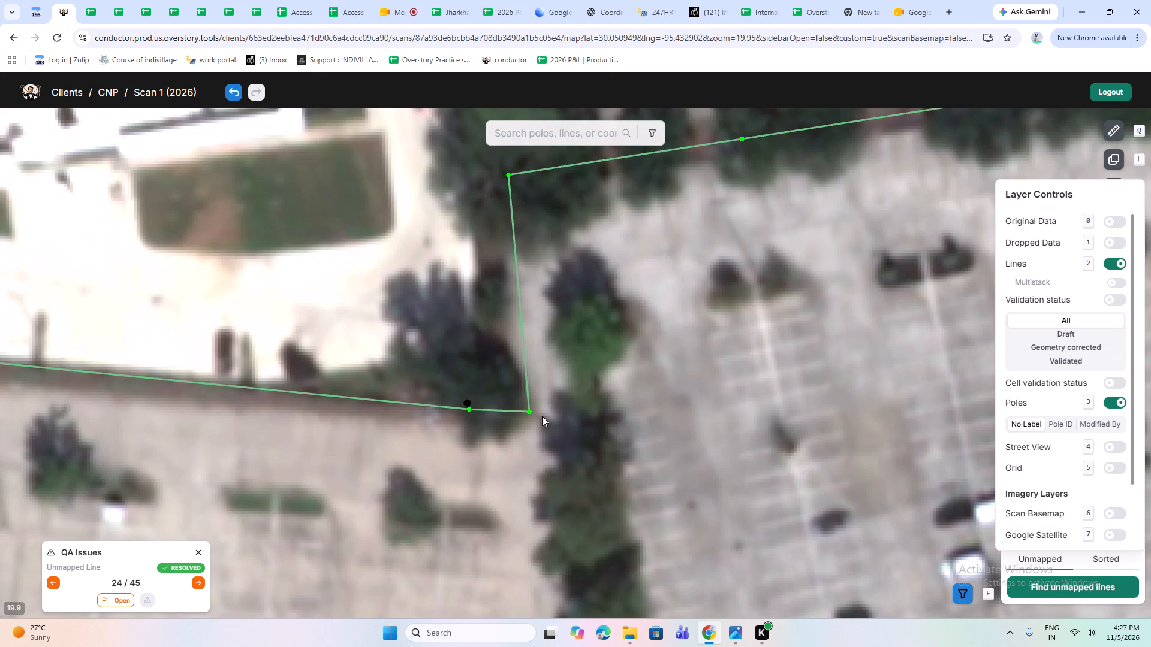
Move the corner pole south of the parking lot's northwest corner slightly west, to the tree's edge on the default imagery.
left_click(529, 411)
key("w")
scroll(519, 415, "up", 2)
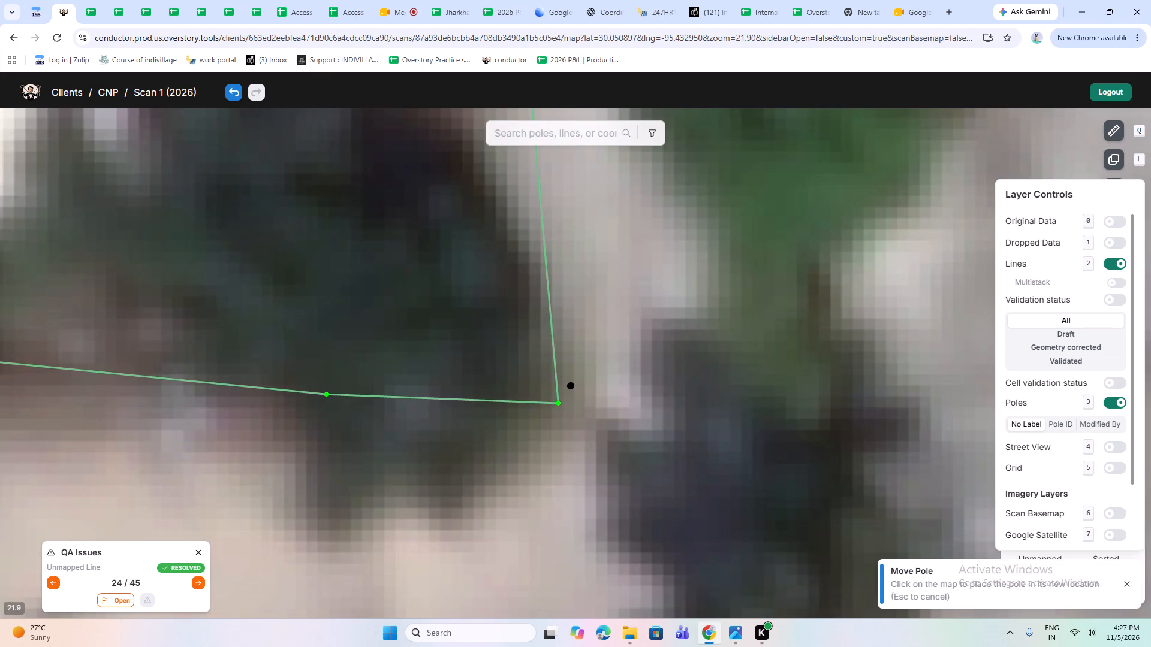
left_click(520, 403)
scroll(523, 404, "down", 3)
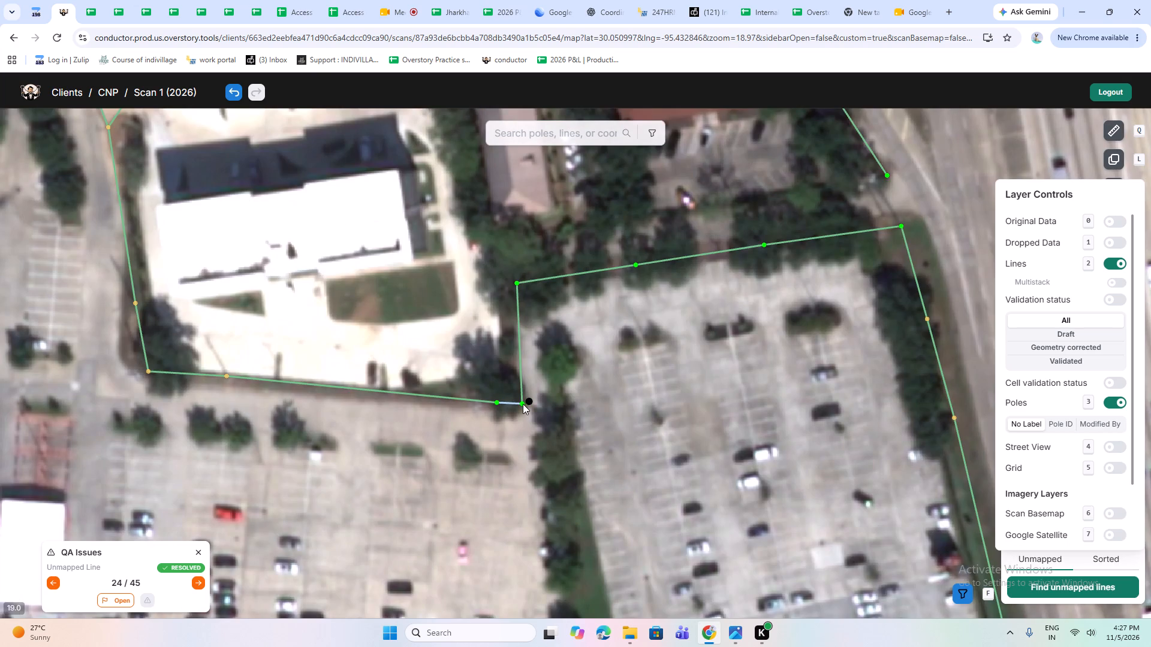
Nudge the pole just west of that corner slightly north, at the base of the tree.
scroll(523, 404, "up", 1)
left_click(469, 405)
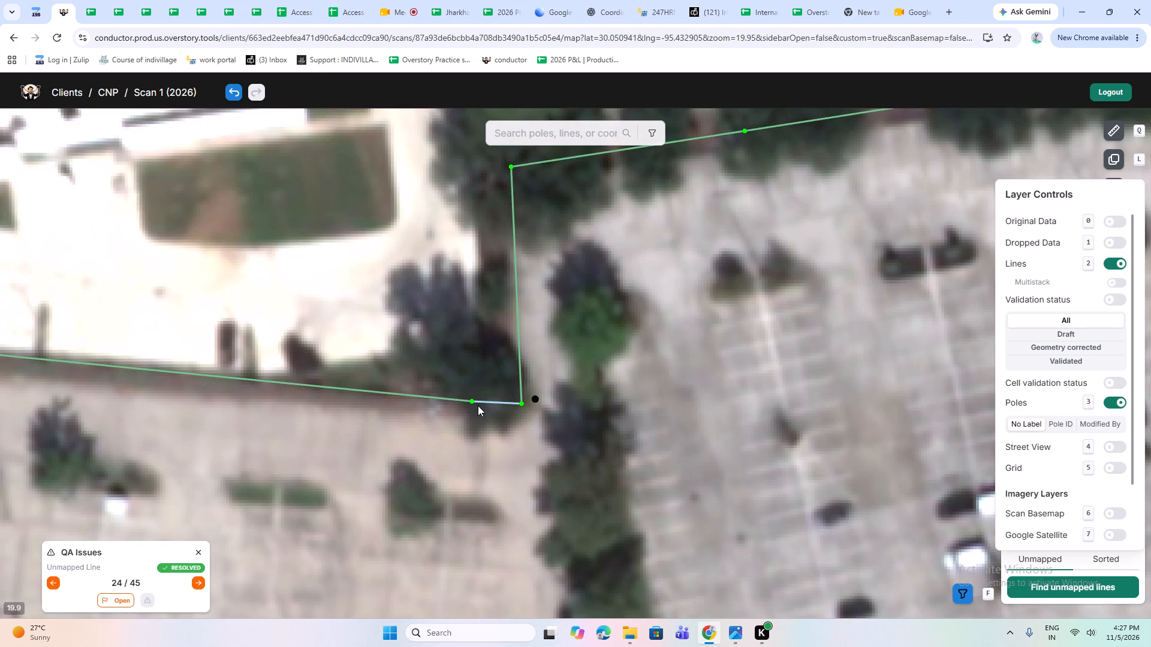
key("w")
scroll(465, 406, "up", 2)
left_click(493, 386)
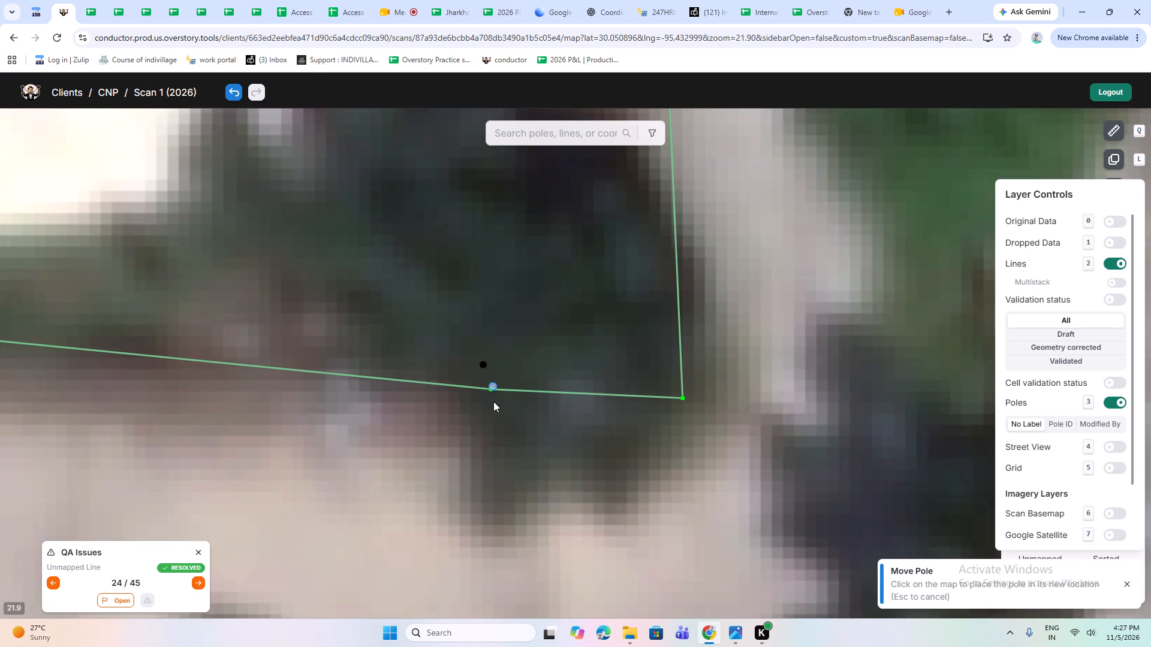
scroll(493, 403, "down", 2)
Move the western intermediate pole on the line south of the white-roofed building slightly southwest, near the base of its shadow.
left_click_drag(291, 408, 691, 414)
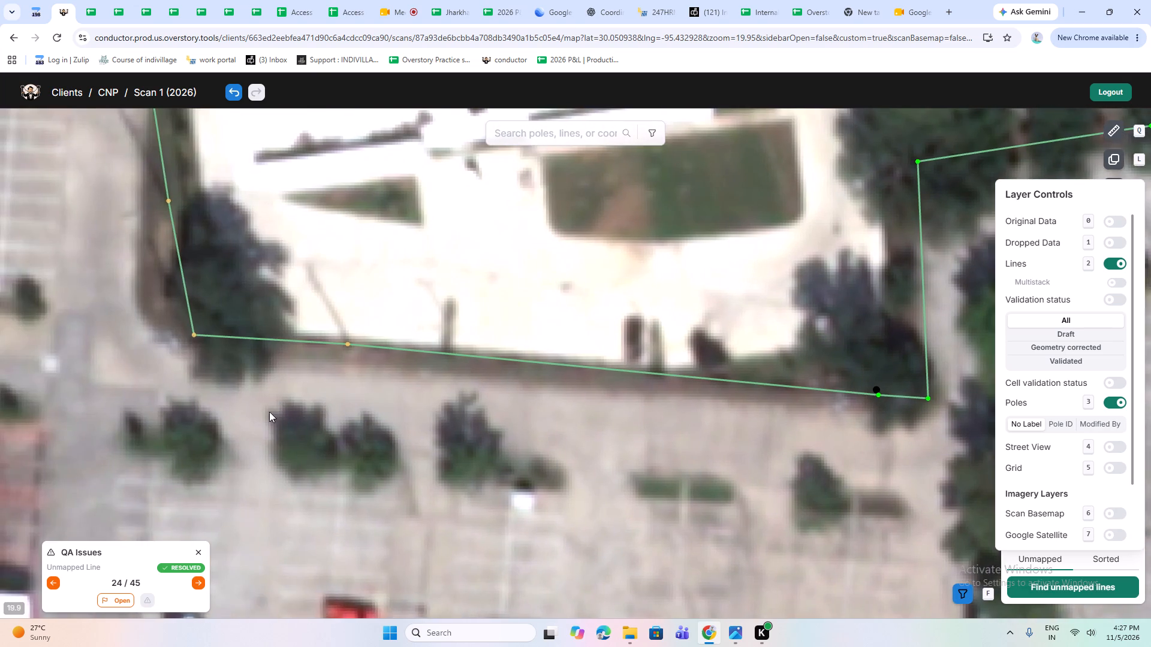
left_click_drag(269, 412, 287, 462)
left_click(362, 381)
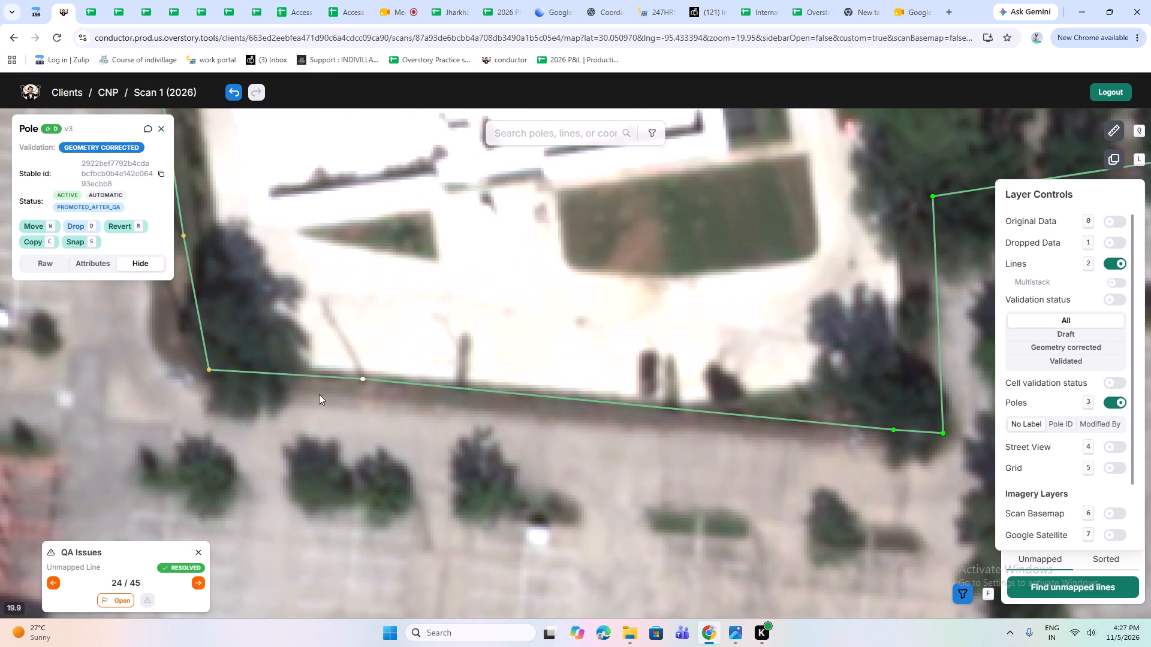
key("w")
scroll(378, 378, "up", 2)
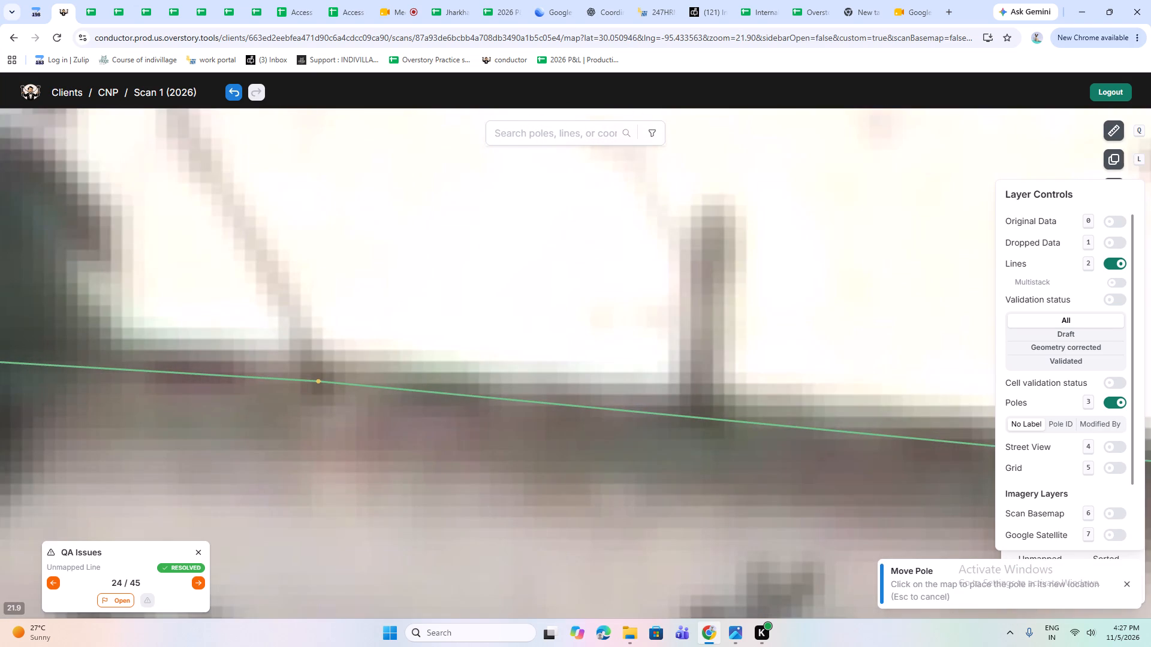
left_click(313, 391)
scroll(345, 407, "down", 2)
Move the pole at the southwest corner of the white-roofed building's lot slightly southeast, beneath the tree.
left_click_drag(203, 431, 290, 441)
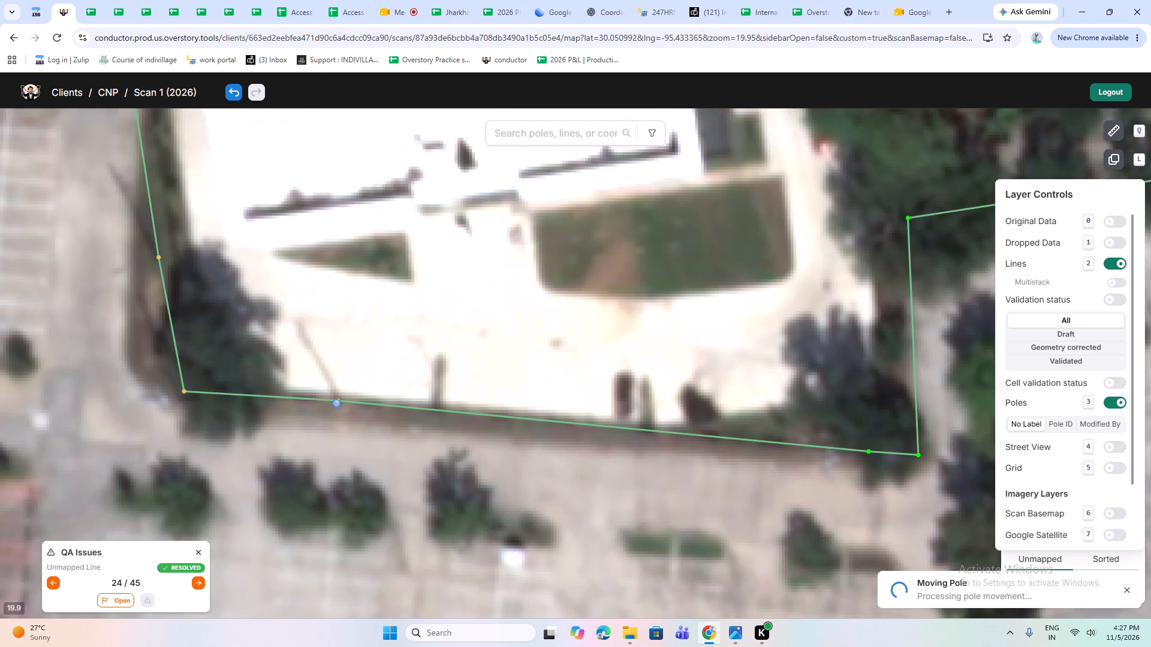
left_click_drag(290, 441, 370, 431)
left_click(340, 392)
key("w")
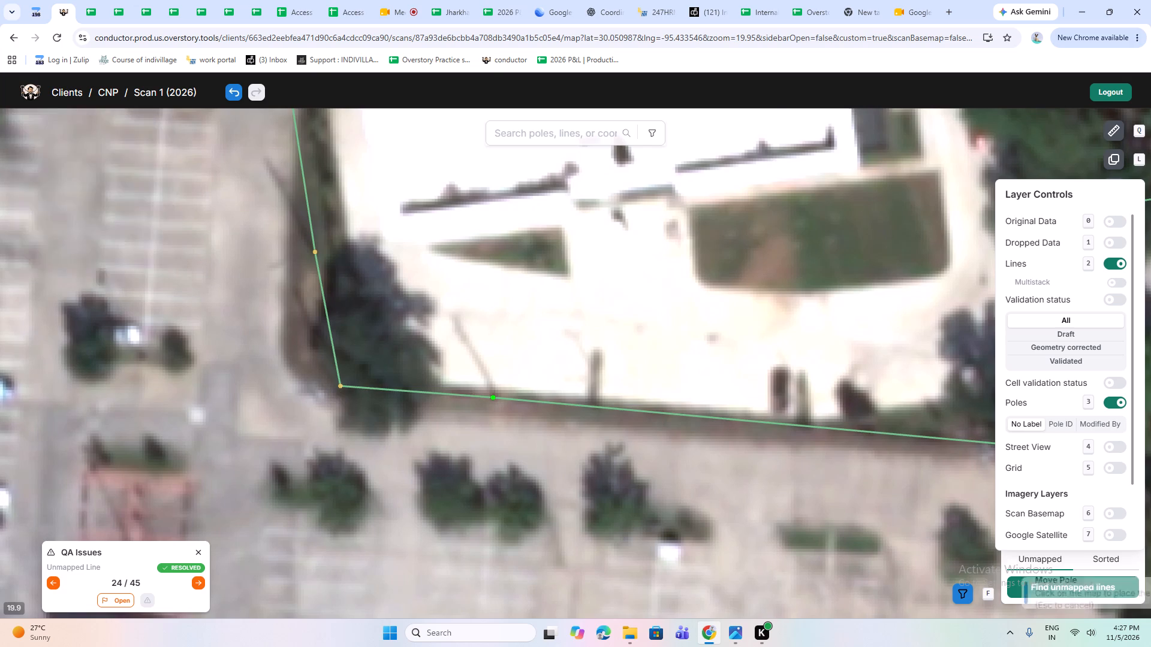
scroll(339, 392, "up", 1)
left_click(364, 392)
scroll(365, 415, "down", 1)
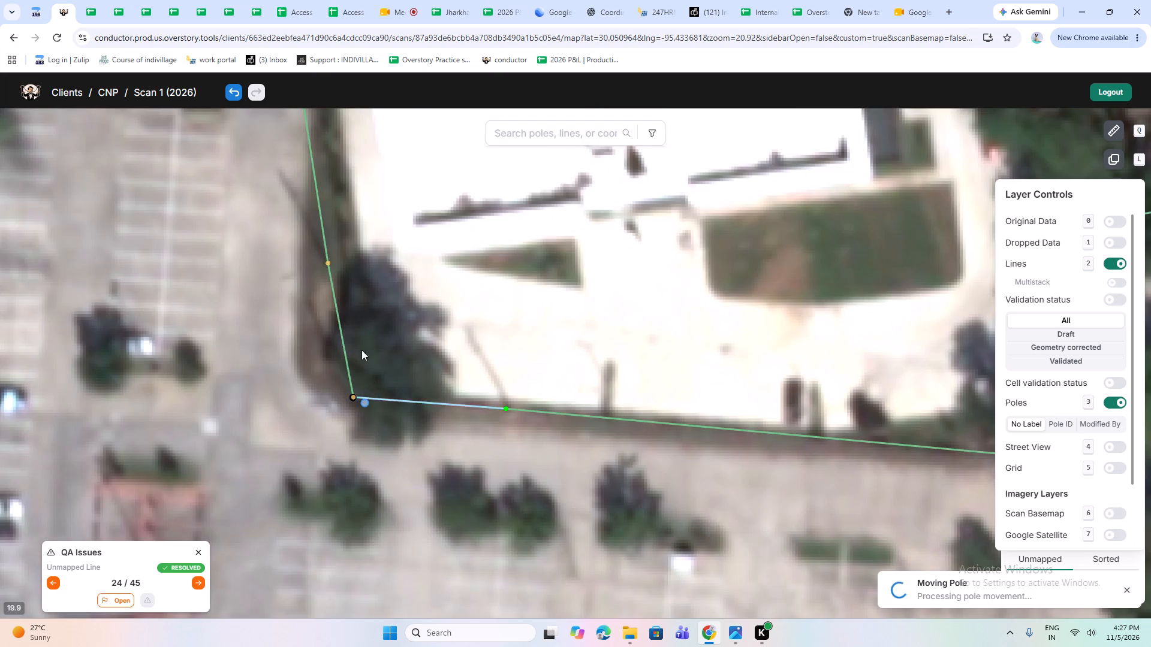
Move the first pole north of the lot's southwest corner slightly southeast, along the vegetated strip.
left_click_drag(346, 320, 347, 431)
left_click(315, 465)
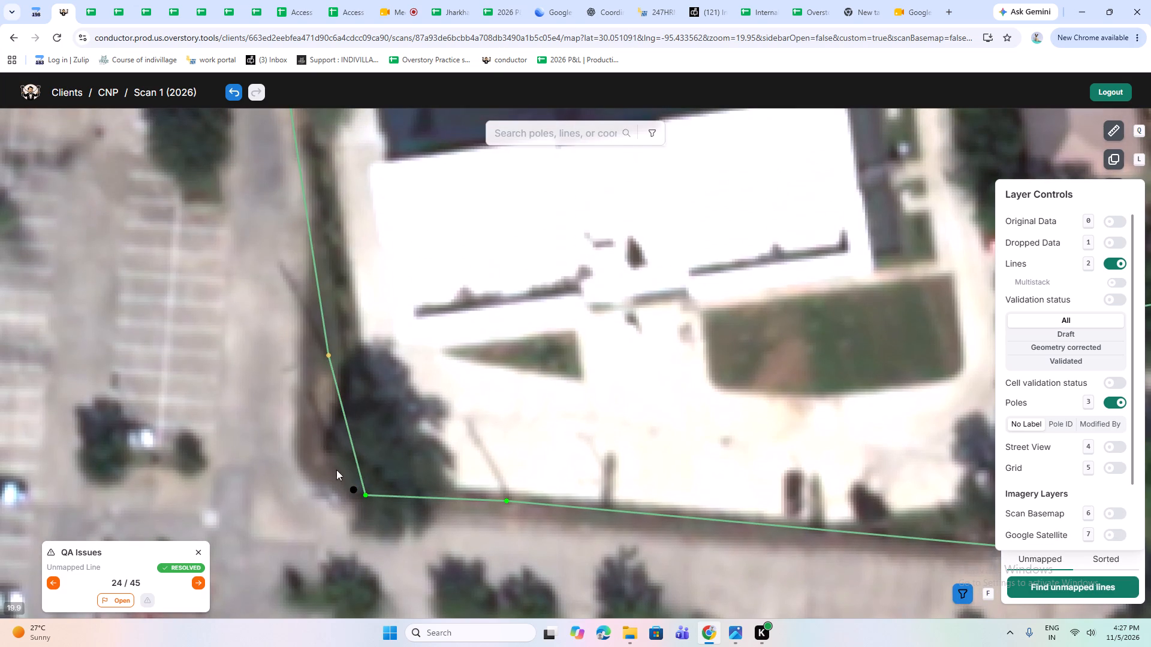
left_click_drag(378, 465, 372, 423)
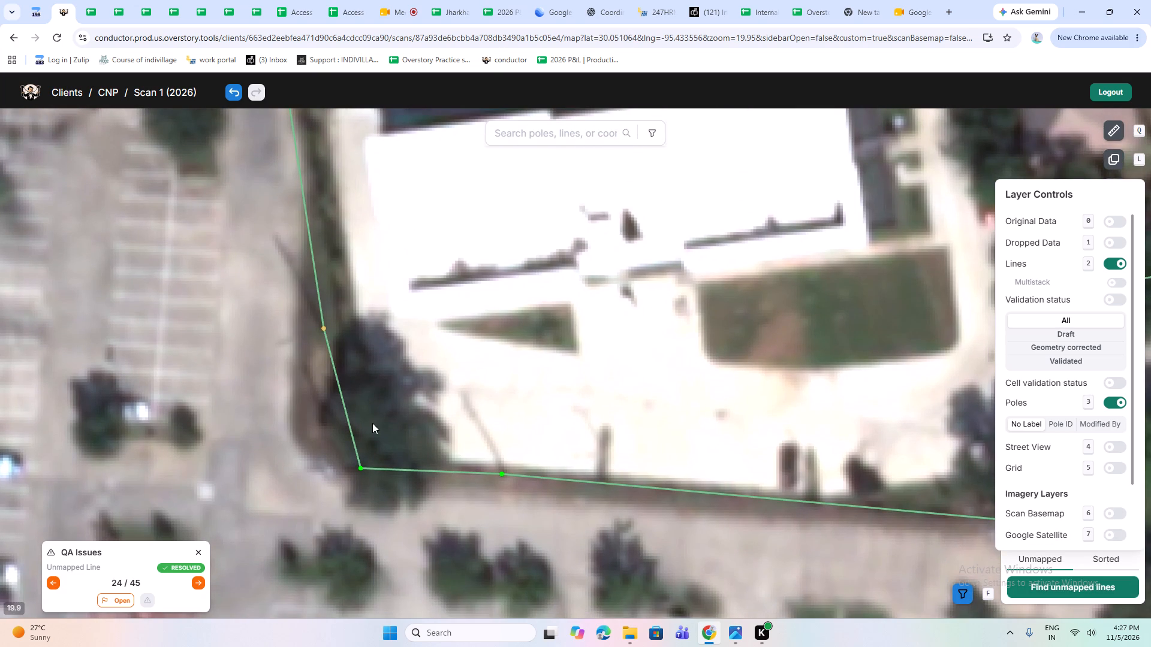
left_click_drag(371, 428, 384, 456)
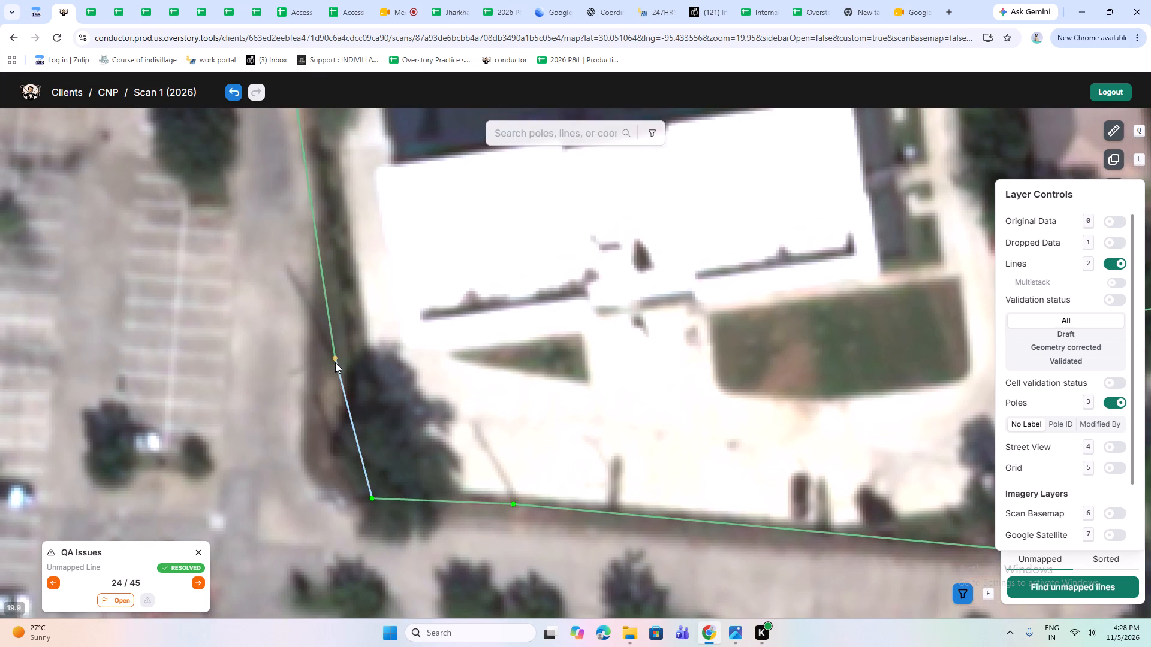
left_click(334, 358)
left_click(29, 226)
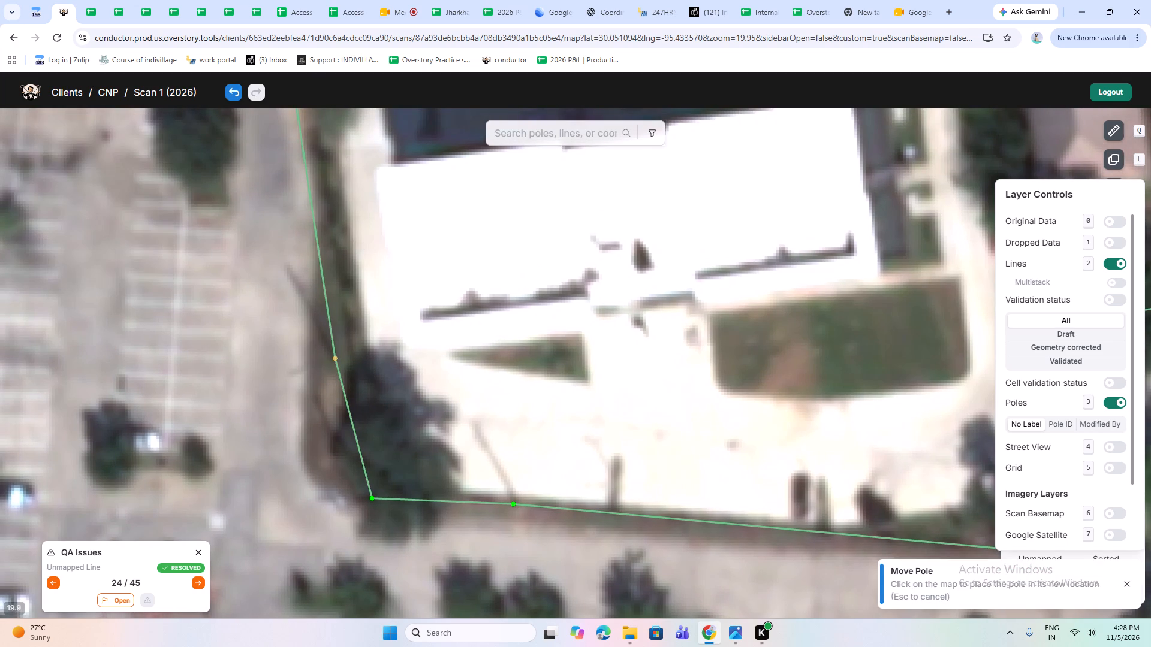
scroll(342, 367, "up", 2)
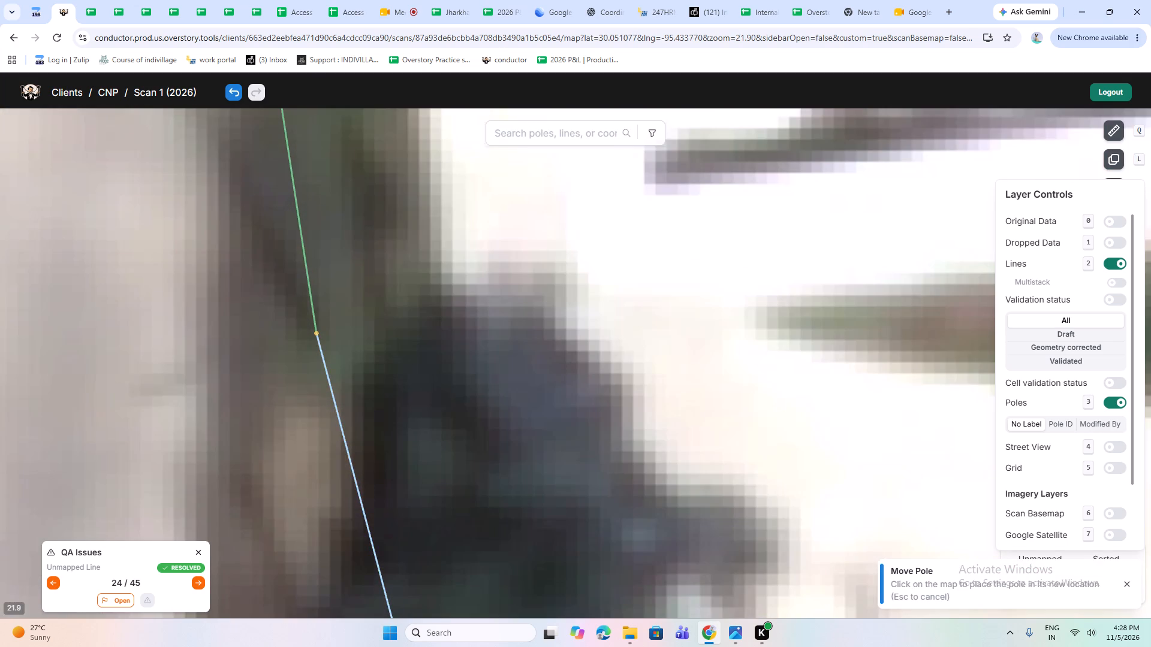
left_click(323, 340)
scroll(346, 368, "down", 2)
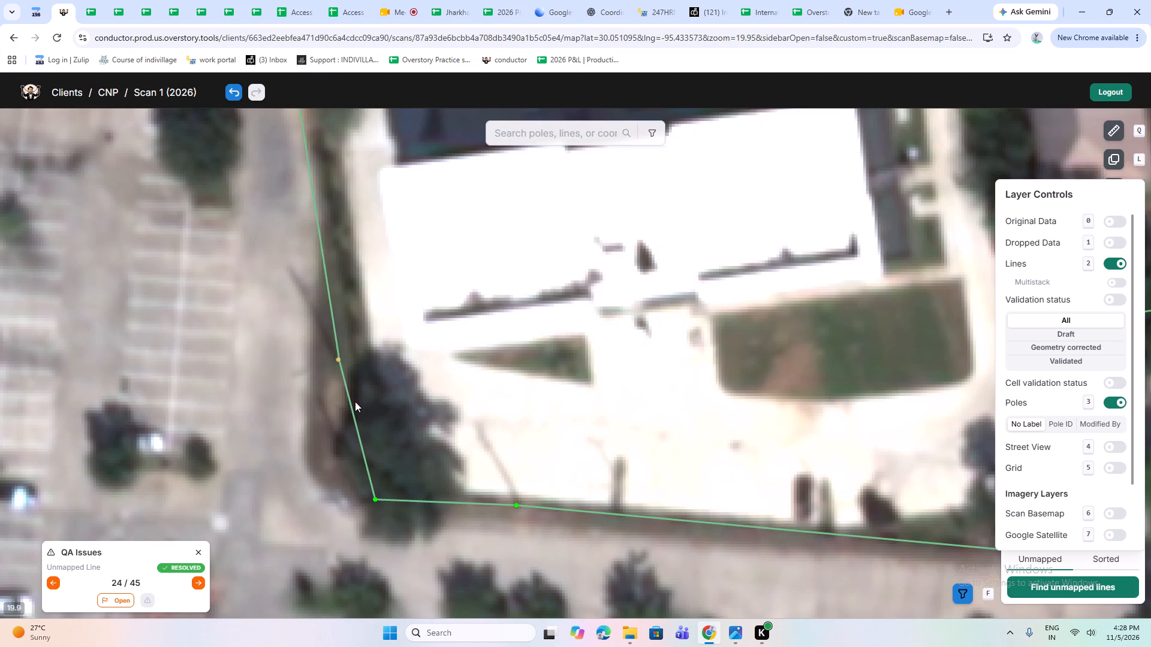
Move the junction pole northwest of the white-roofed building slightly southwest, to the base of its shadow.
scroll(355, 401, "down", 2)
left_click_drag(363, 276, 362, 357)
scroll(358, 359, "up", 1)
scroll(285, 391, "up", 1)
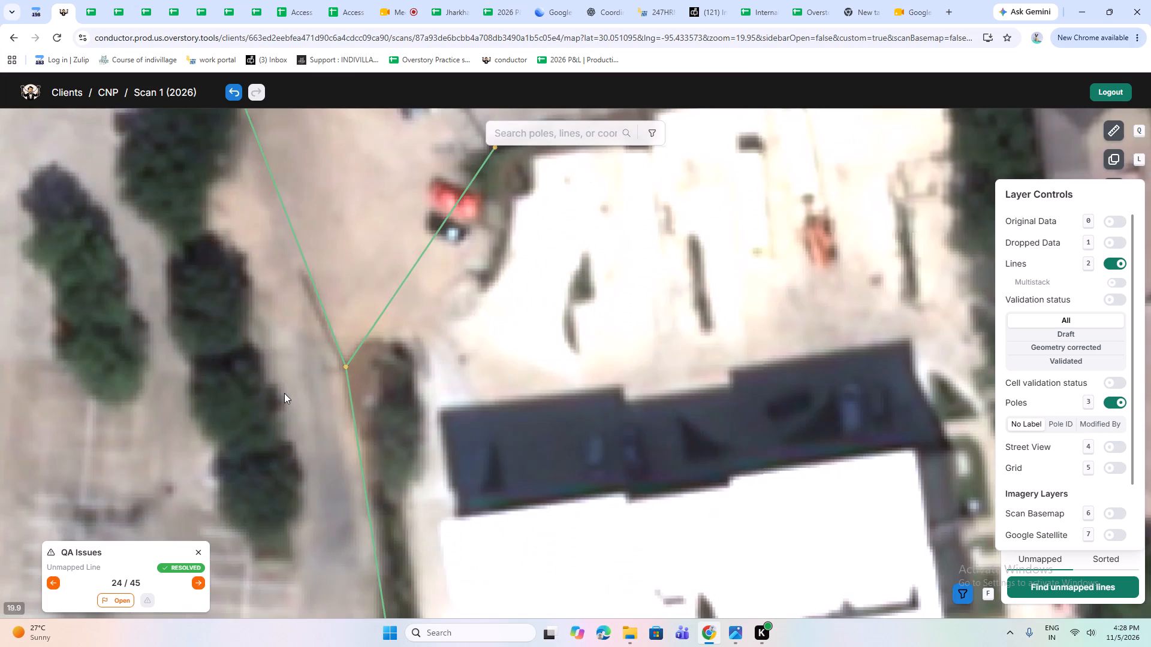
left_click(347, 368)
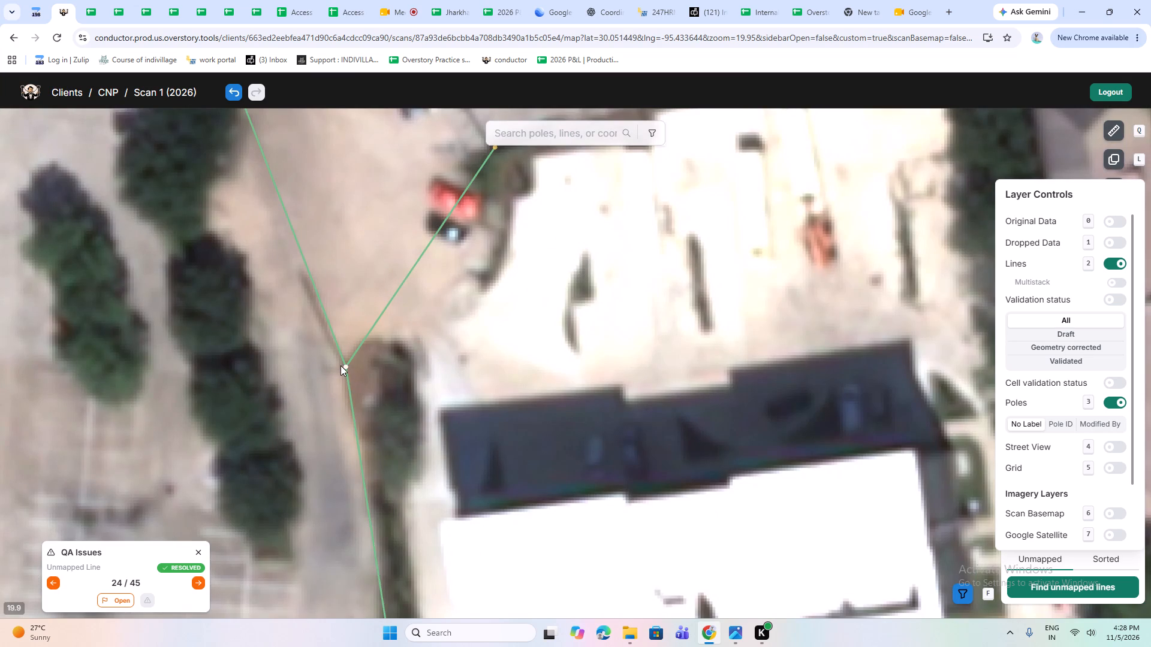
key("w")
scroll(341, 365, "up", 2)
left_click(351, 380)
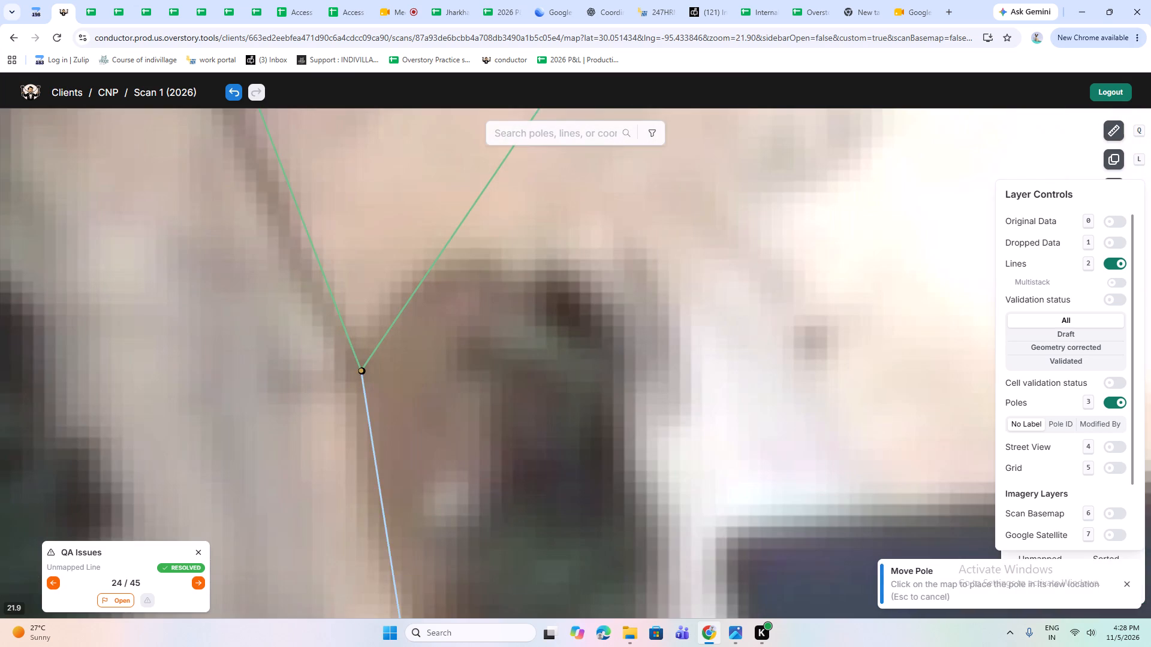
Move the pole at the northeast end of the short branch, beside the parked cars, slightly west toward its shadow's base.
scroll(370, 415, "down", 2)
left_click_drag(477, 294, 361, 438)
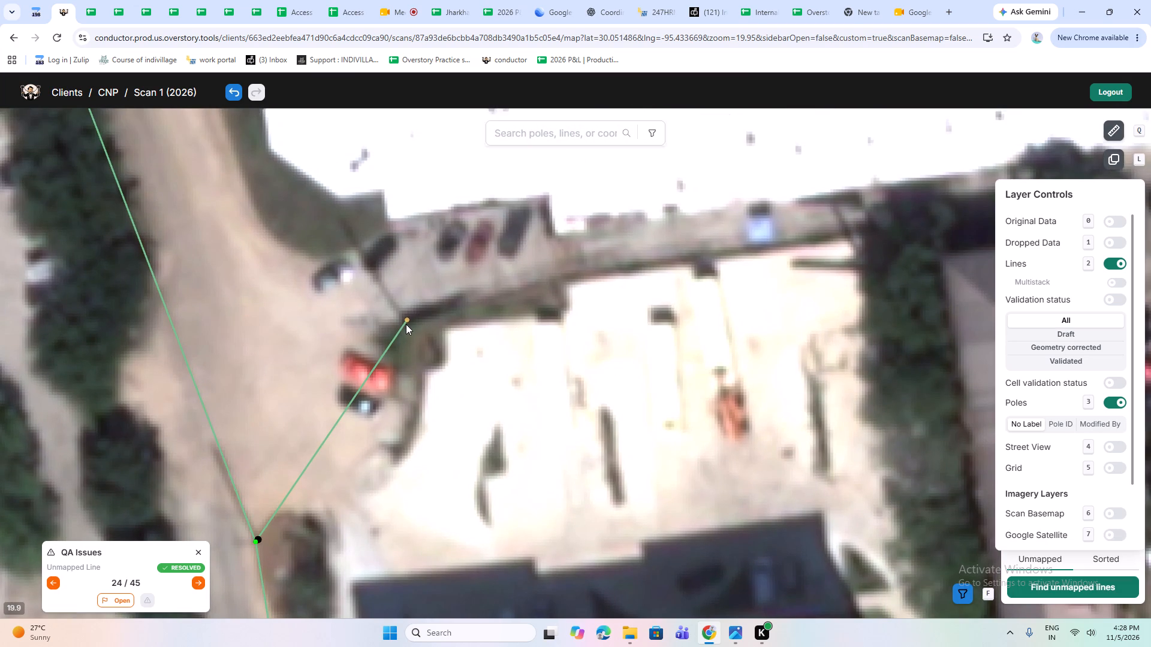
left_click(407, 322)
key("w")
scroll(407, 322, "up", 2)
left_click(402, 315)
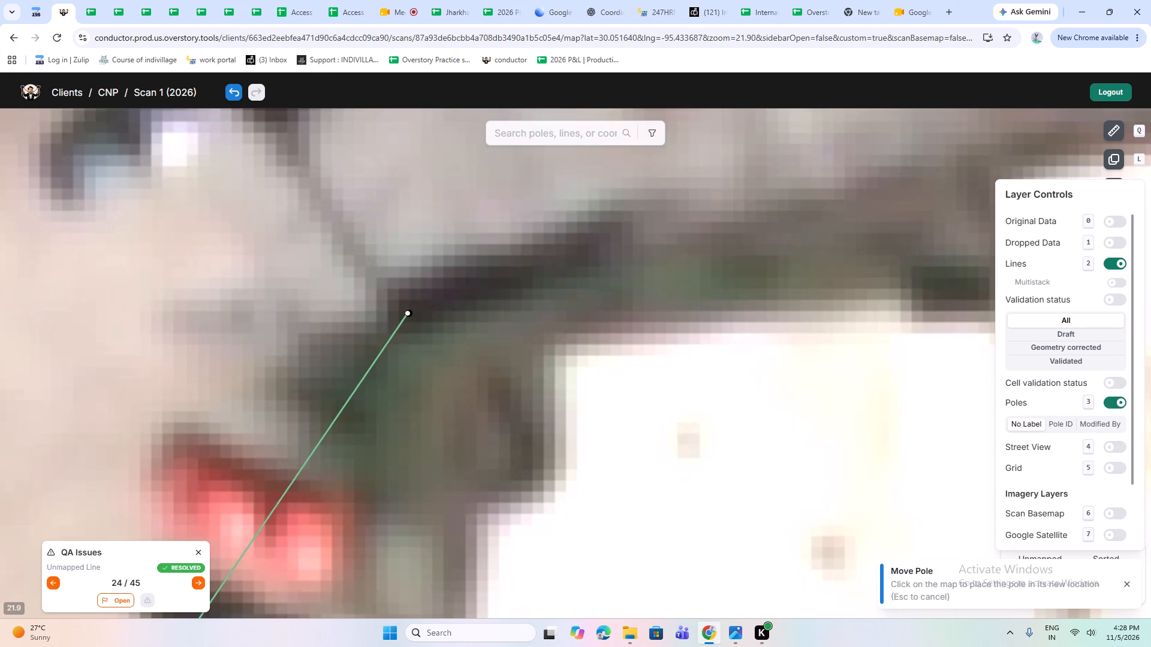
scroll(422, 371, "down", 2)
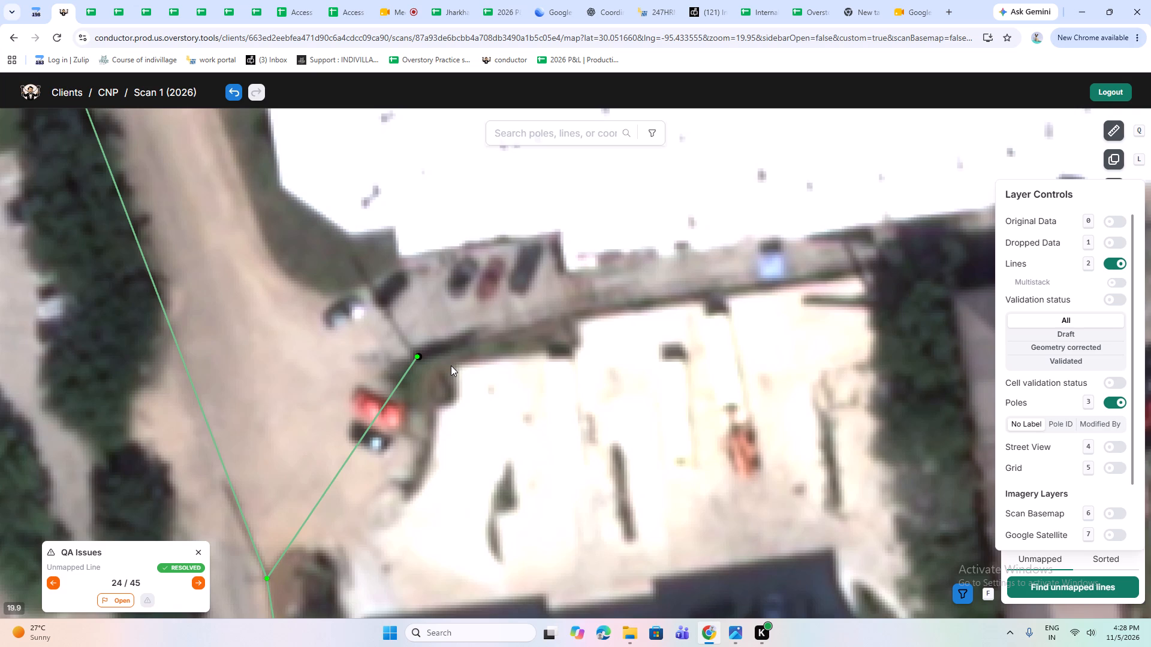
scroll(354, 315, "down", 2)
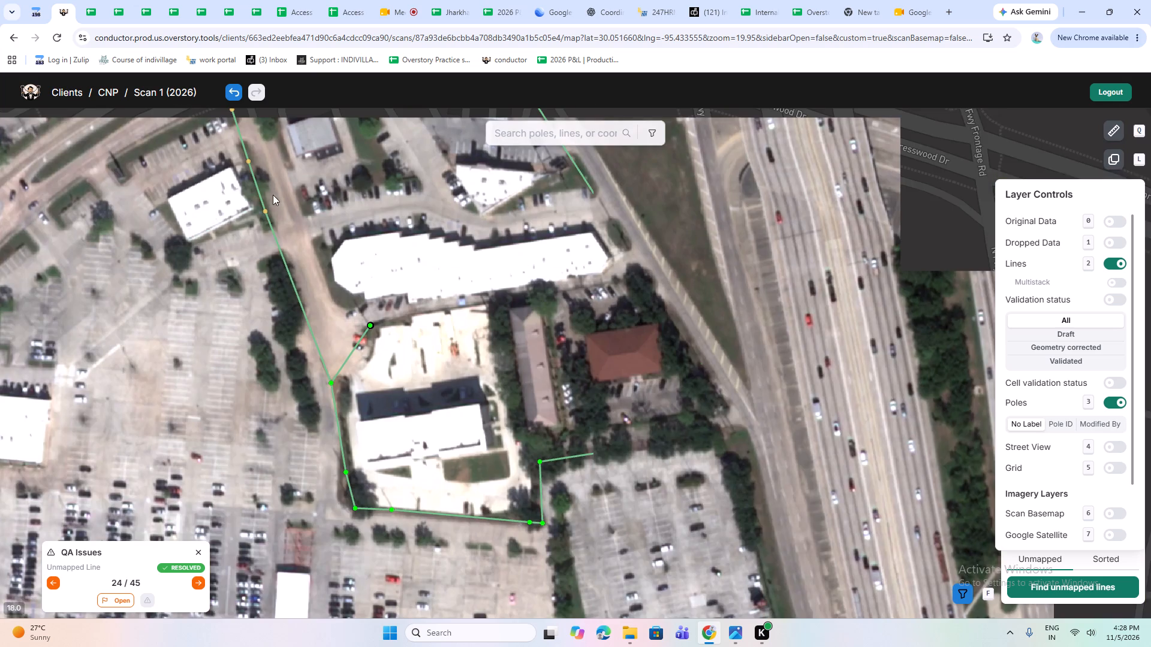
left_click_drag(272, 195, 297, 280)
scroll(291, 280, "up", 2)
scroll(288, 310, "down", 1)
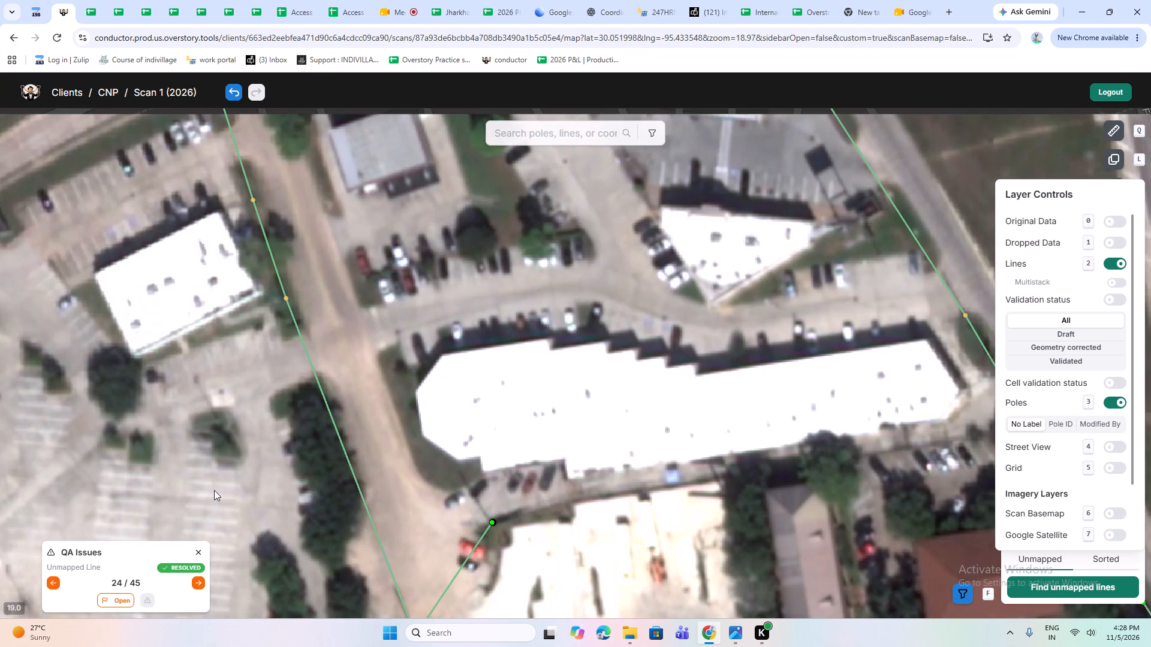
For QA issue 25, comment the short unmapped line in the residential yard as Excess line and drop it.
left_click(201, 586)
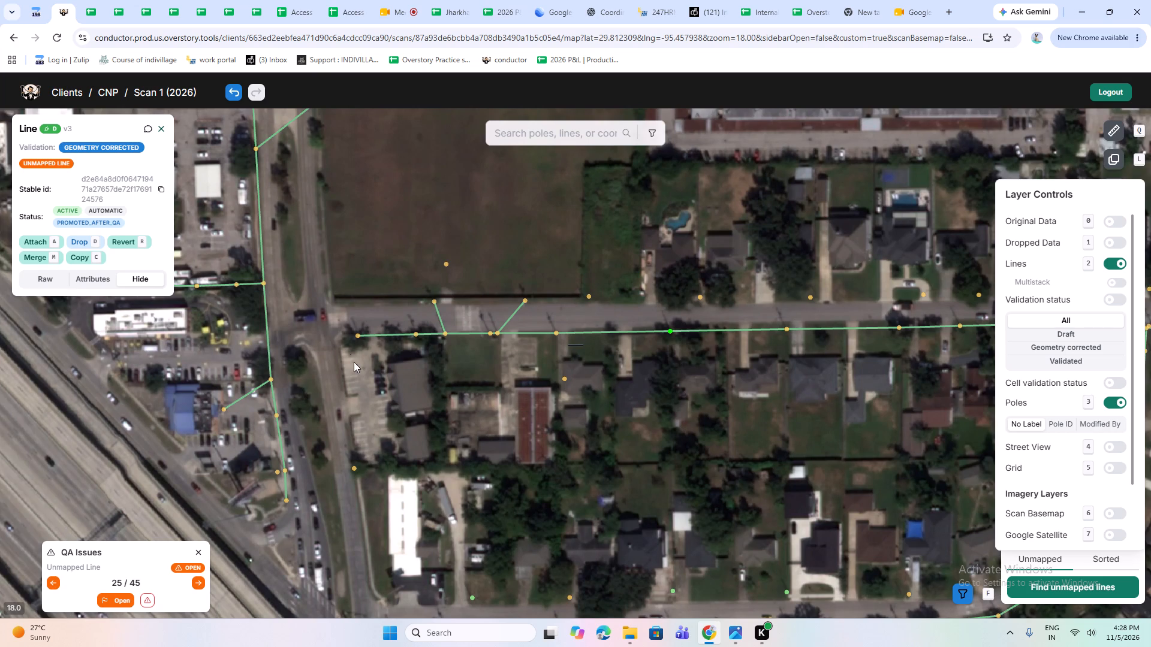
left_click_drag(498, 367, 452, 383)
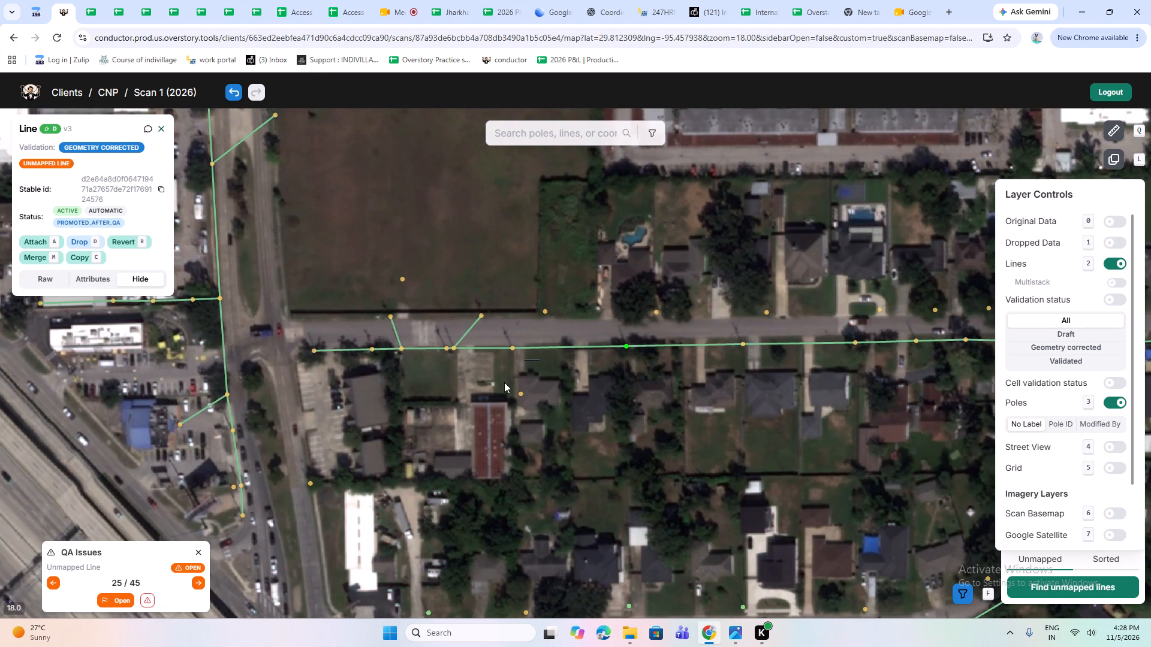
scroll(536, 368, "up", 1)
left_click_drag(536, 368, 453, 356)
scroll(453, 356, "up", 1)
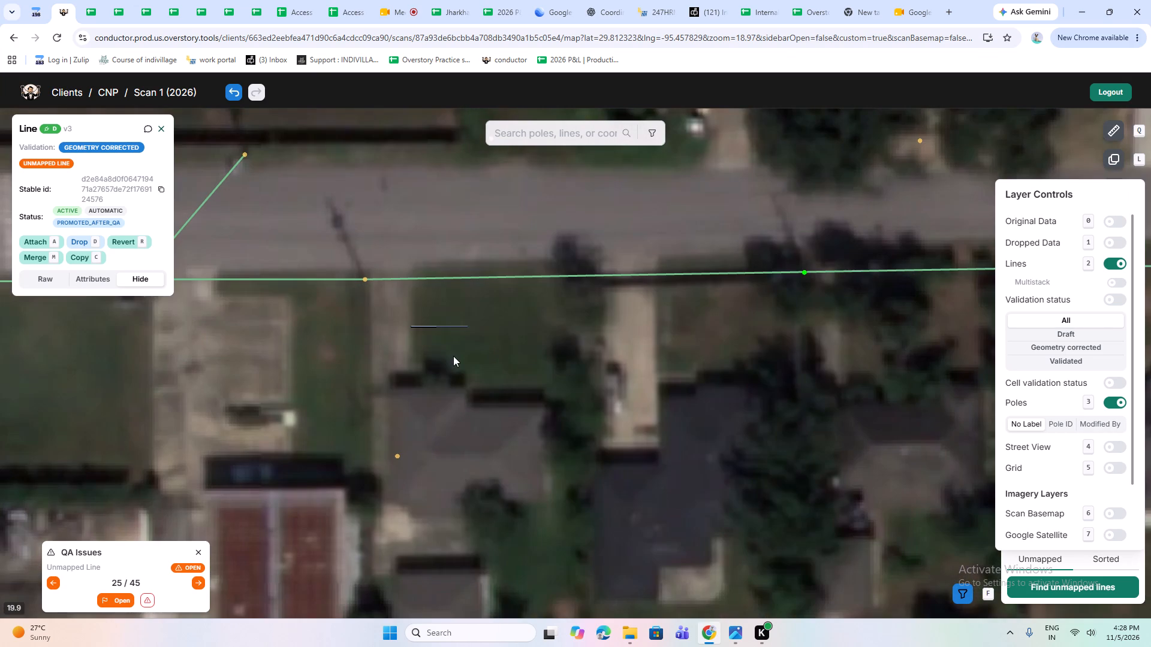
left_click(453, 356)
left_click(447, 323)
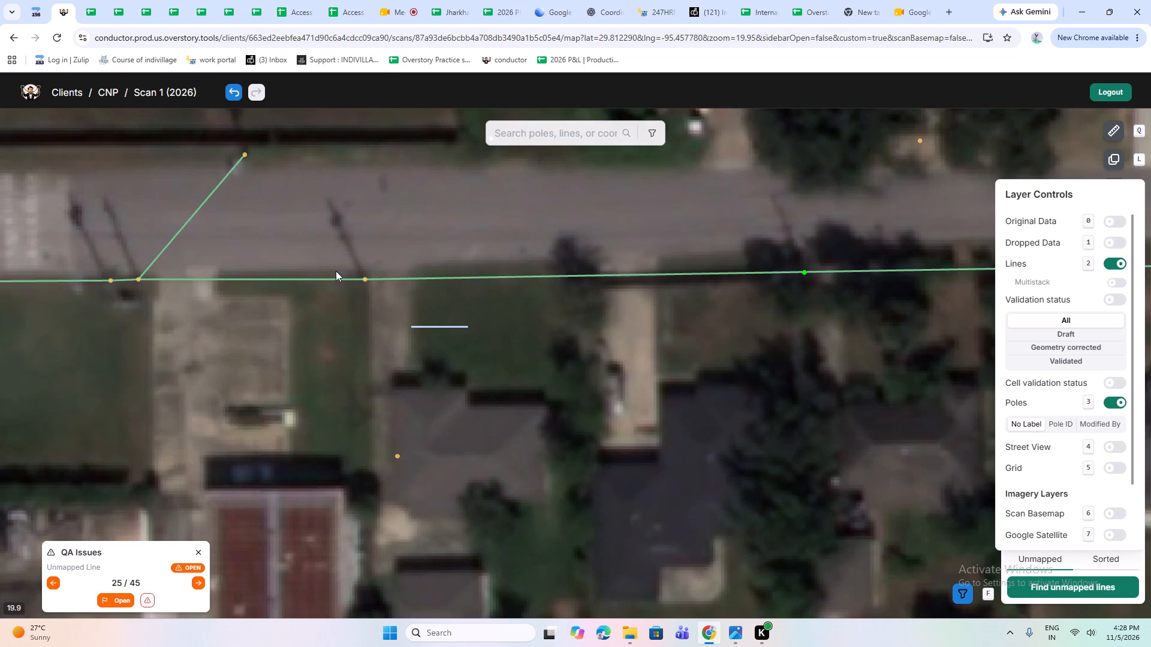
left_click(150, 128)
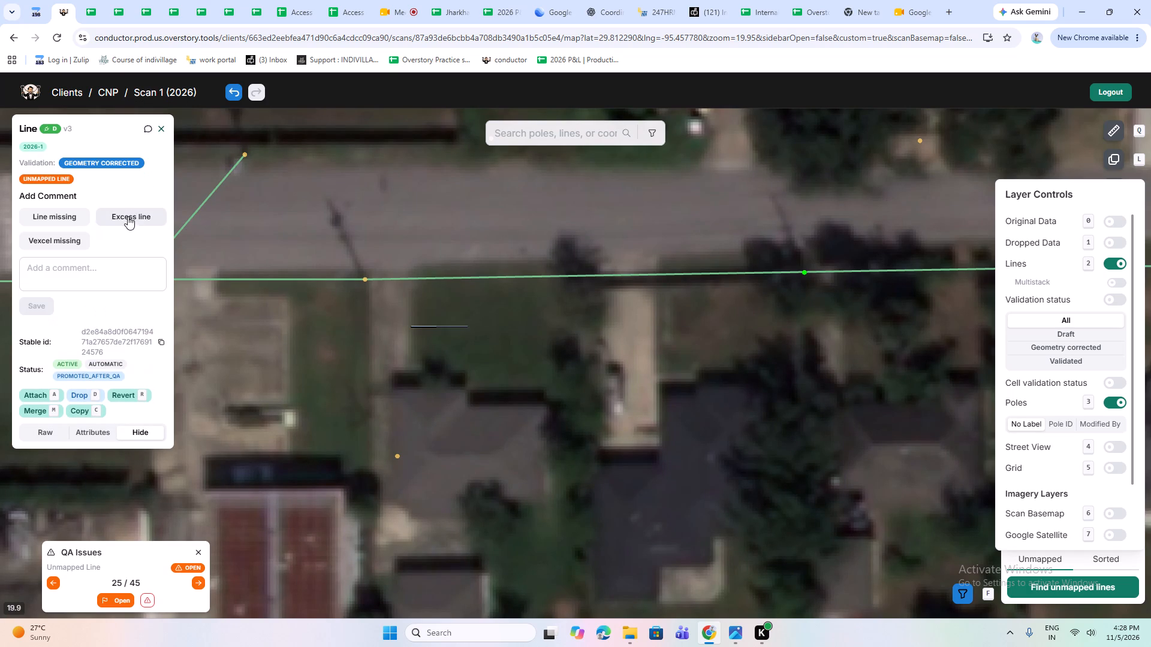
left_click(128, 217)
left_click(73, 295)
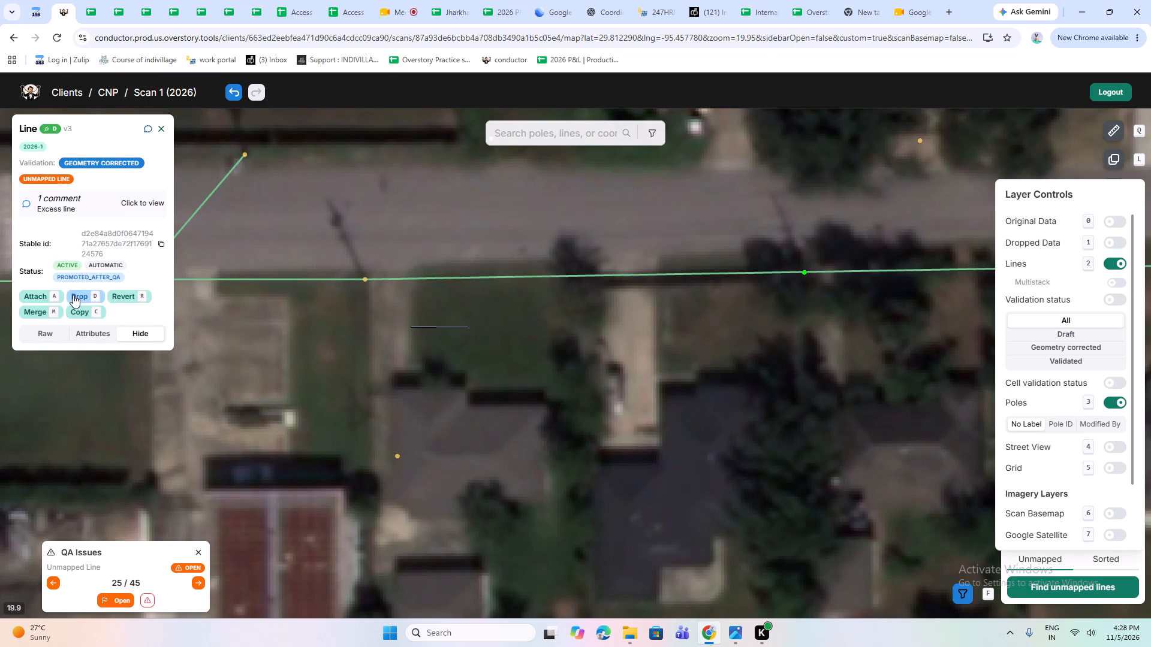
For QA issue 26, comment the short unmapped line beside the building outline as Excess line and drop it.
left_click_drag(350, 337, 531, 449)
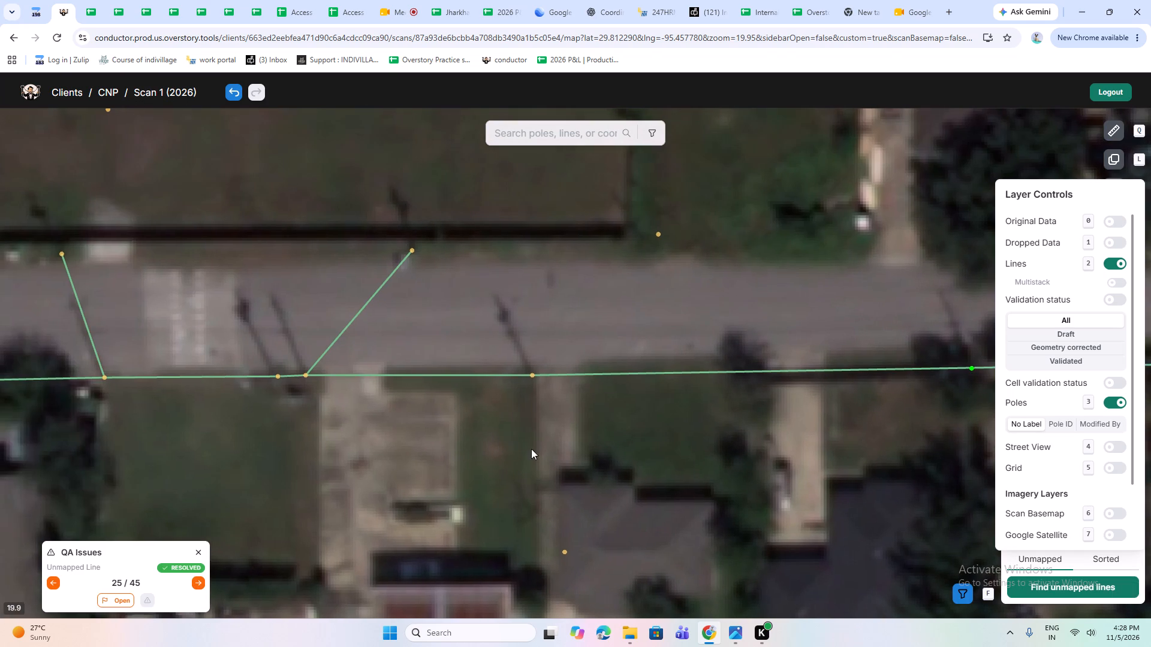
scroll(481, 400, "down", 1)
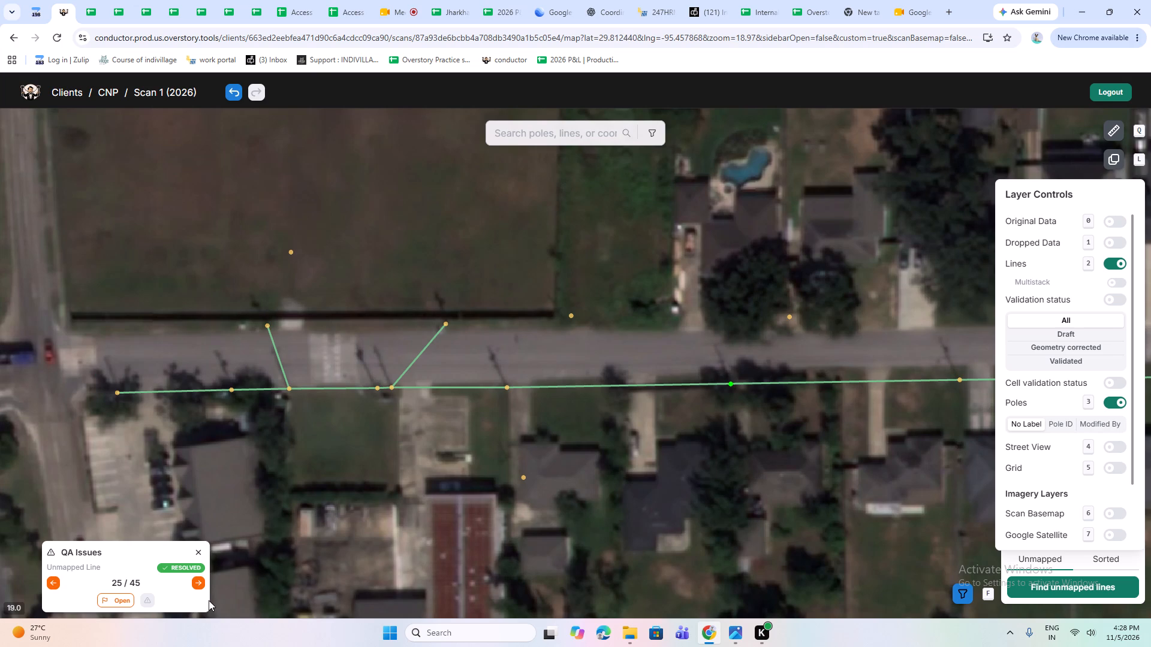
left_click(194, 585)
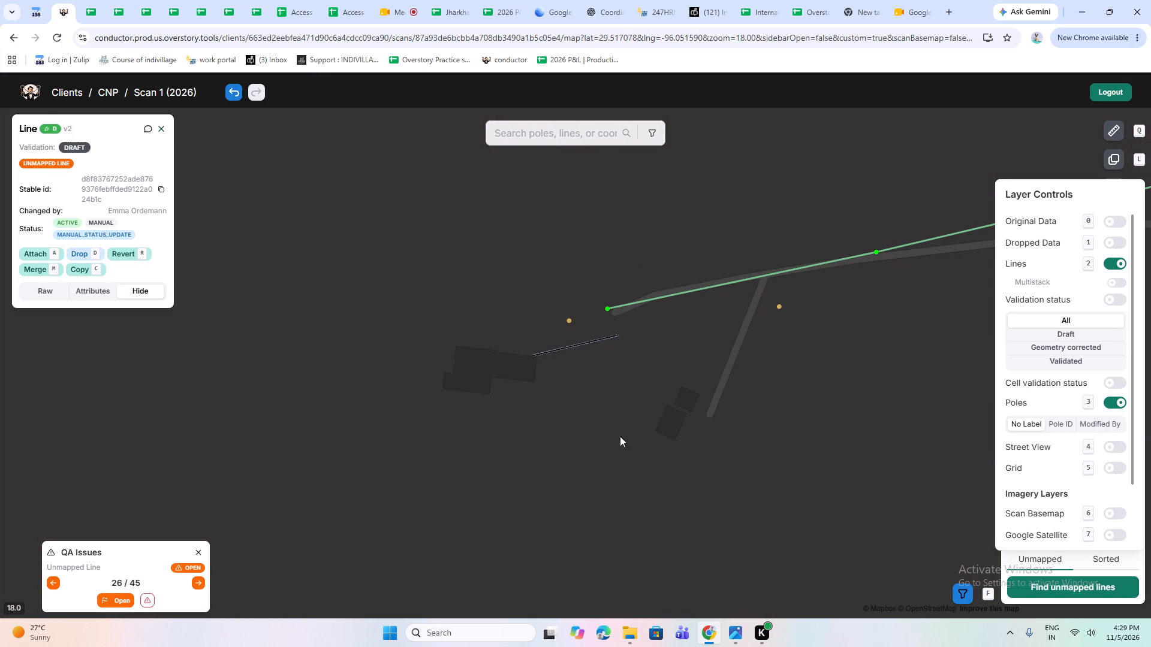
left_click_drag(623, 391, 508, 410)
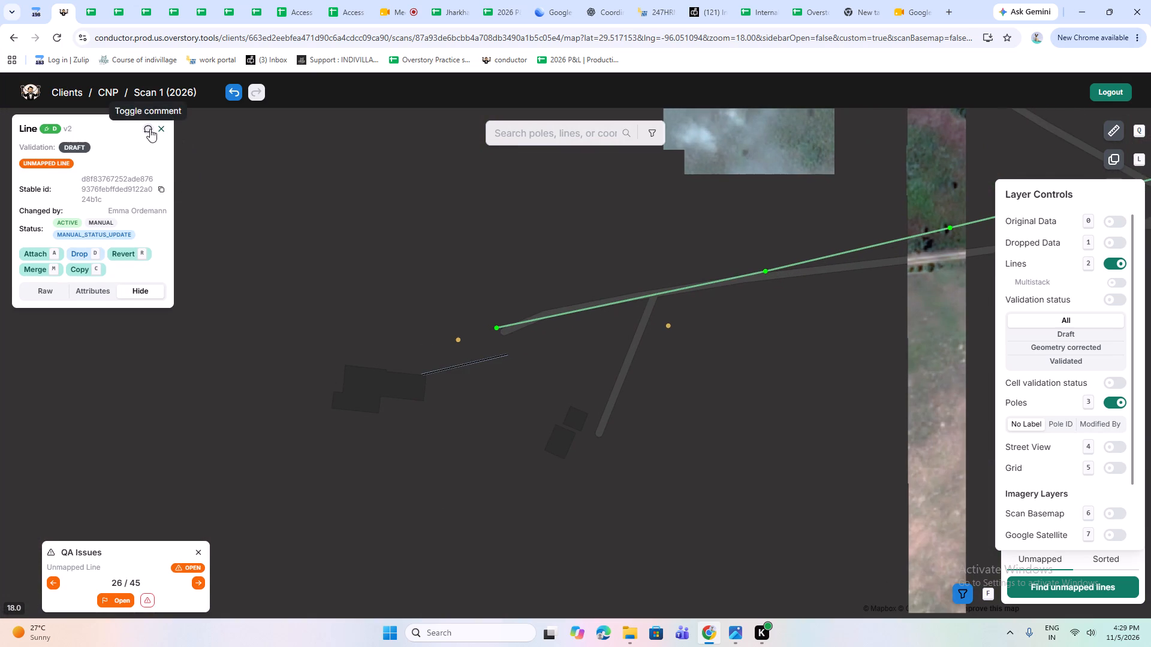
left_click(150, 129)
left_click(139, 205)
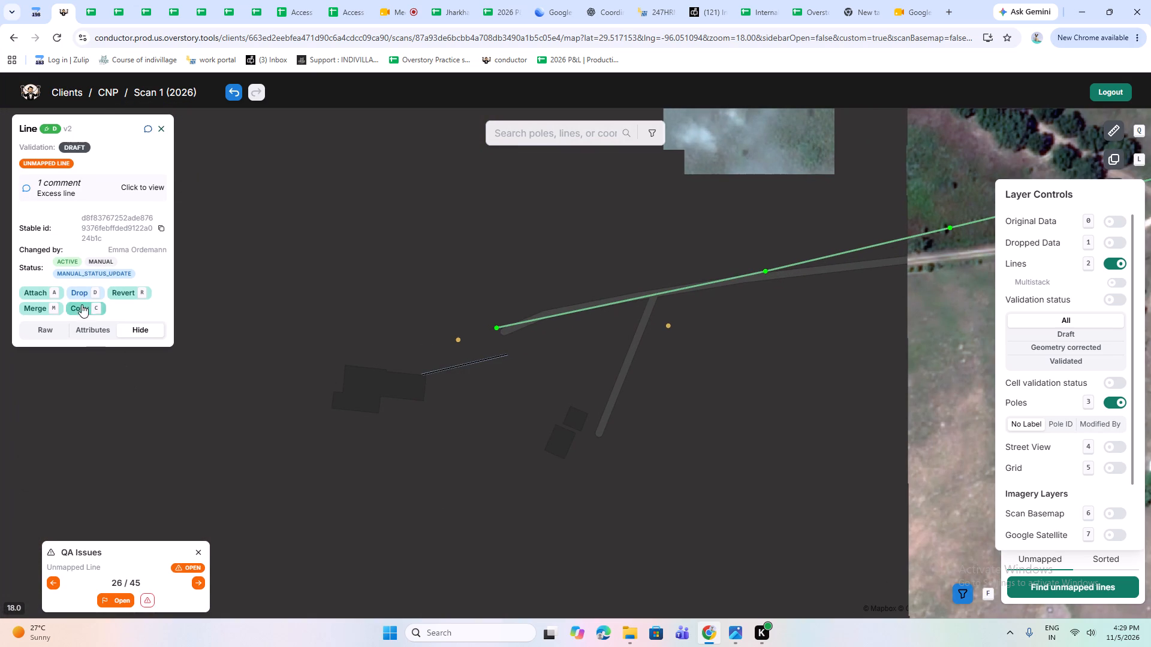
left_click(81, 295)
In the Internal OT Hours 2025-26 sheet, enter 4-Nov-2026 hours of 0, 1, 2 and 0 for team Amber, rows 73 to 76.
left_click(812, 10)
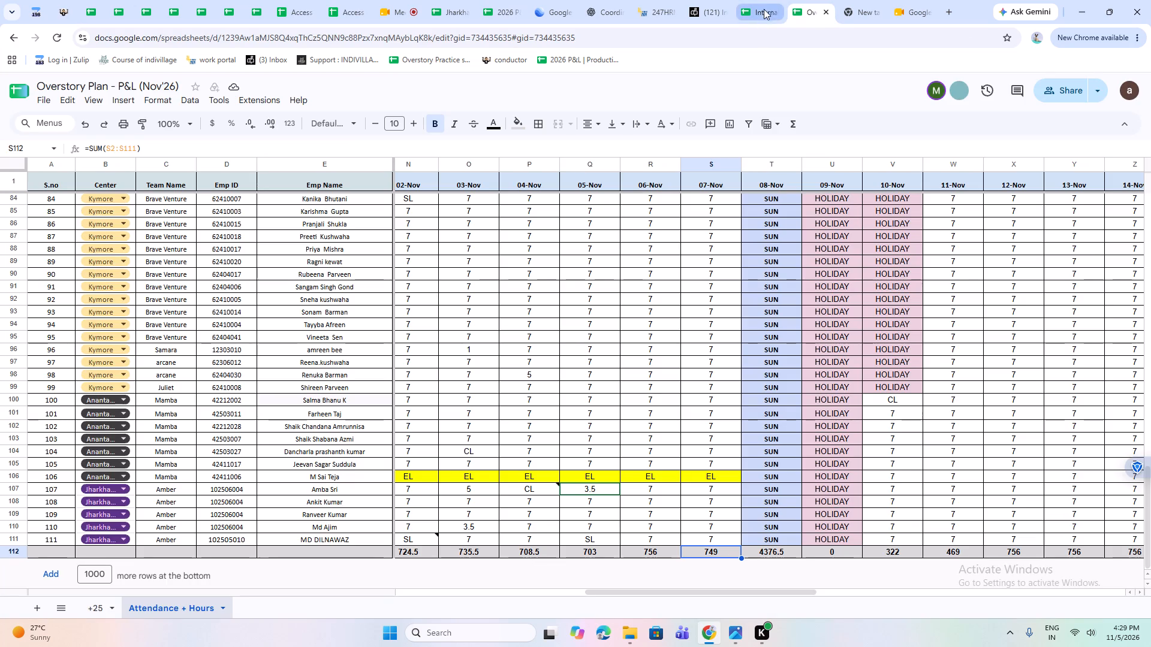
left_click(764, 8)
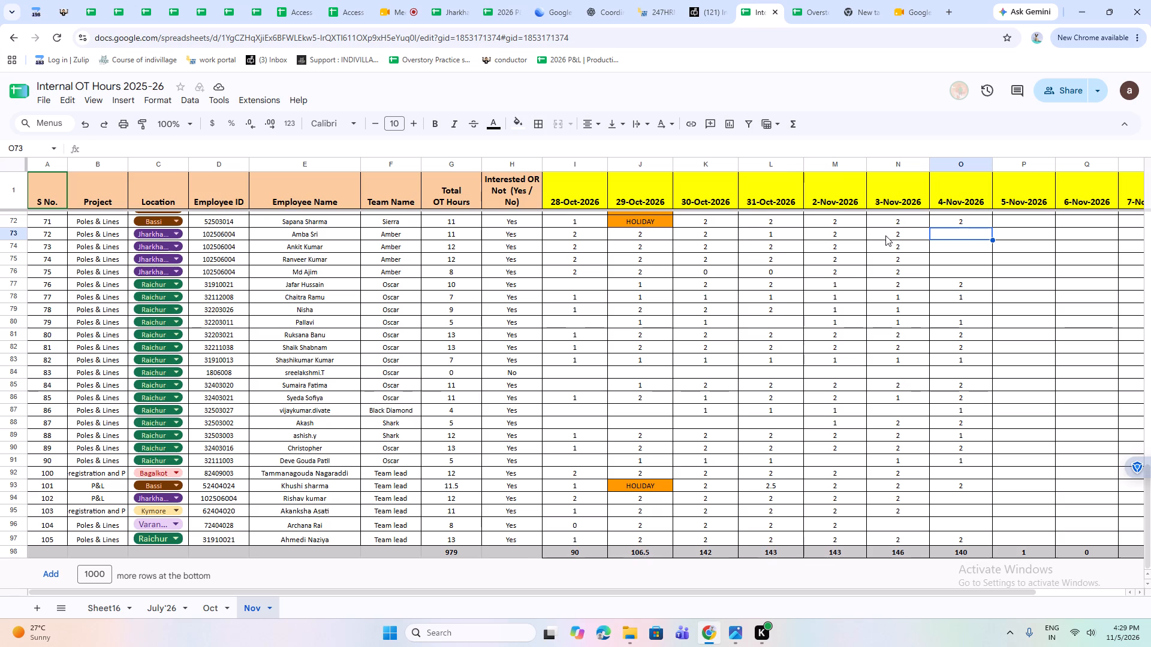
scroll(184, 285, "up", 2)
scroll(214, 390, "down", 1)
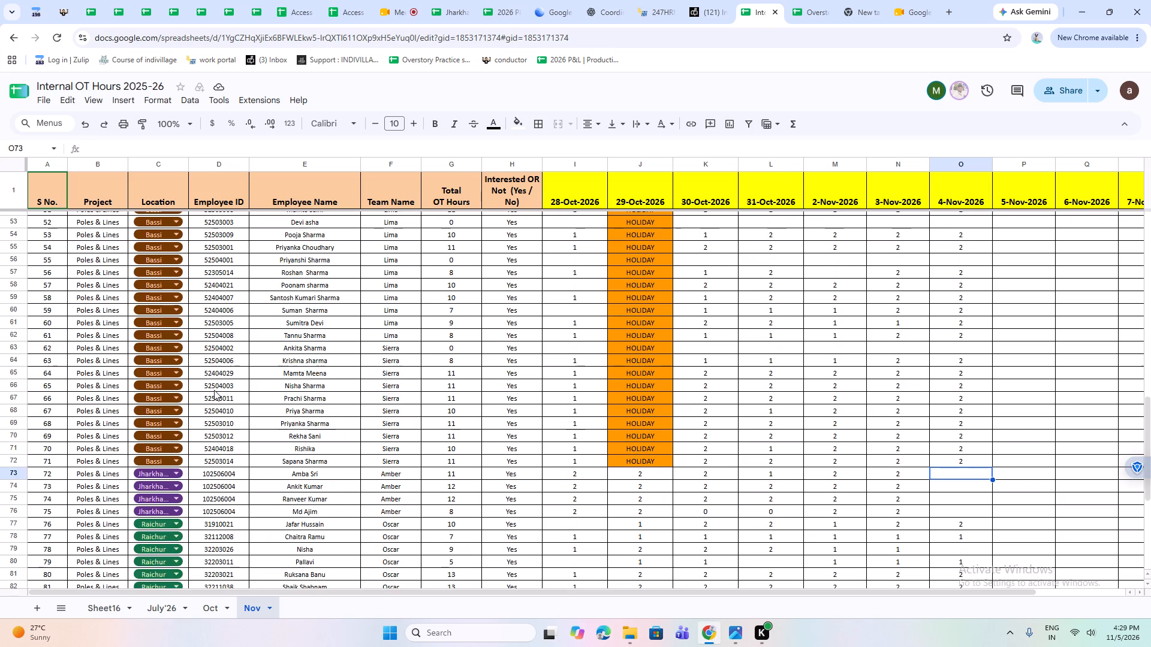
scroll(212, 389, "down", 1)
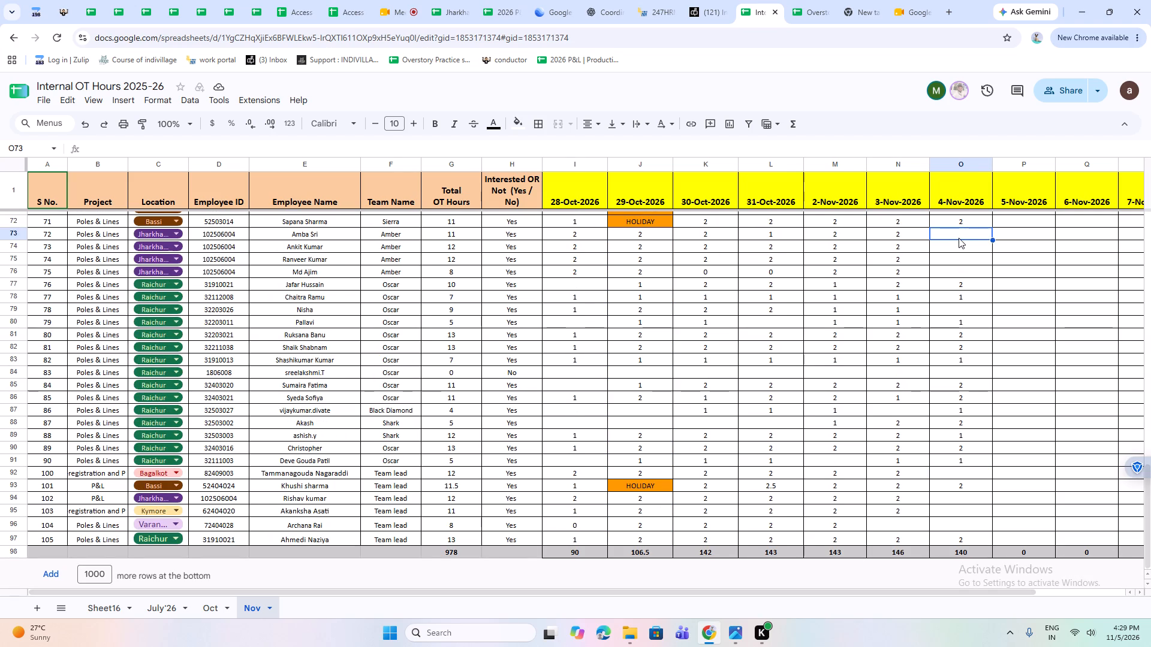
key("0")
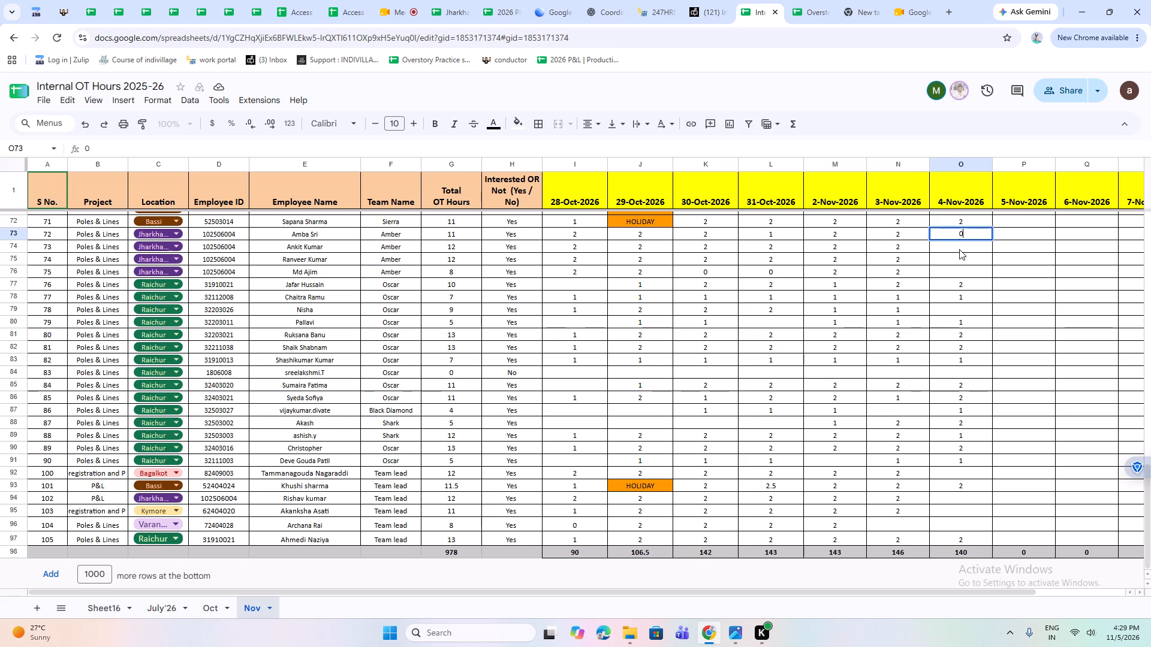
left_click(959, 250)
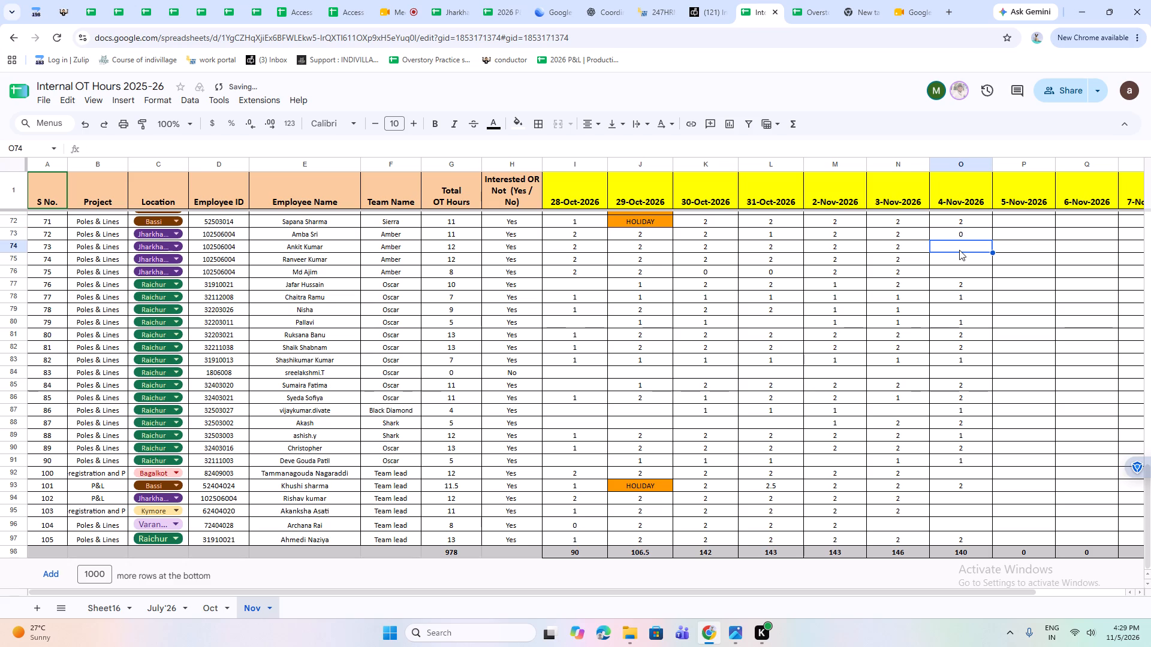
key("1")
left_click(966, 256)
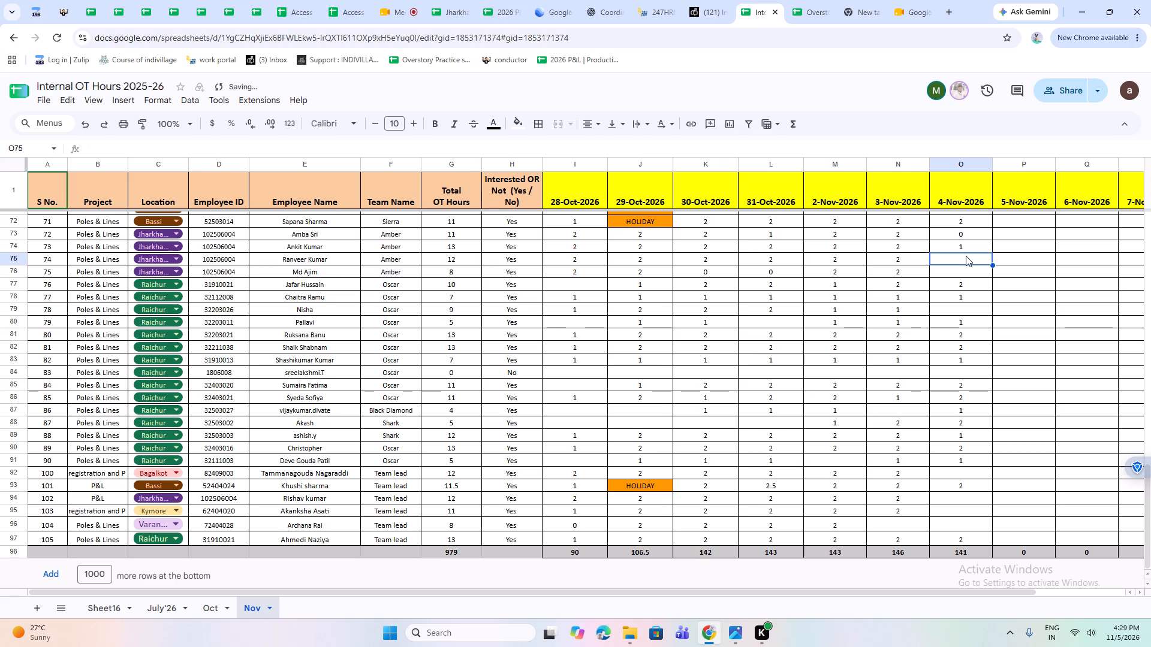
key("2")
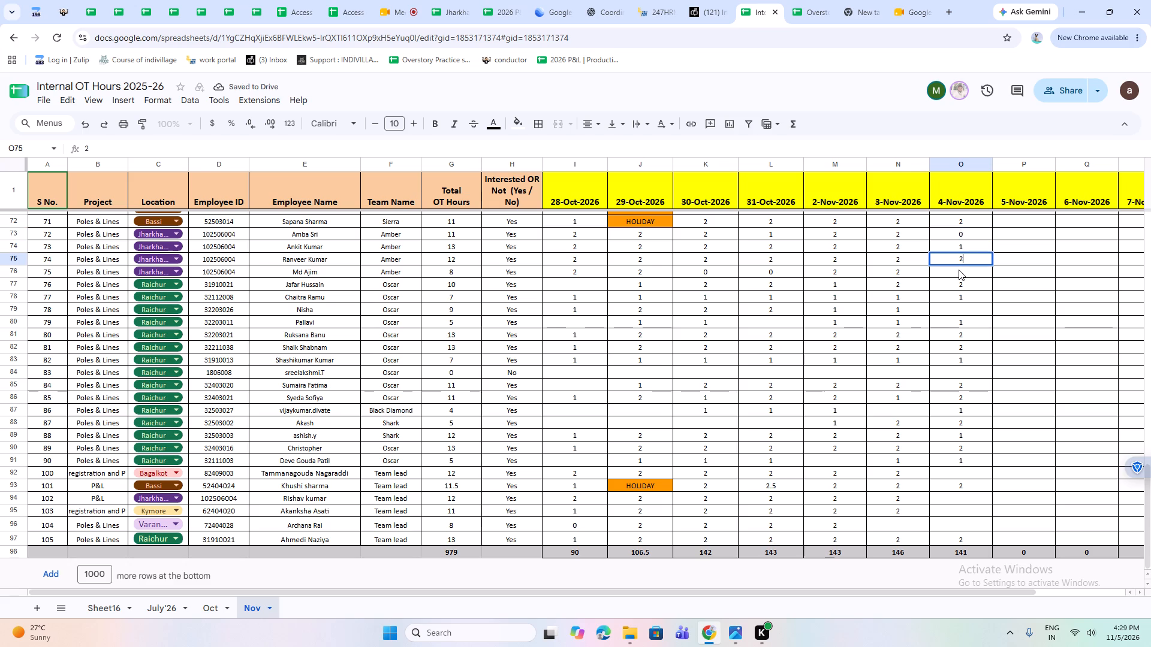
left_click(959, 270)
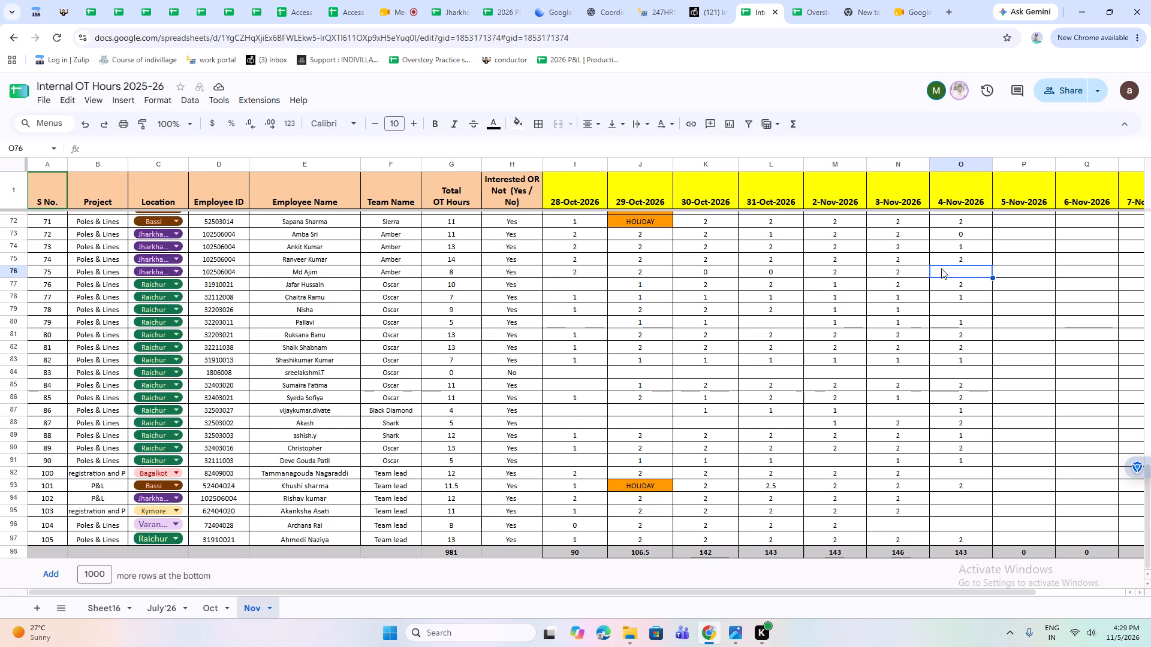
key("0")
left_click(987, 316)
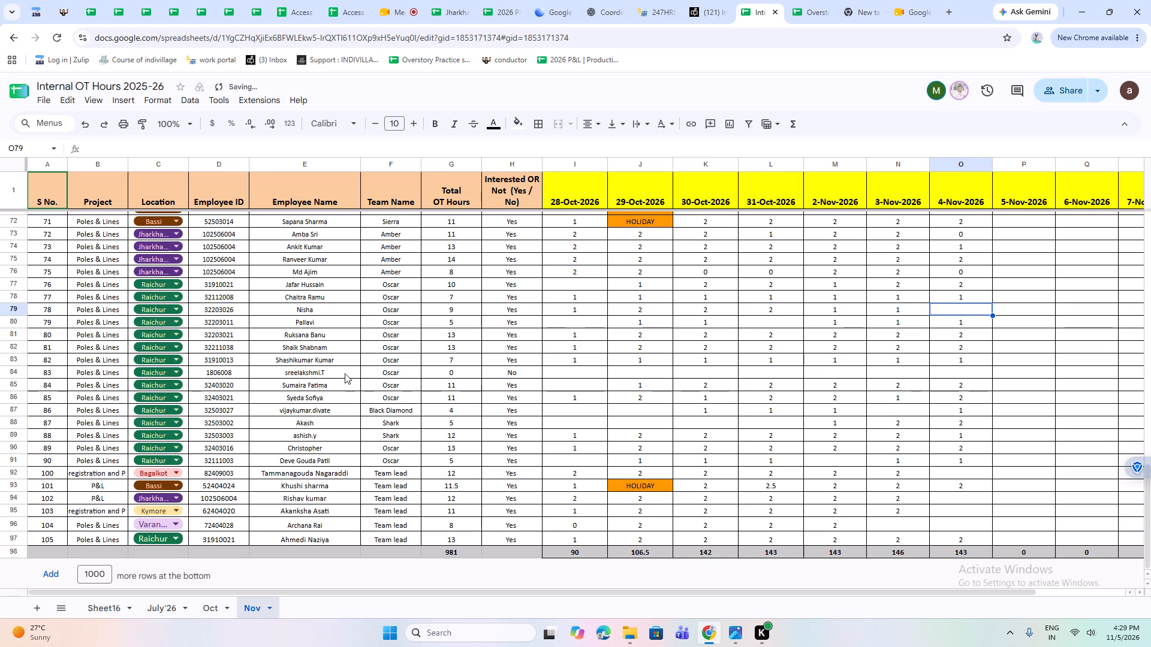
Review the late-October to mid-November attendance hours in the Overstory Plan - P&L (Nov'26) sheet.
left_click(810, 13)
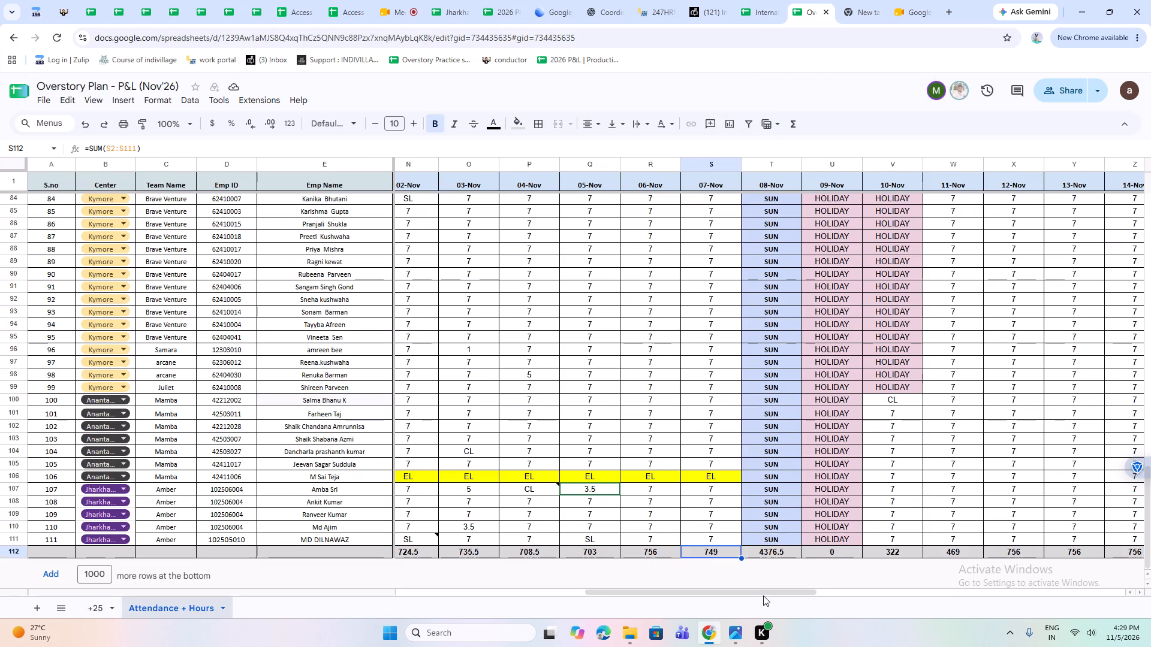
left_click_drag(763, 594, 777, 599)
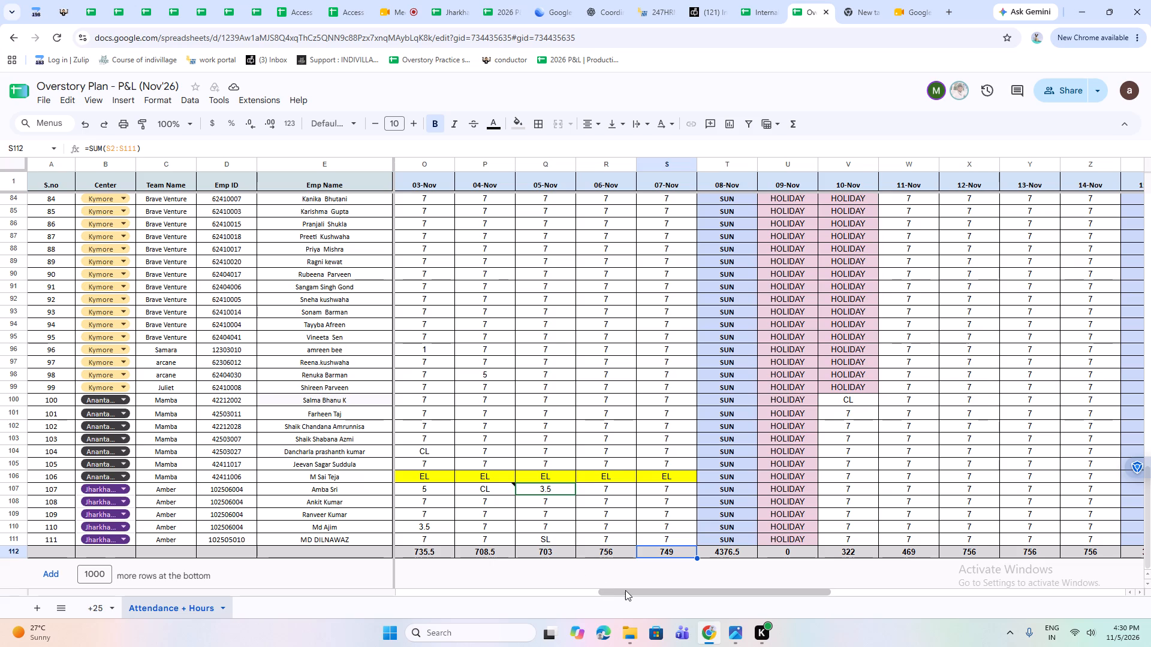
left_click_drag(625, 590, 536, 603)
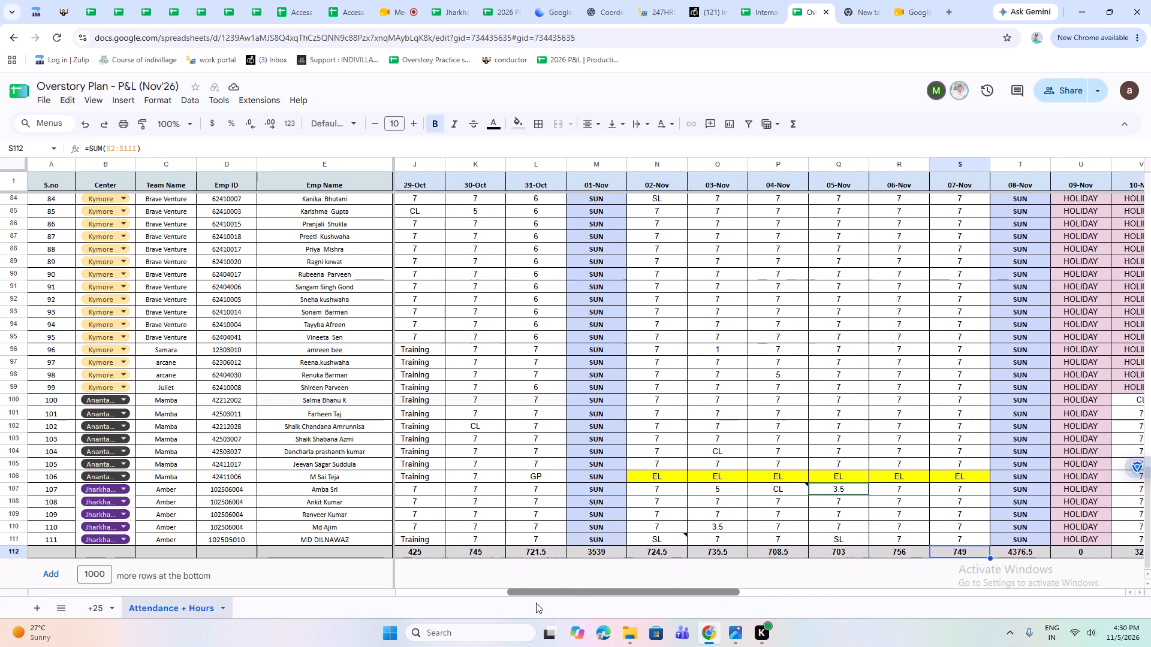
left_click_drag(536, 603, 566, 607)
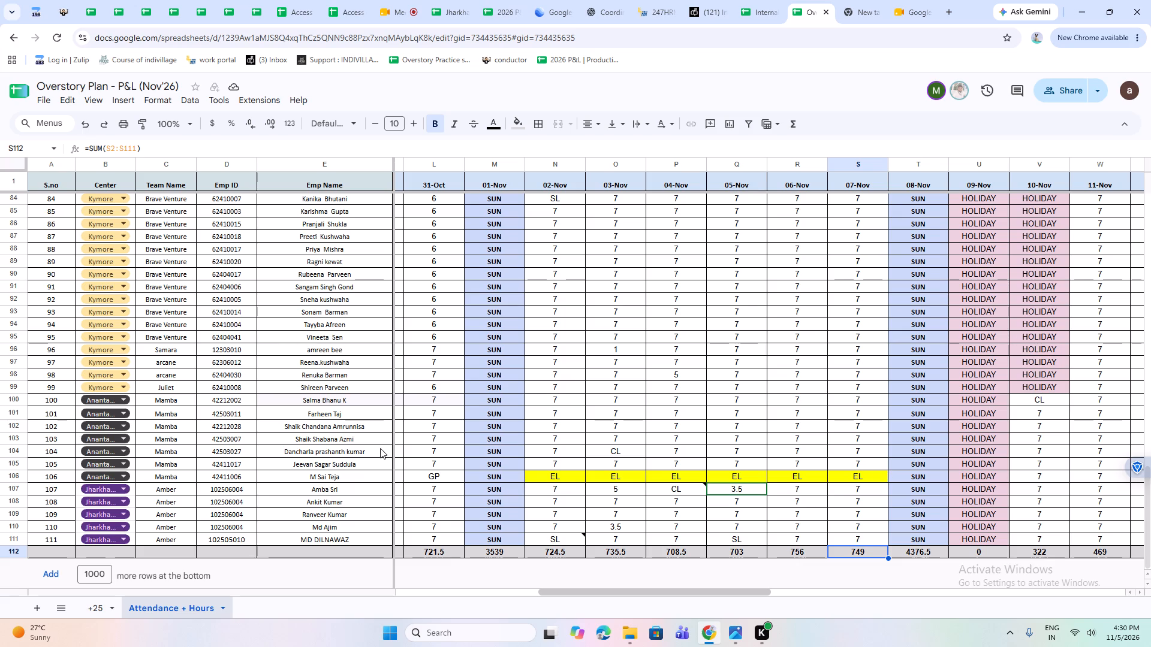
Switch back to the CNP Scan 1 (2026) map in Conductor.
left_click(69, 7)
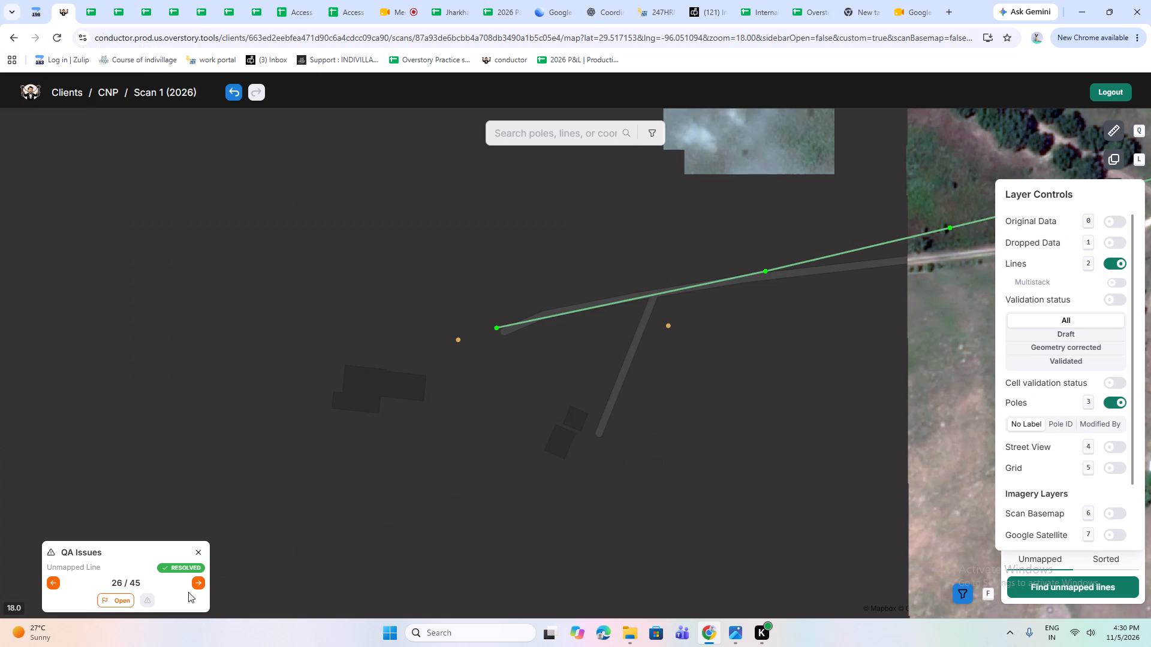
Go to QA issue 27 and open the comment options for its unmapped line beside the building.
left_click(202, 586)
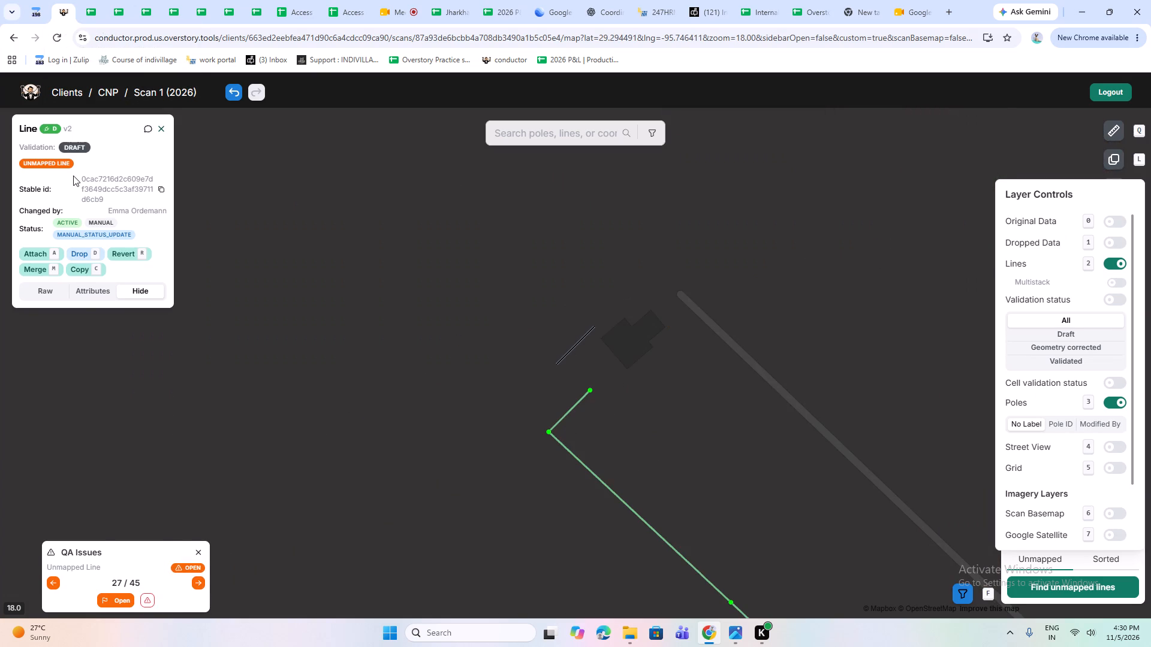
left_click(146, 128)
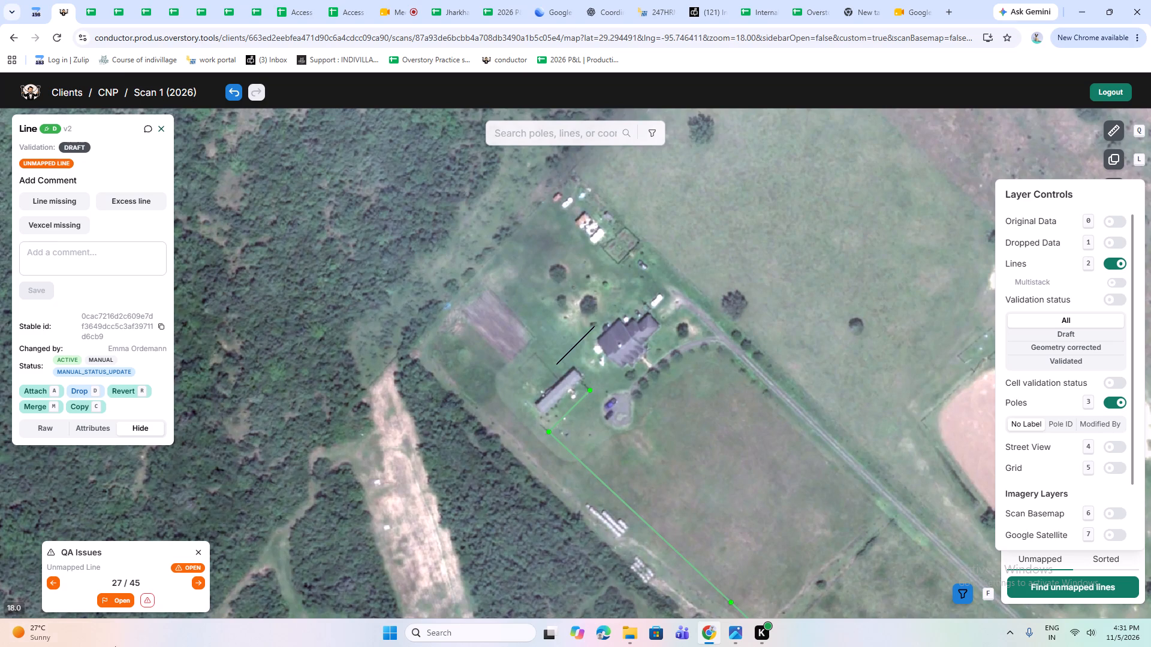
For QA issue 28, turn on the Scan Basemap and attach the short unmapped line between the yellow corner pole and the nearest green pole below.
left_click(200, 581)
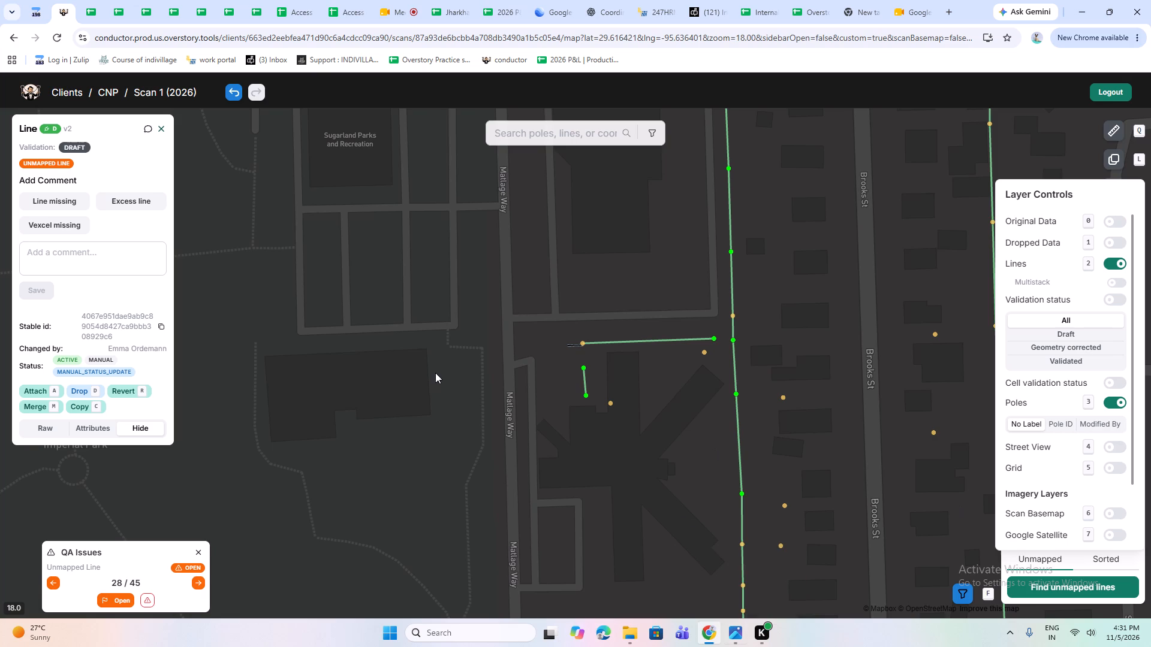
left_click_drag(456, 383, 326, 387)
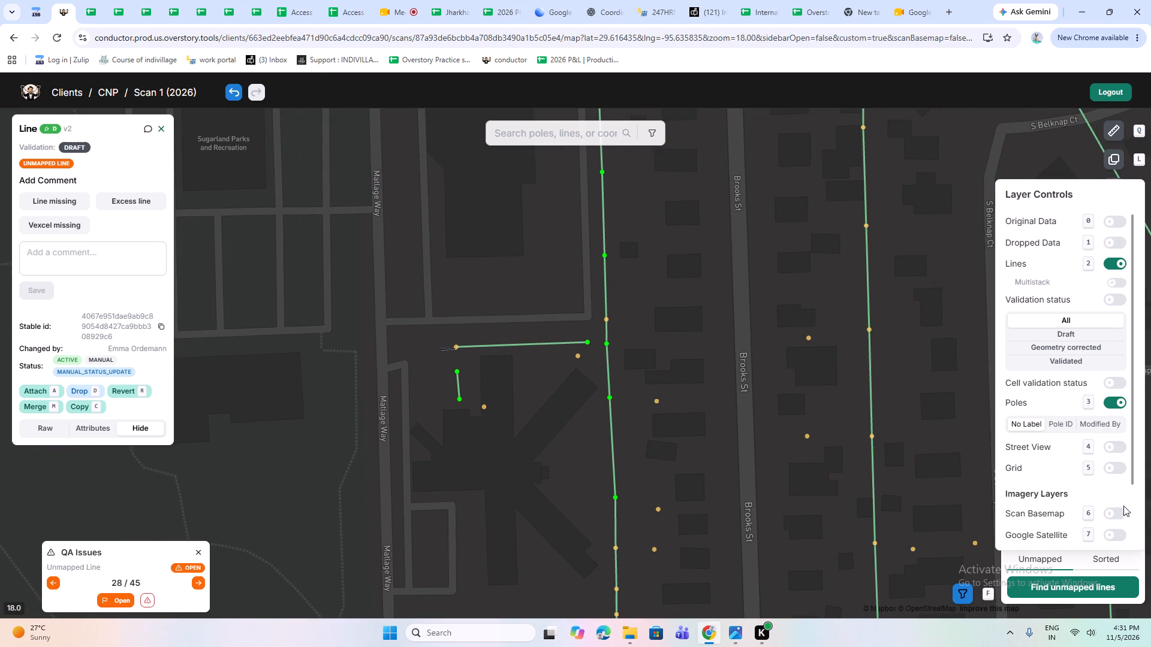
left_click(1119, 511)
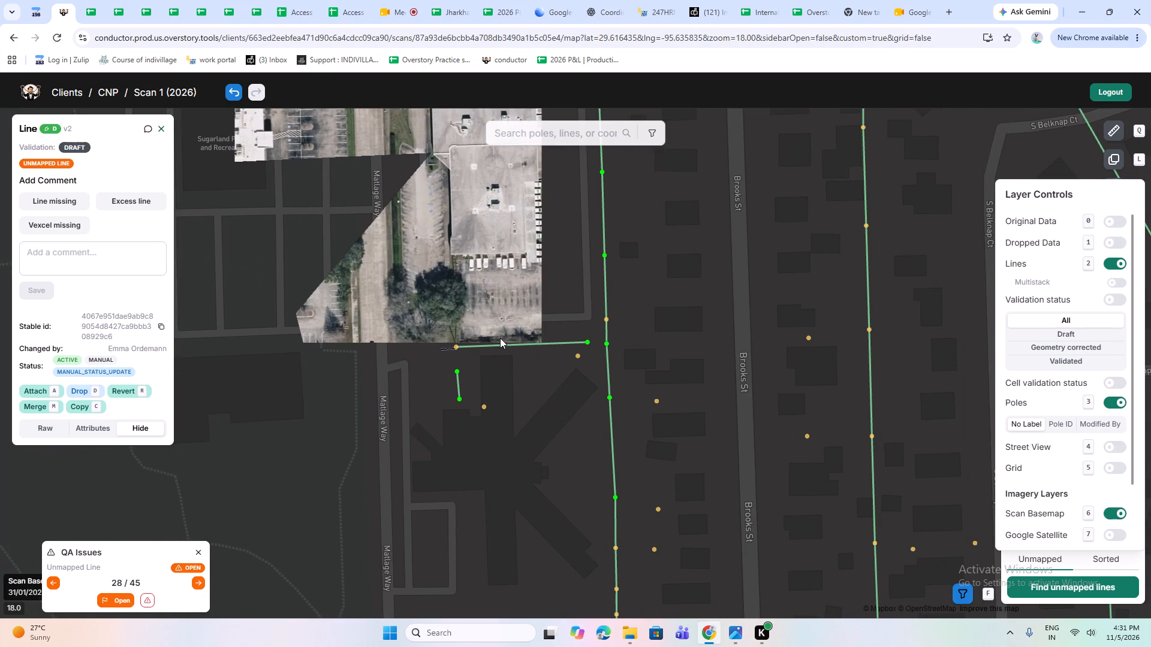
scroll(456, 353, "up", 2)
left_click(481, 374)
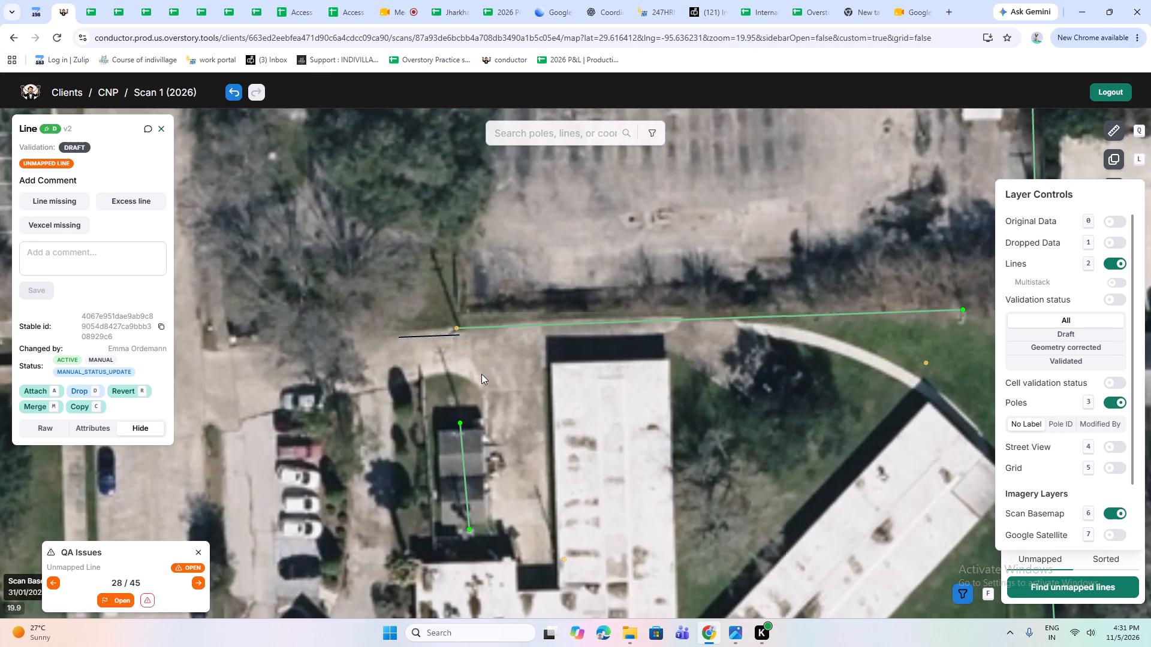
left_click(439, 337)
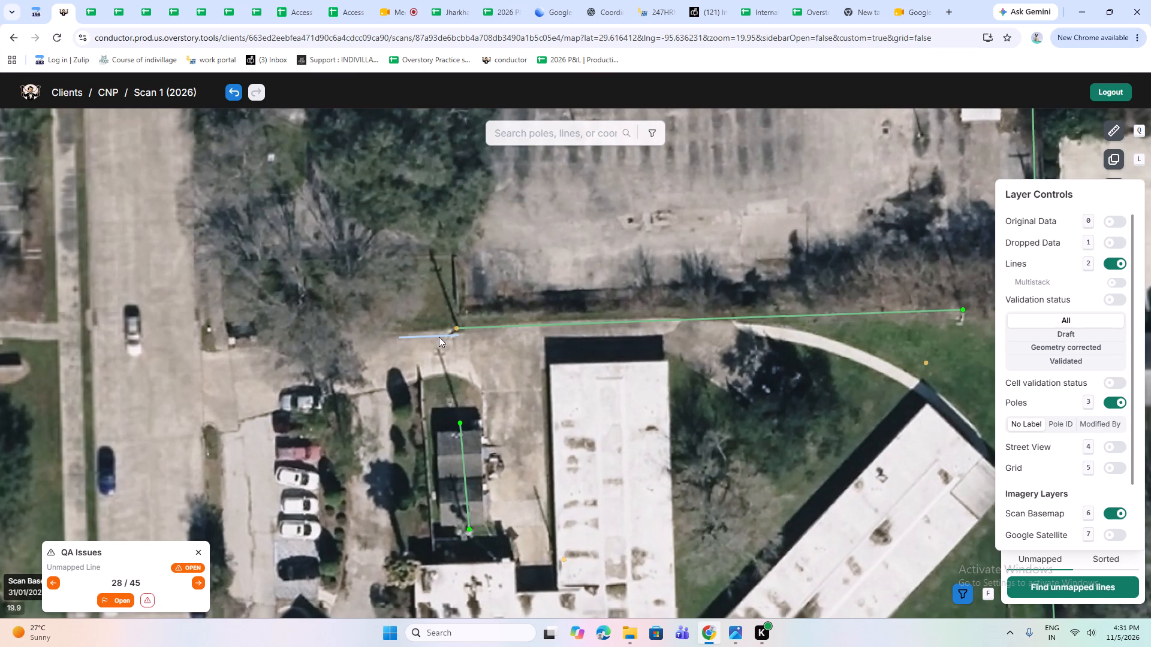
key("a")
left_click(462, 328)
left_click(462, 422)
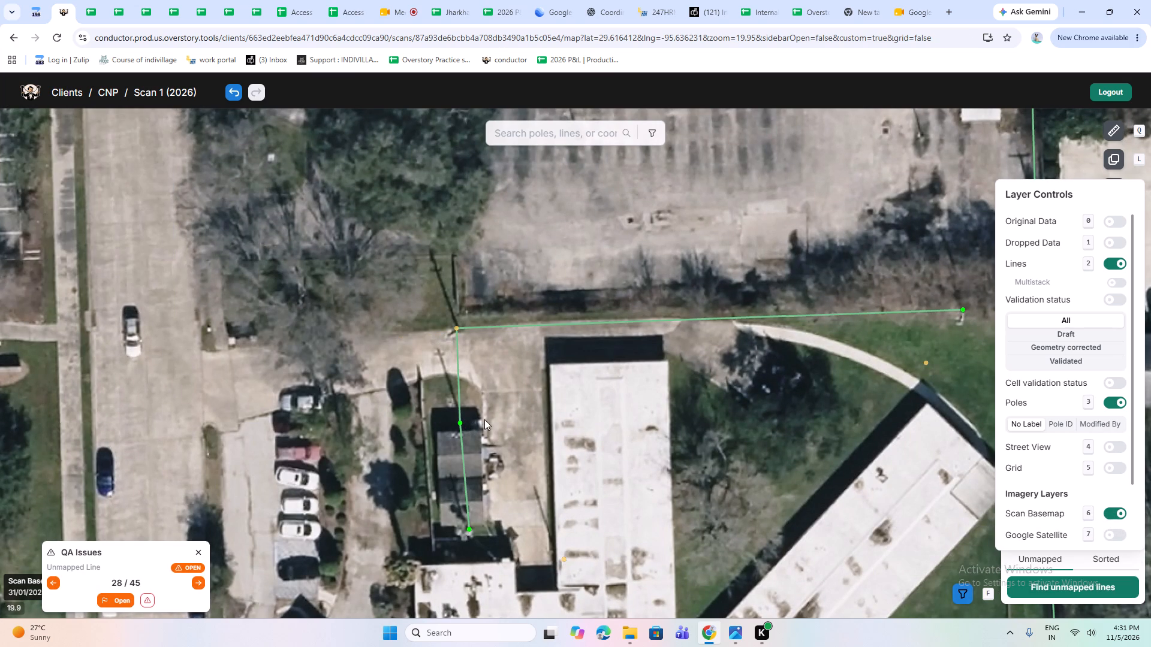
left_click_drag(504, 371, 424, 389)
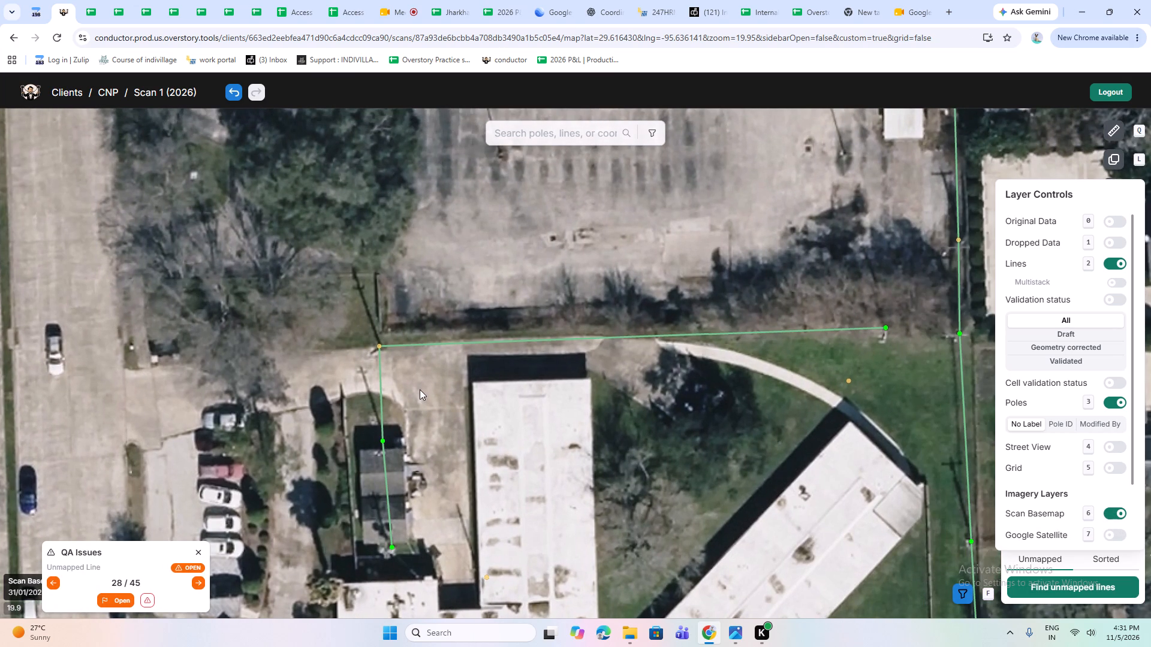
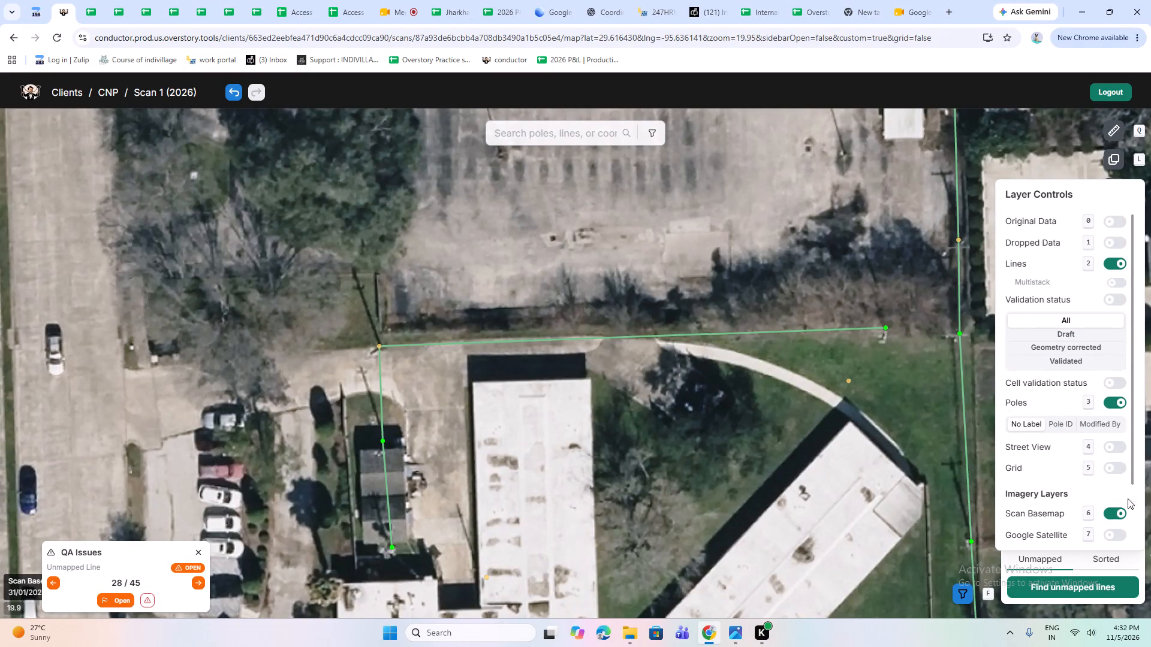
Refresh the Scan Basemap and move the yellow corner pole onto the utility pole base at the line's bend.
scroll(1107, 522, "down", 3)
left_click(1114, 445)
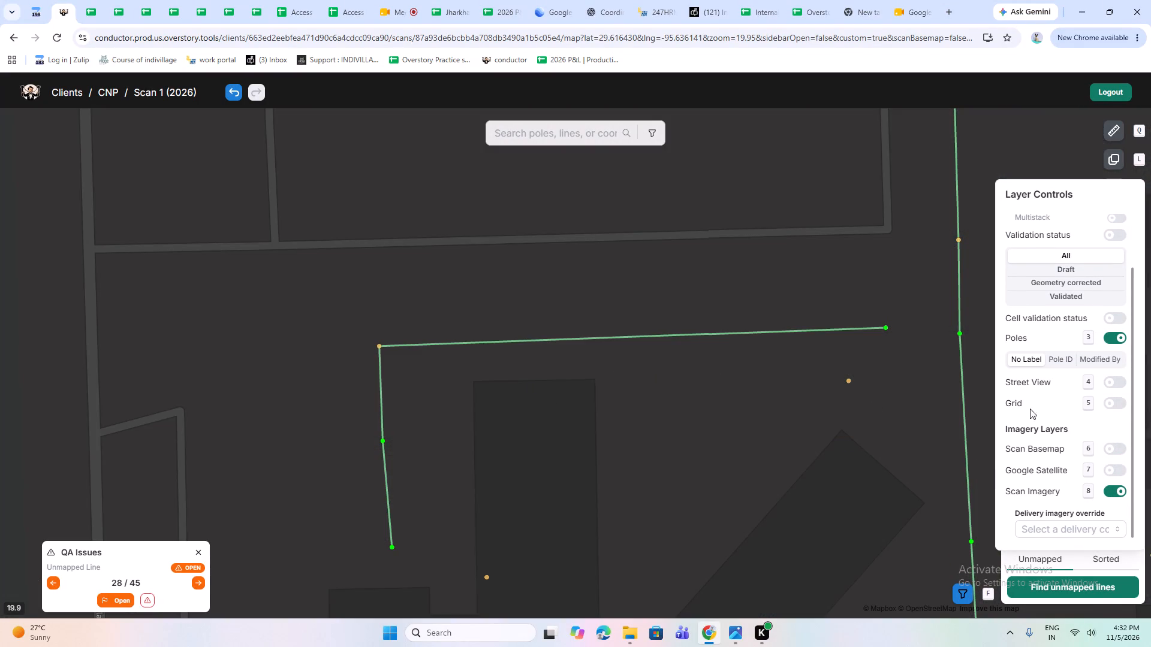
left_click(1119, 447)
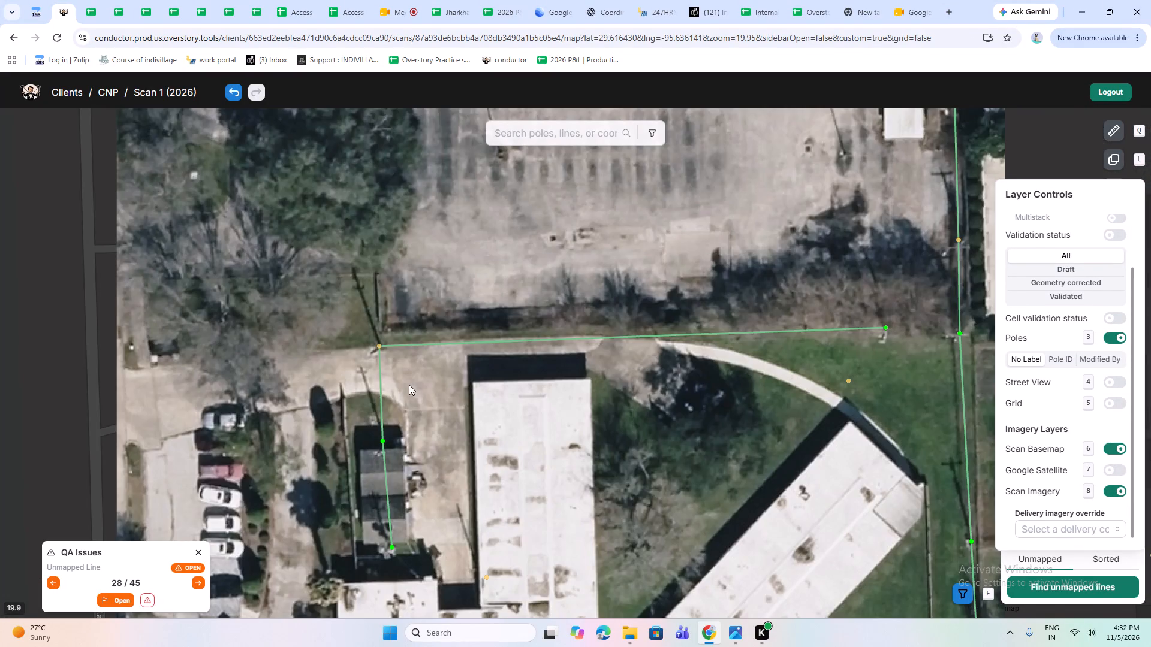
scroll(379, 362, "up", 2)
left_click(378, 297)
key("w")
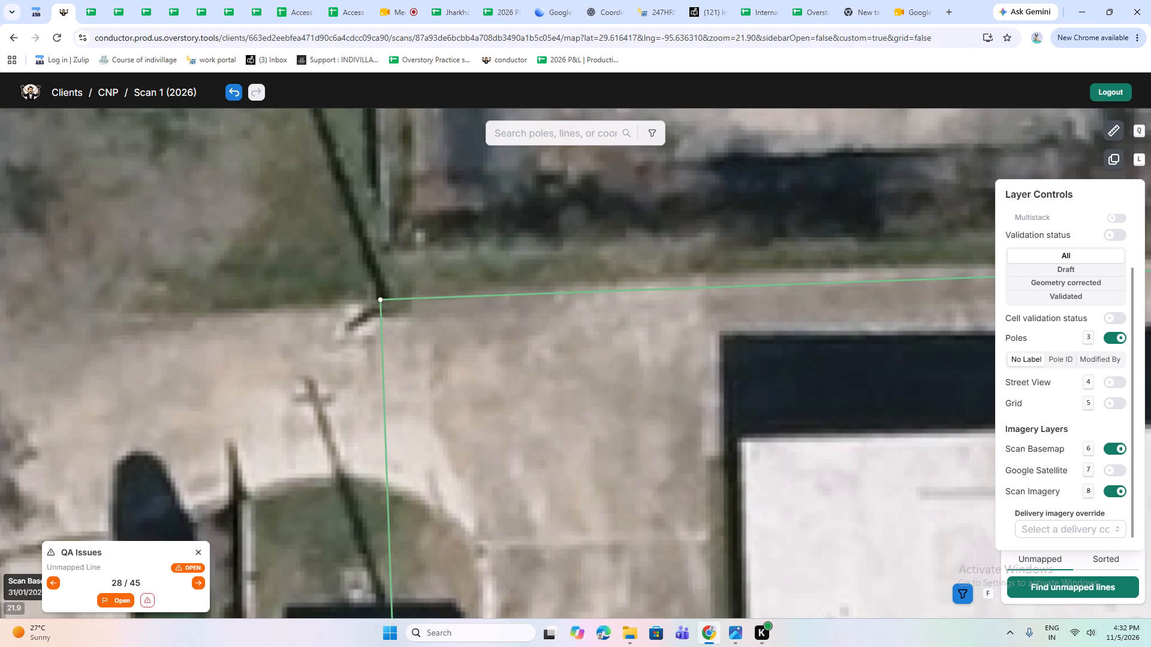
scroll(384, 298, "up", 2)
left_click(408, 327)
Move the middle green pole on the short vertical line slightly east, near the top of the small grey-roofed building.
scroll(415, 346, "down", 2)
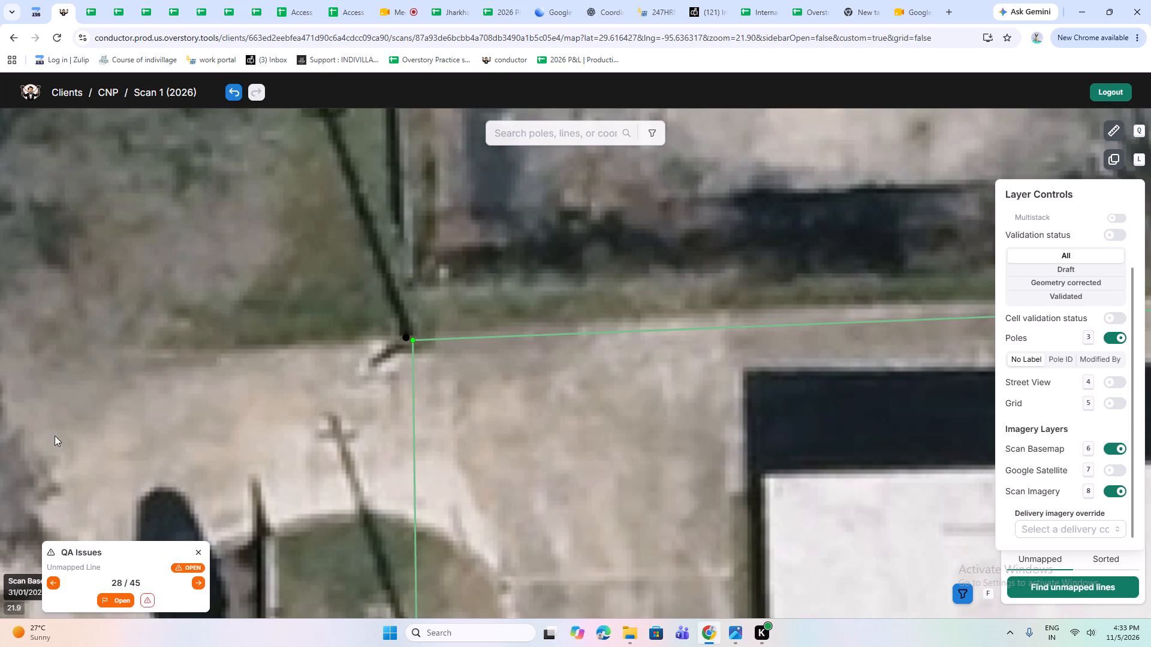
scroll(398, 329, "down", 2)
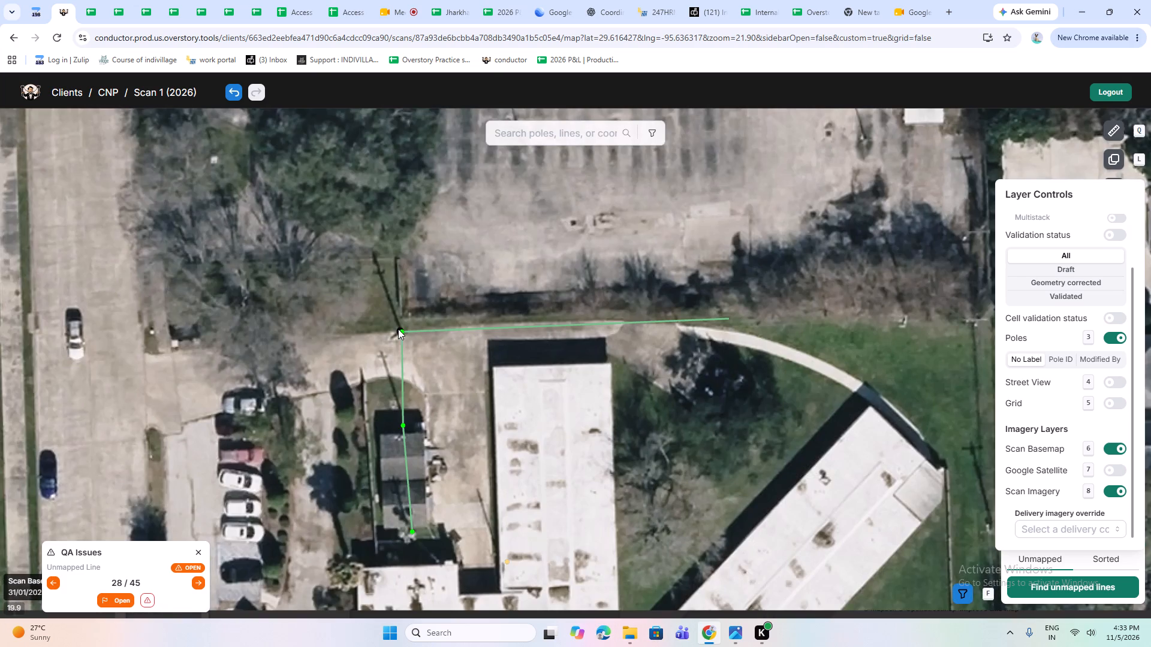
left_click_drag(553, 394, 351, 391)
left_click_drag(555, 374, 475, 362)
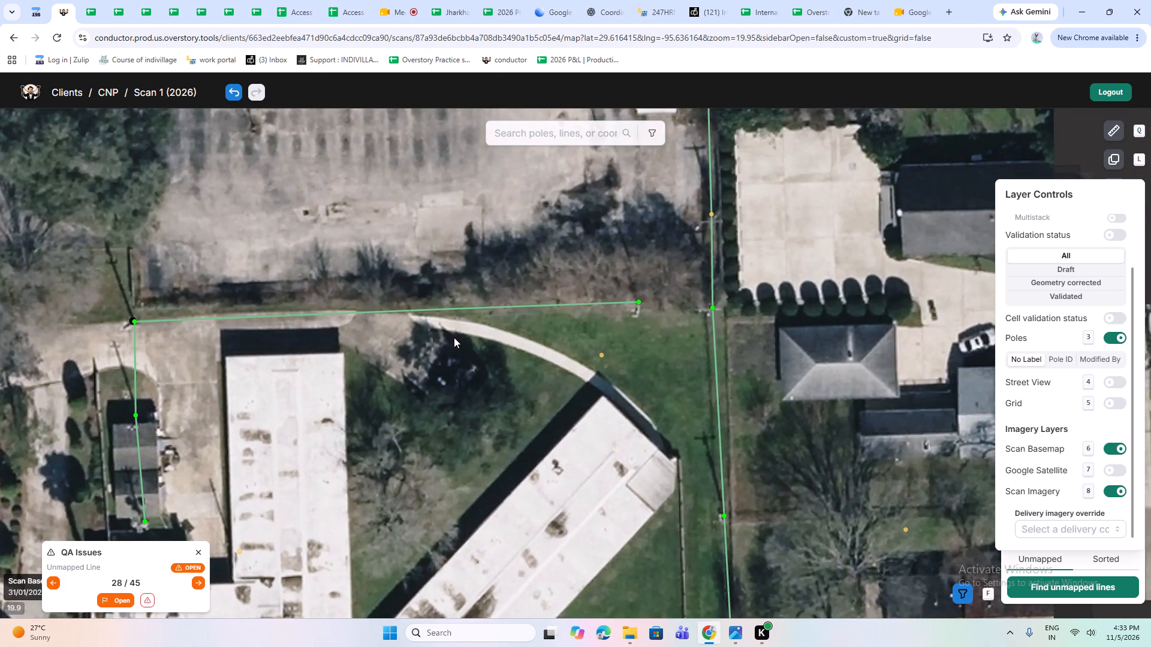
left_click_drag(323, 490, 475, 404)
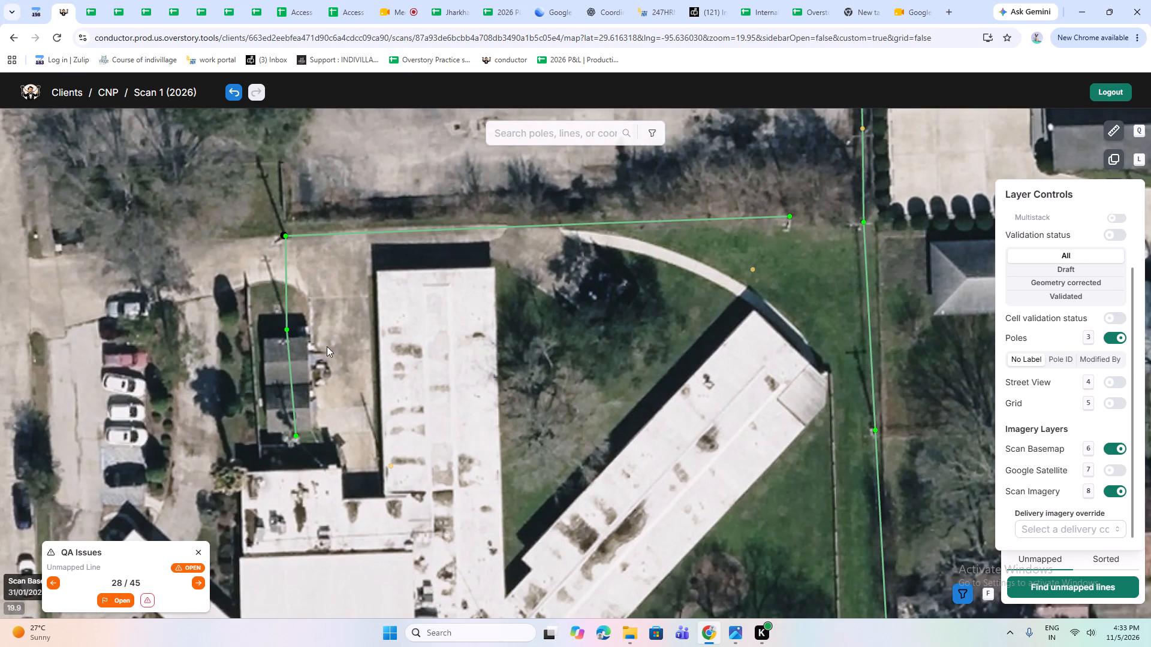
scroll(301, 321, "up", 1)
left_click(270, 334)
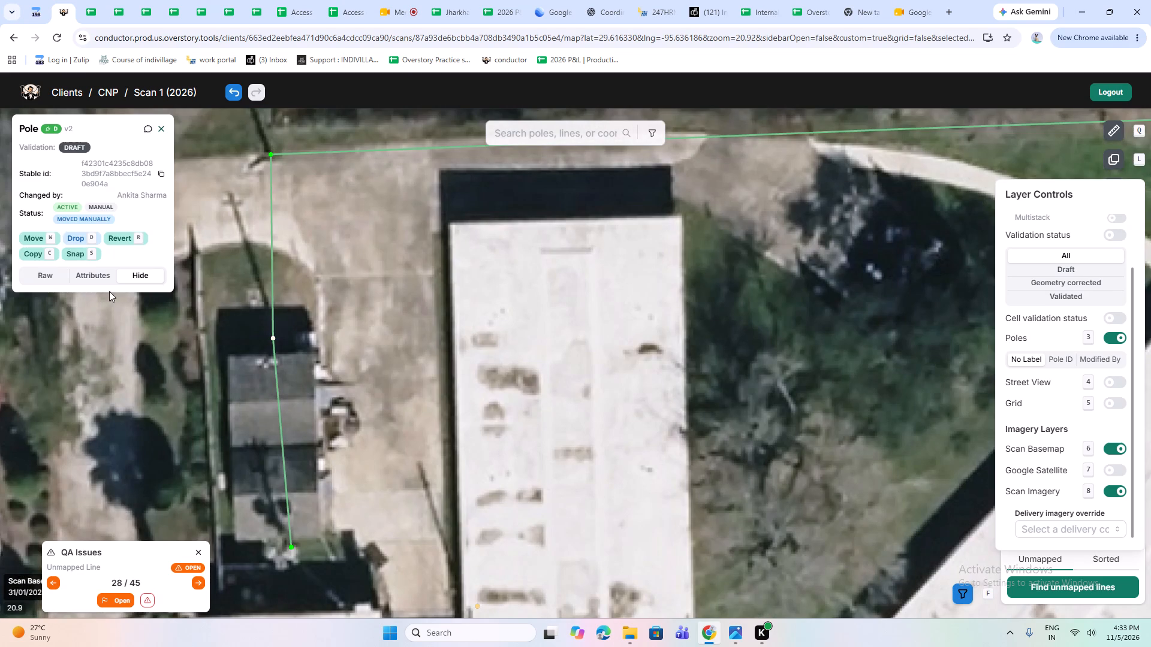
left_click(37, 231)
left_click(25, 240)
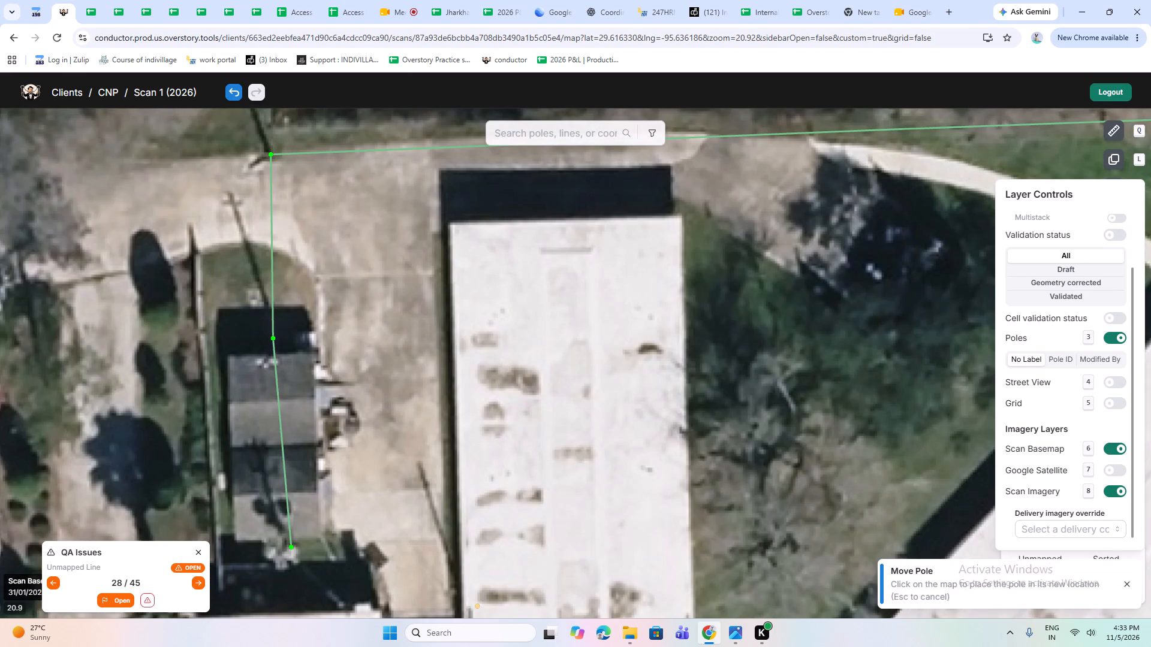
scroll(279, 373, "up", 2)
left_click(272, 243)
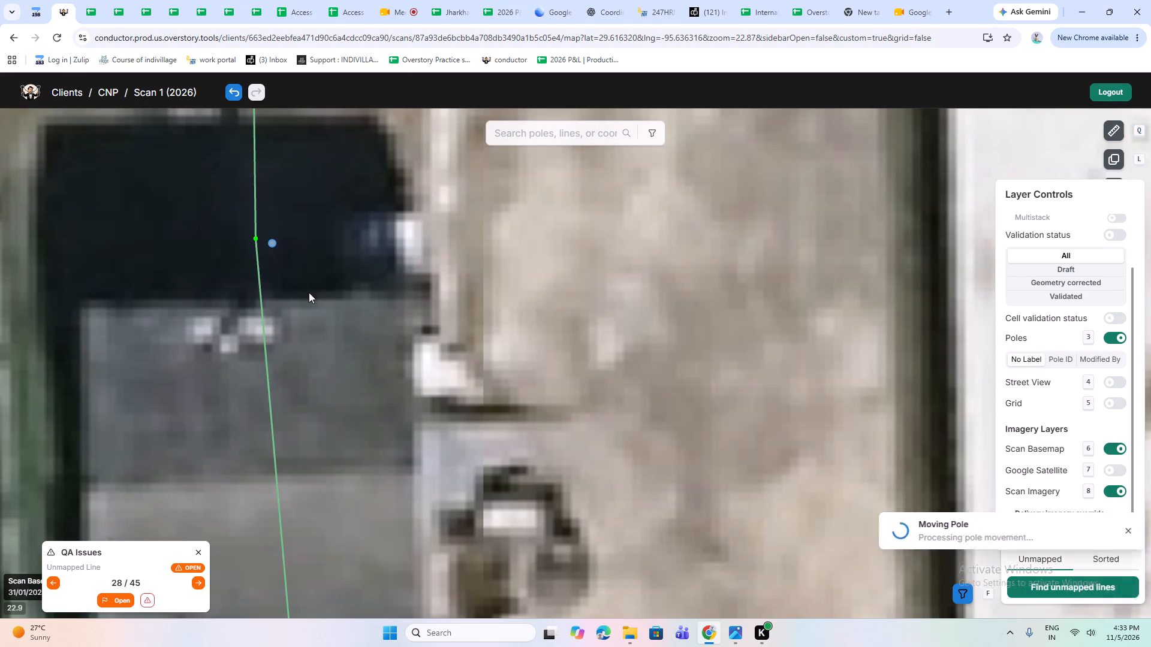
Examine the pole positions along the north-south line beside the parking lots against the imagery.
scroll(309, 292, "down", 2)
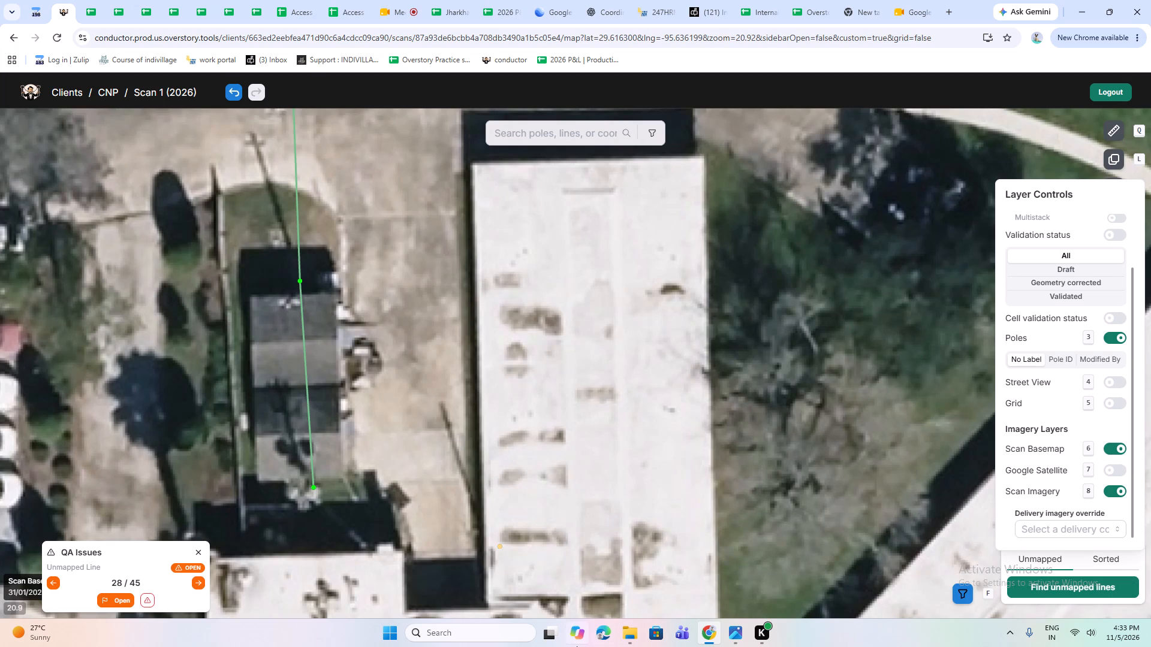
scroll(390, 421, "down", 2)
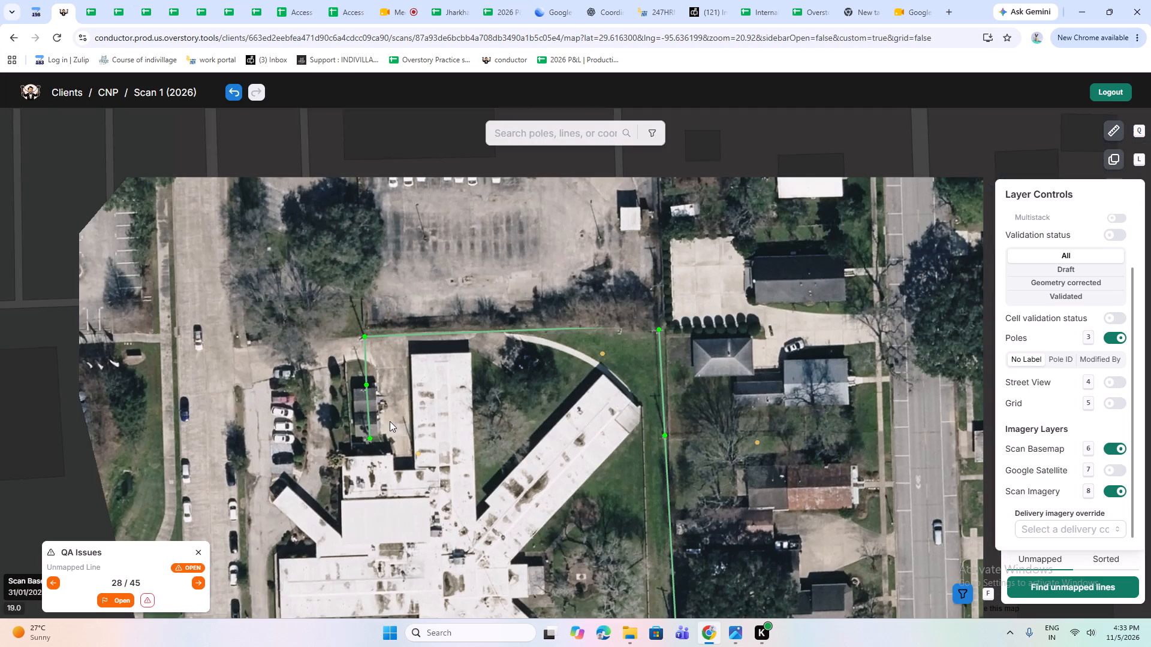
left_click_drag(573, 358, 383, 365)
scroll(510, 337, "up", 1)
left_click_drag(432, 343, 449, 406)
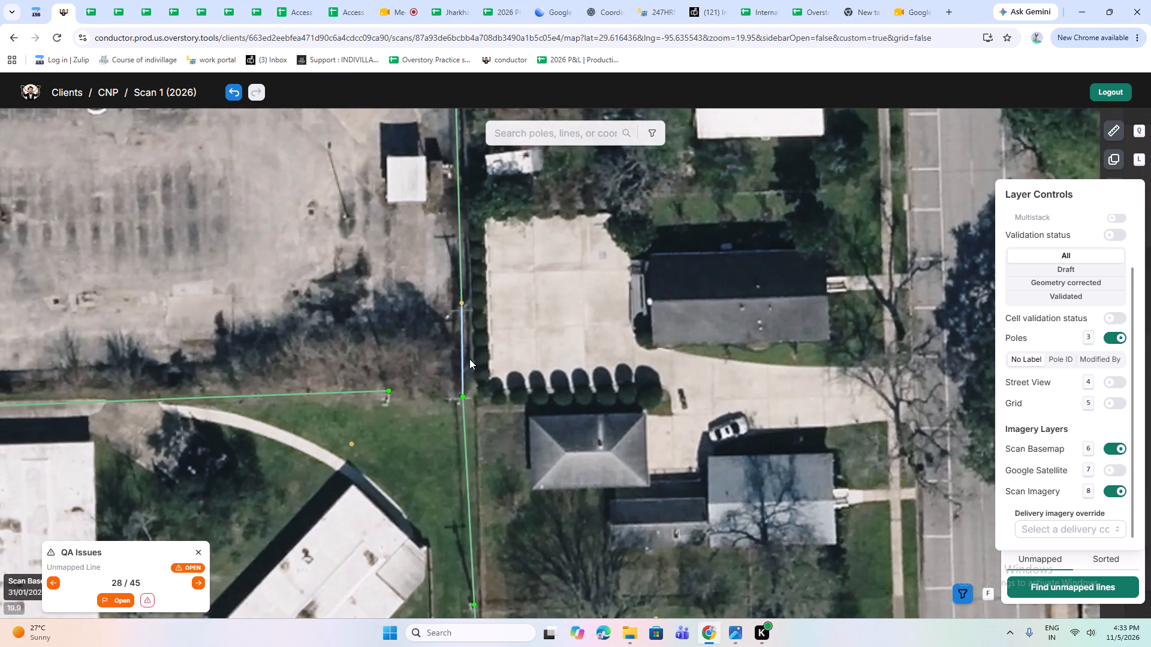
left_click_drag(472, 322, 444, 430)
left_click_drag(400, 276, 400, 575)
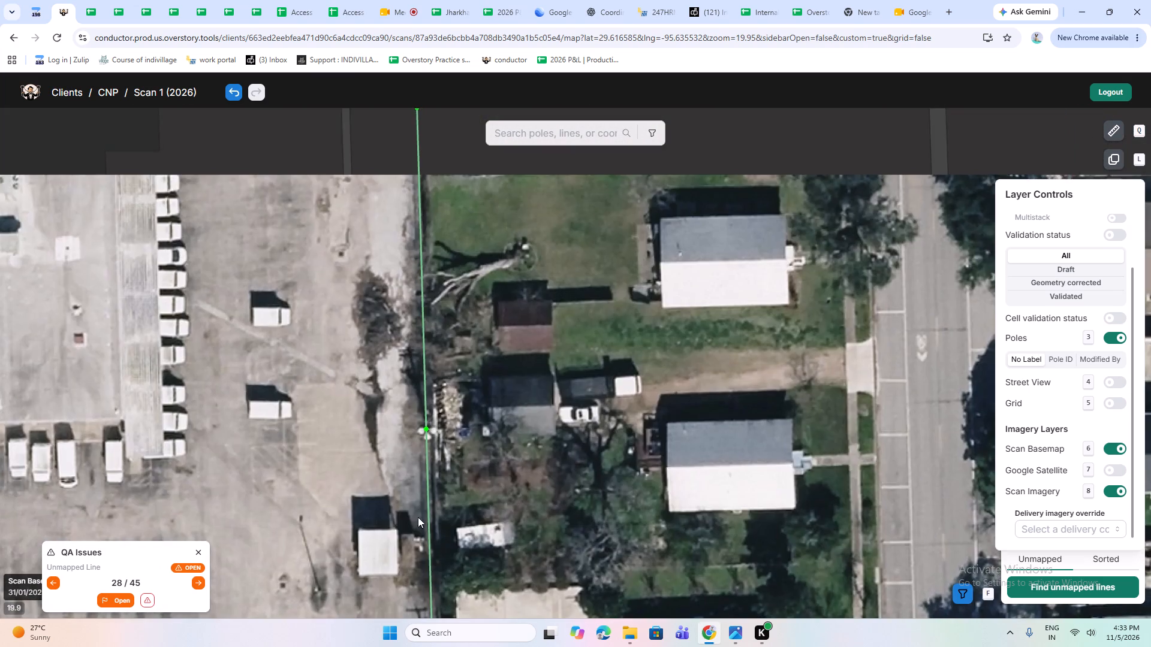
scroll(430, 460, "up", 1)
scroll(430, 452, "down", 1)
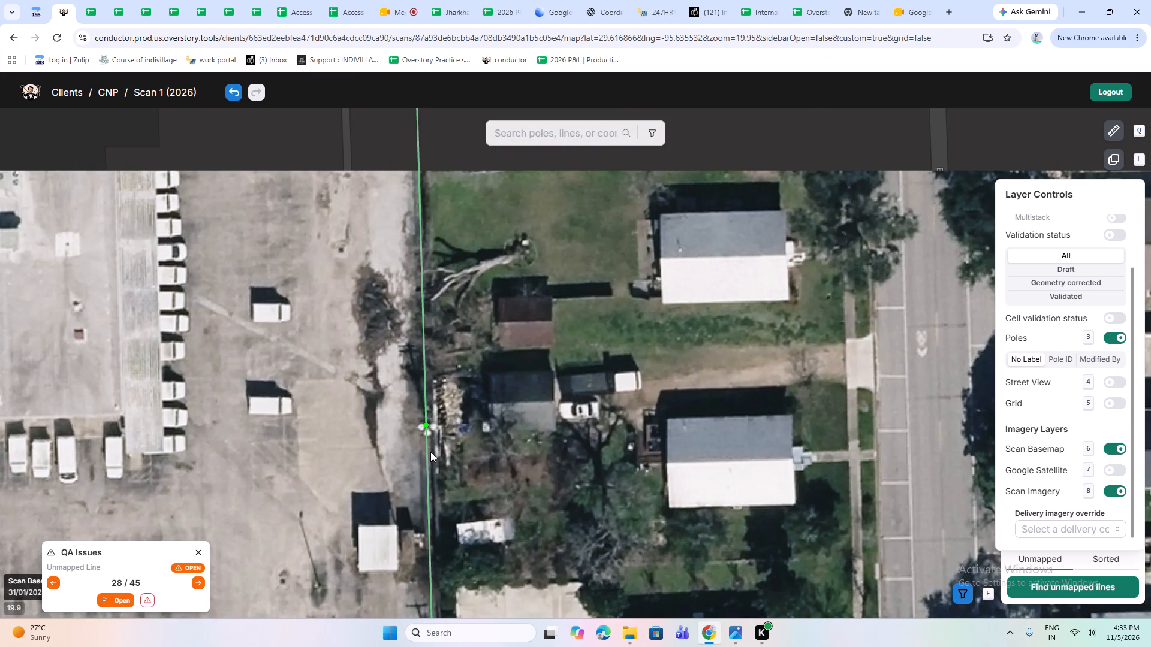
scroll(409, 394, "down", 1)
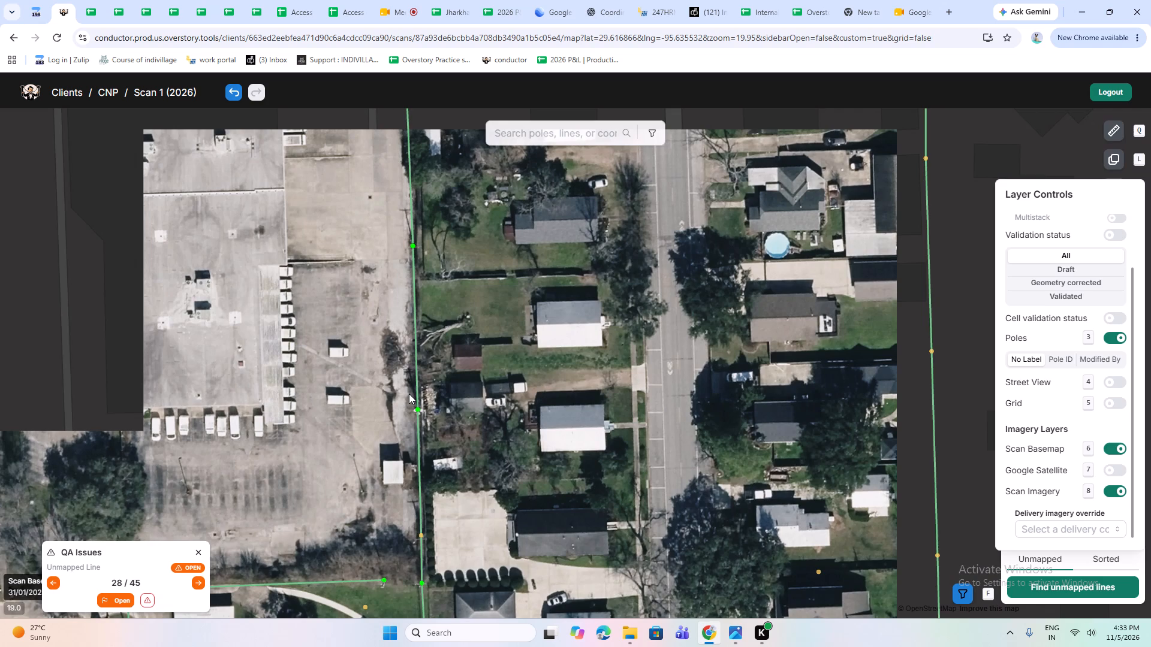
left_click_drag(435, 312, 448, 421)
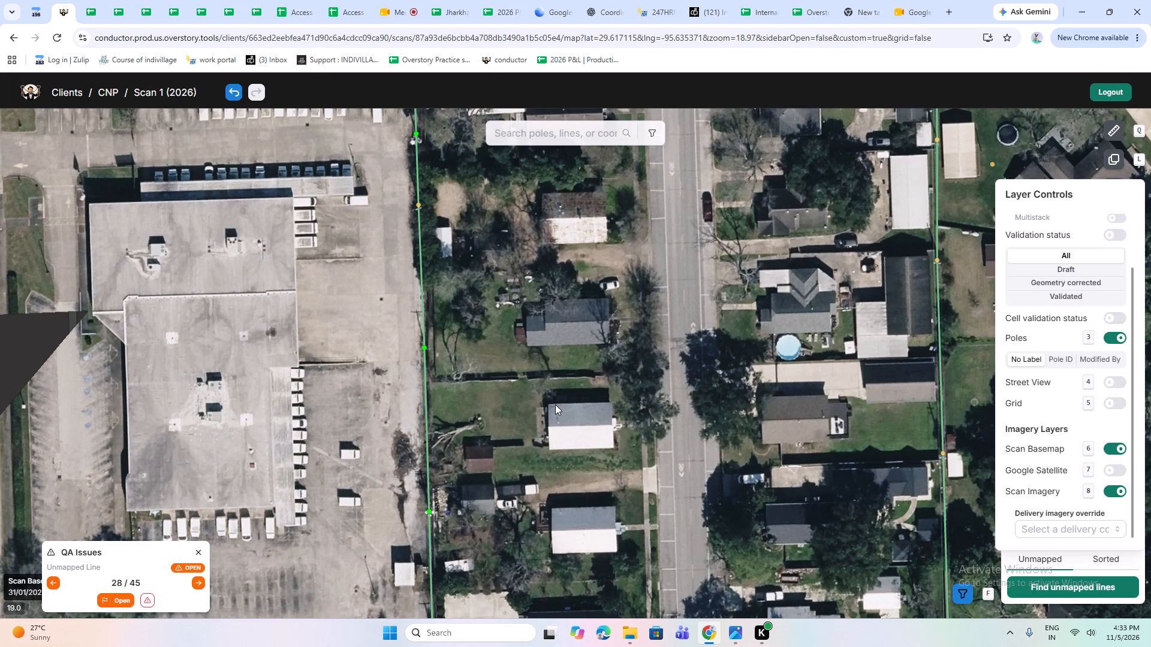
Move the yellow three-way junction pole in the backyards east of the street slightly east.
left_click_drag(719, 330, 281, 544)
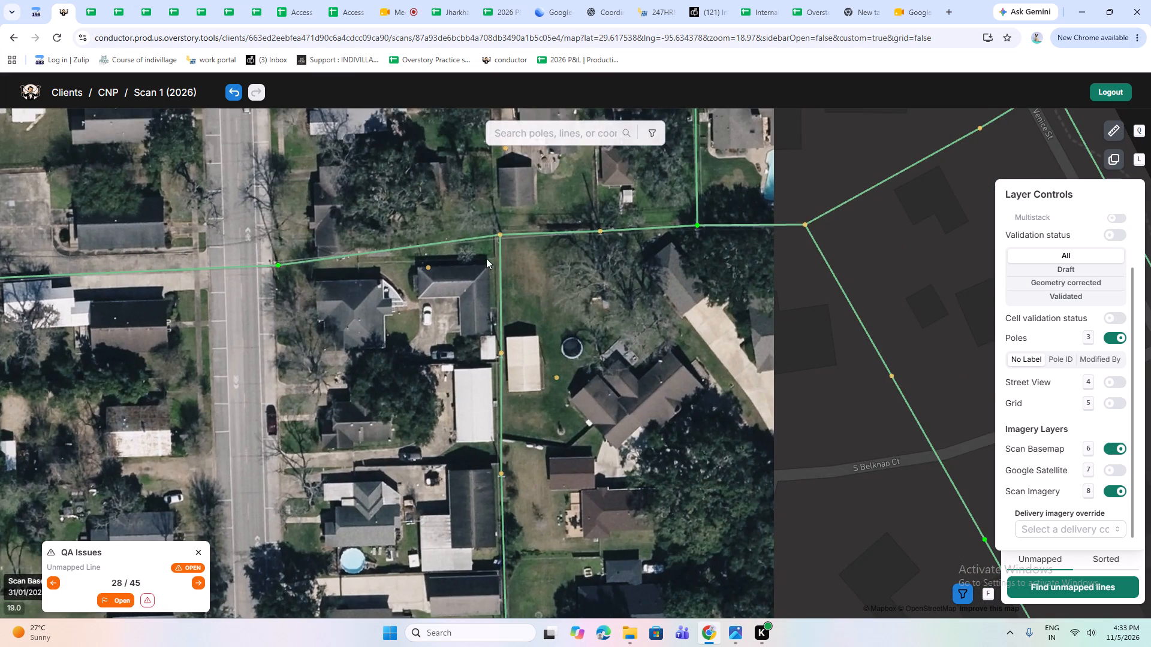
scroll(488, 249, "up", 1)
left_click_drag(492, 249, 467, 329)
scroll(516, 272, "up", 1)
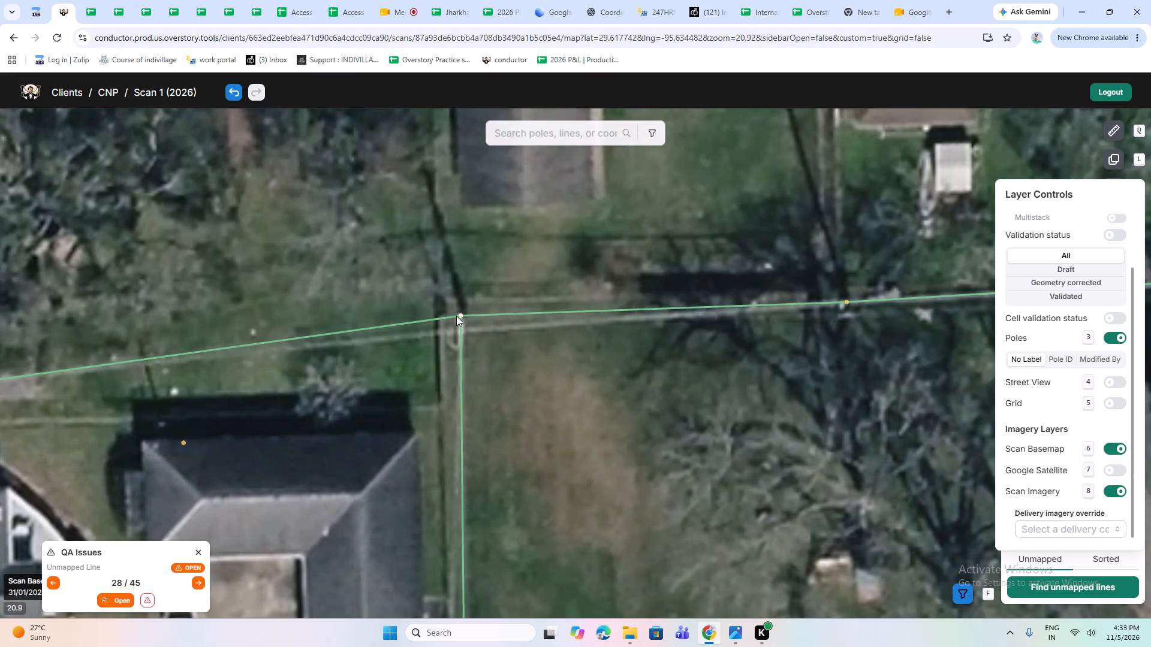
left_click(456, 316)
left_click(462, 314)
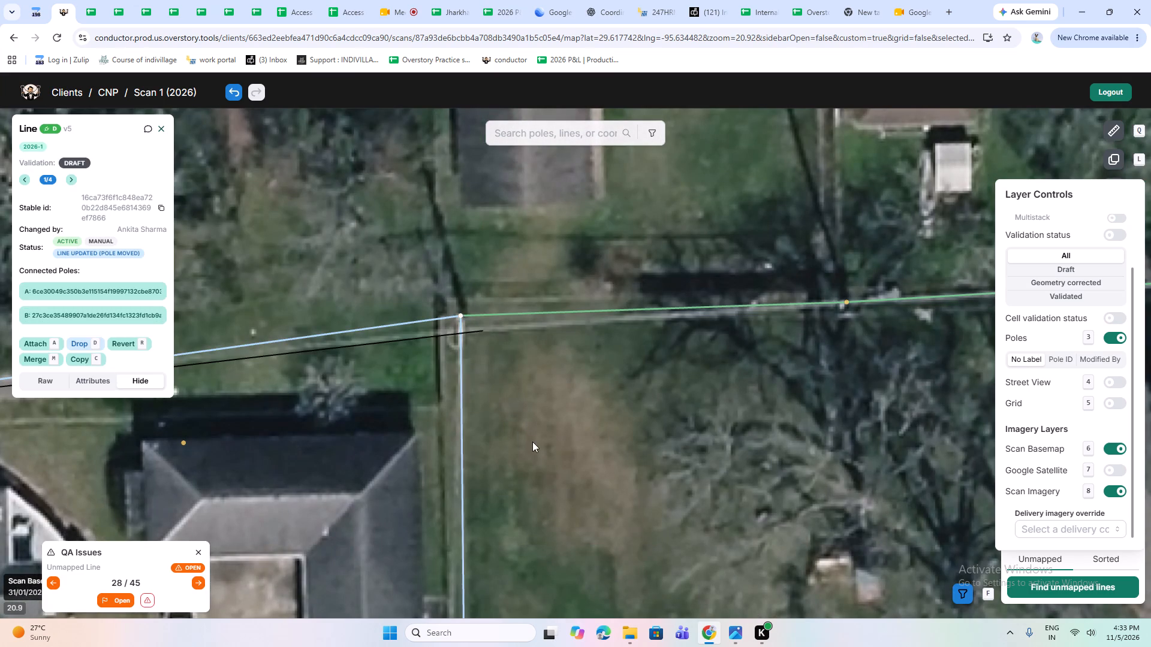
key("w")
scroll(454, 326, "up", 2)
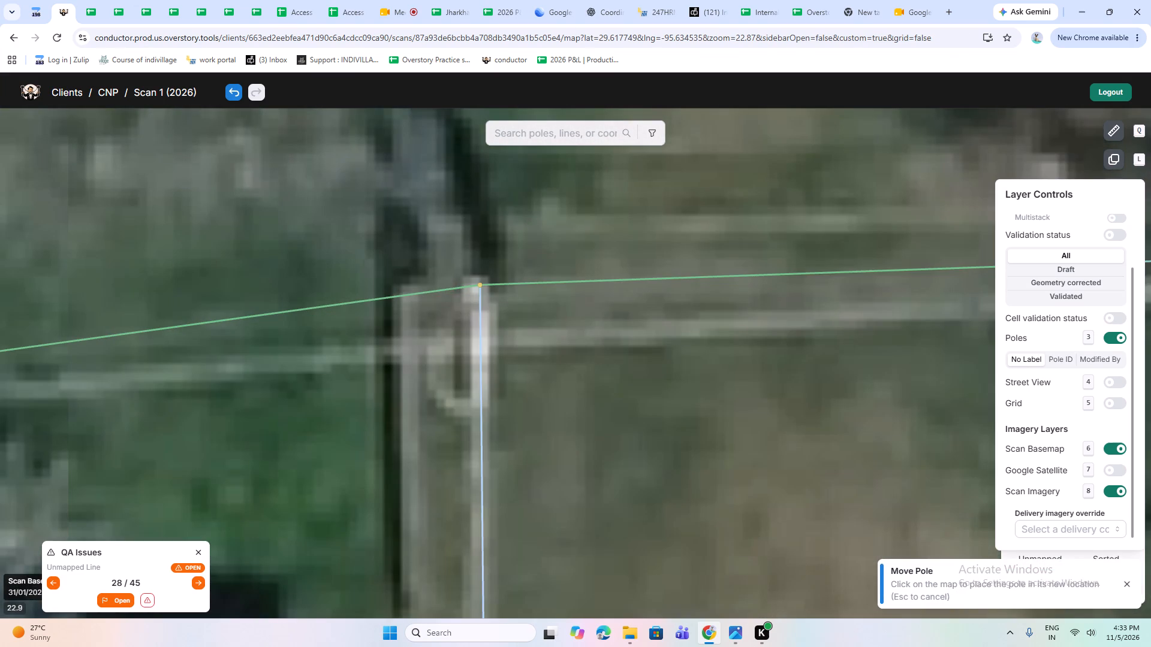
left_click(490, 283)
Move the next yellow pole east of the junction slightly north of the line.
scroll(484, 313, "down", 3)
left_click_drag(510, 524, 505, 412)
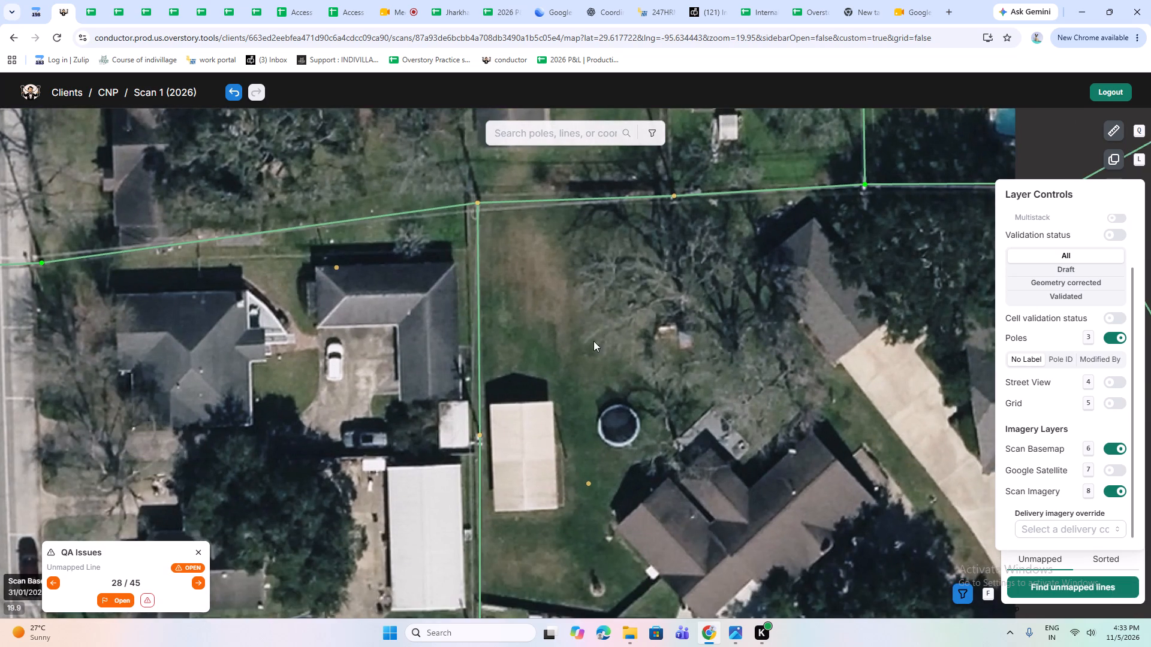
left_click_drag(619, 290, 394, 459)
scroll(439, 367, "up", 2)
left_click(481, 372)
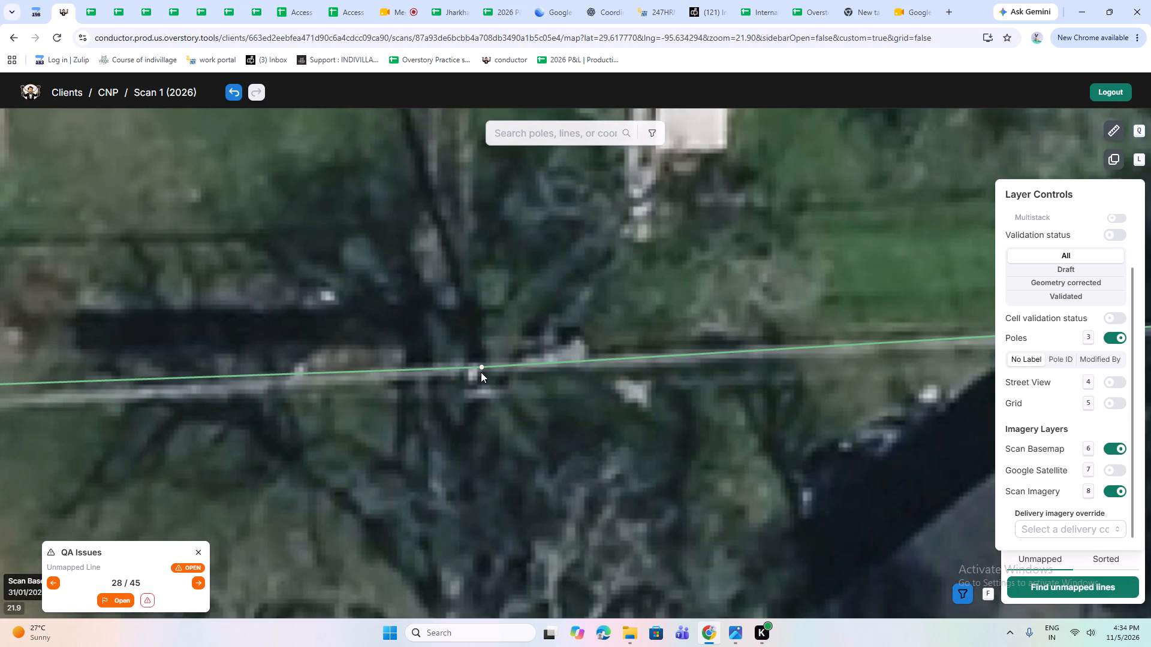
key("w")
scroll(481, 372, "up", 1)
key("w")
left_click(481, 349)
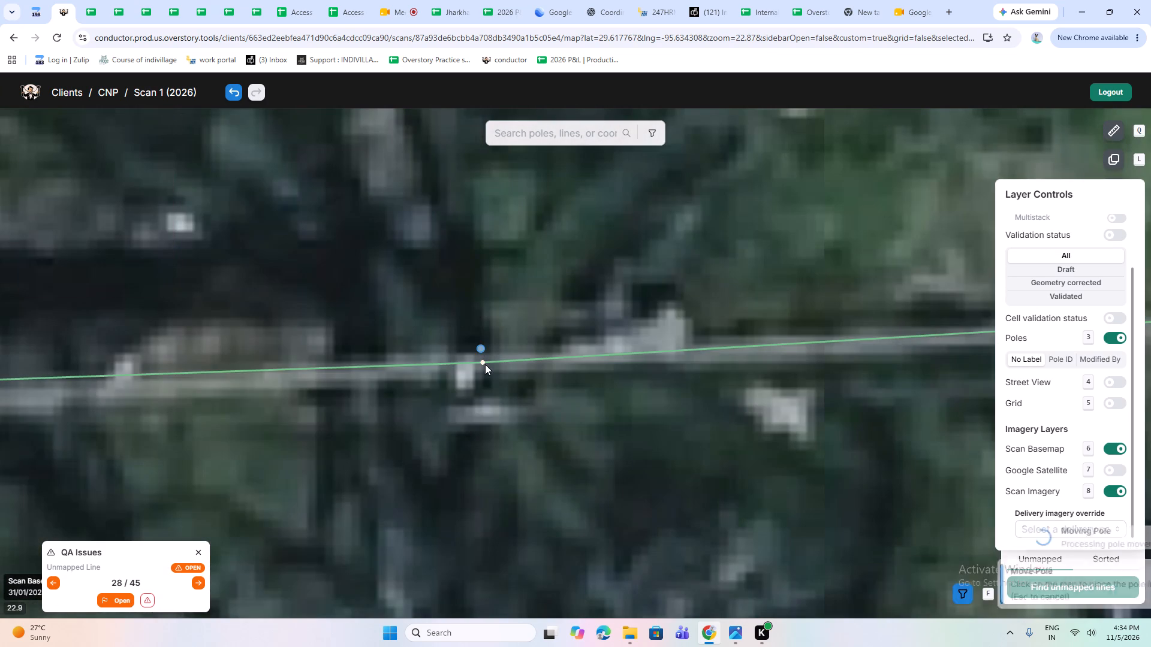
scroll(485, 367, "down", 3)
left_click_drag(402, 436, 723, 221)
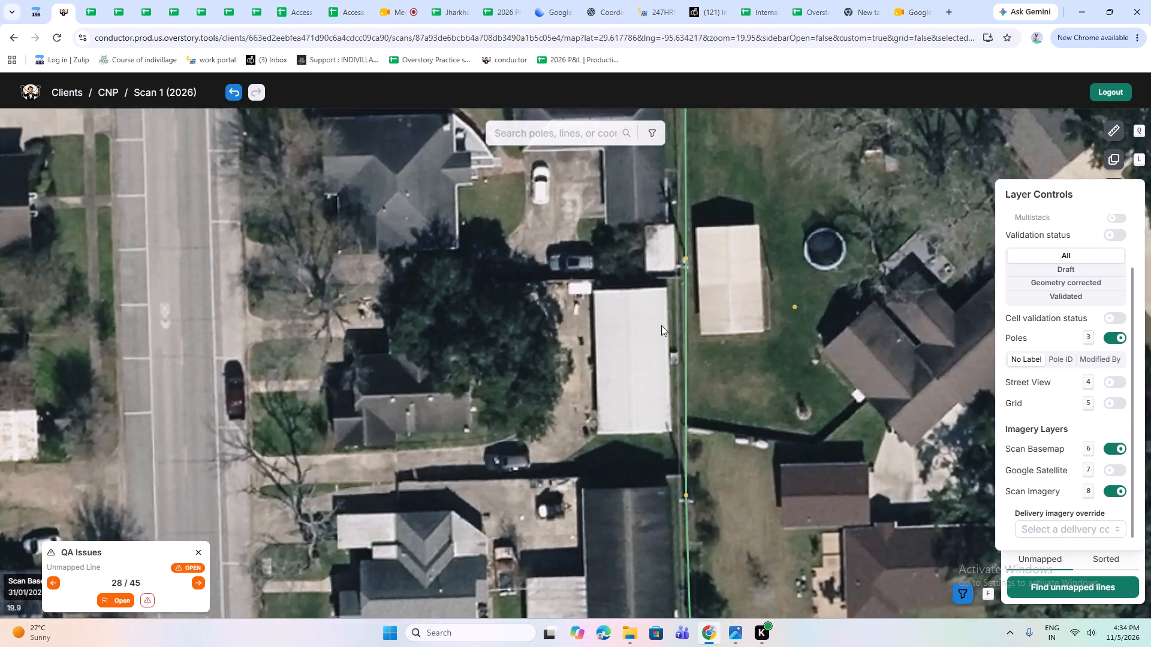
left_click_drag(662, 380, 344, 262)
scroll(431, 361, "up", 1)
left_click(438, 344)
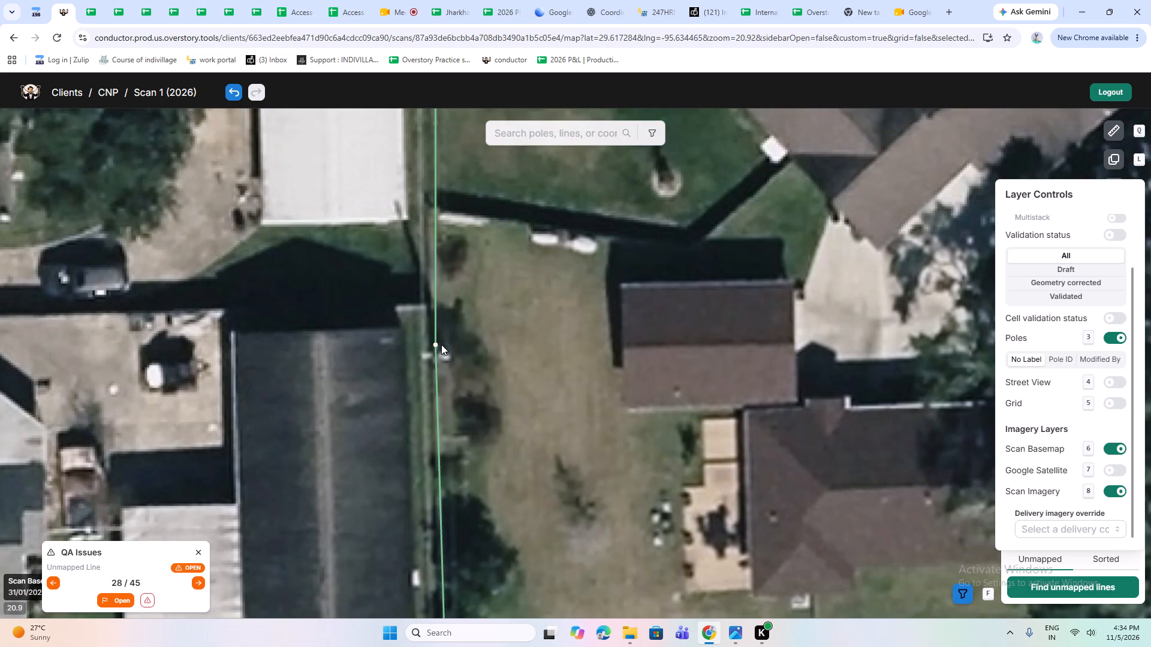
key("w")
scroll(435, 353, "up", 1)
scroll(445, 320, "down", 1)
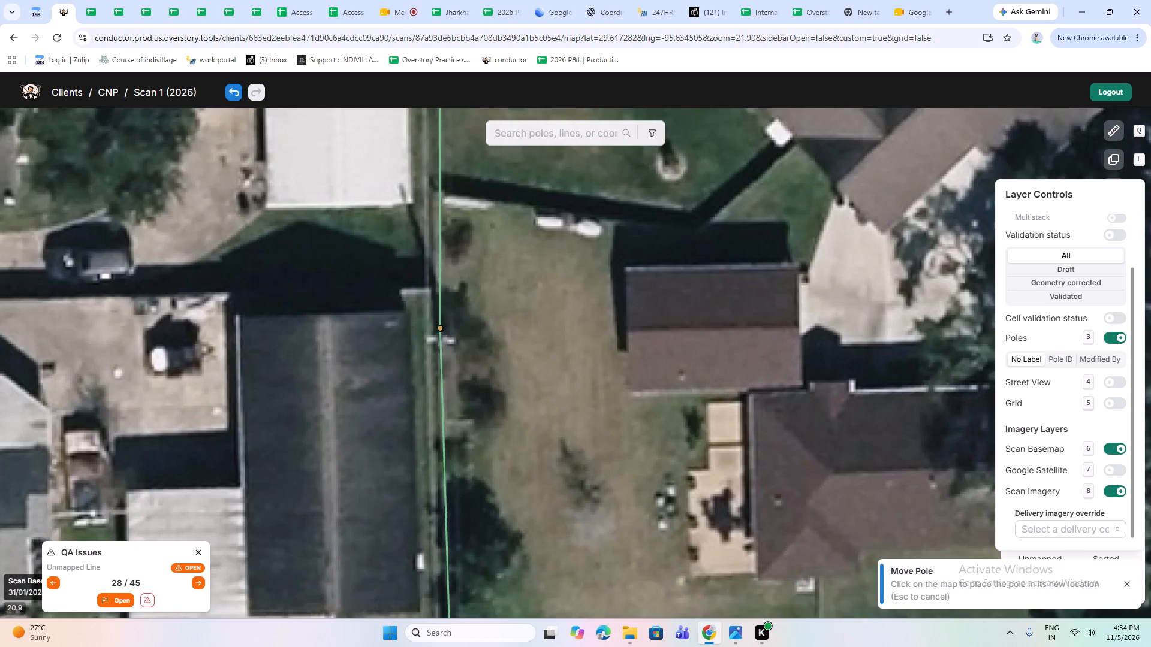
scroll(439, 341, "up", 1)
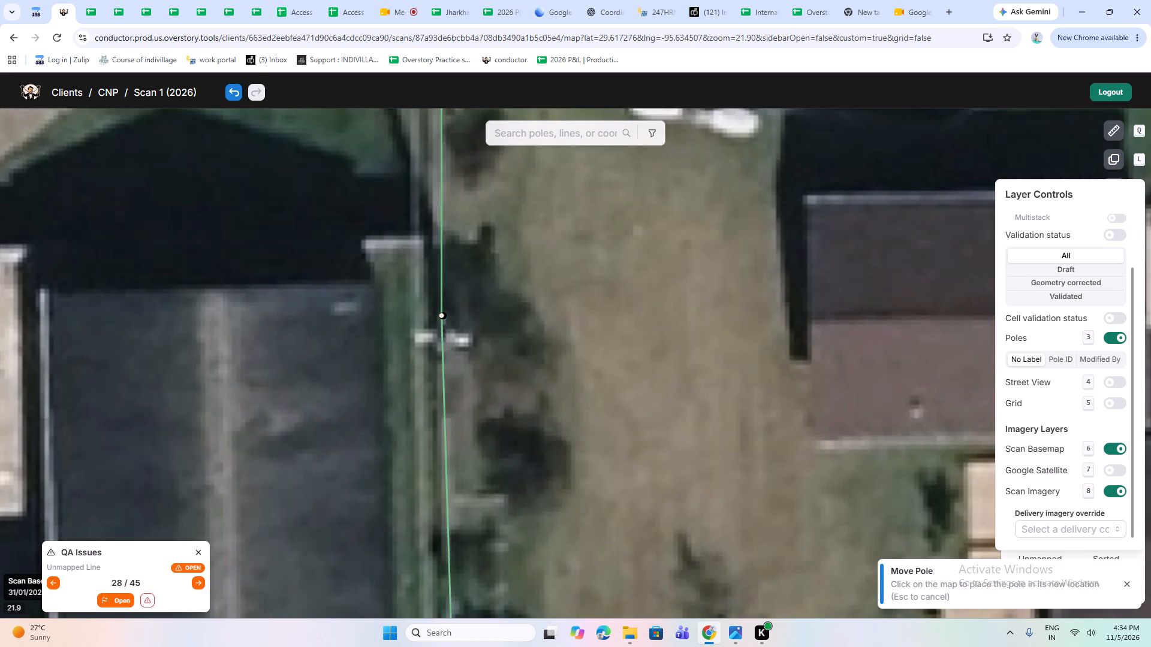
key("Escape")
Move the yellow pole by the small white-roofed shed north along the backyard line, toward the pole shadow on the lawn.
scroll(448, 327, "down", 3)
left_click_drag(459, 465, 471, 364)
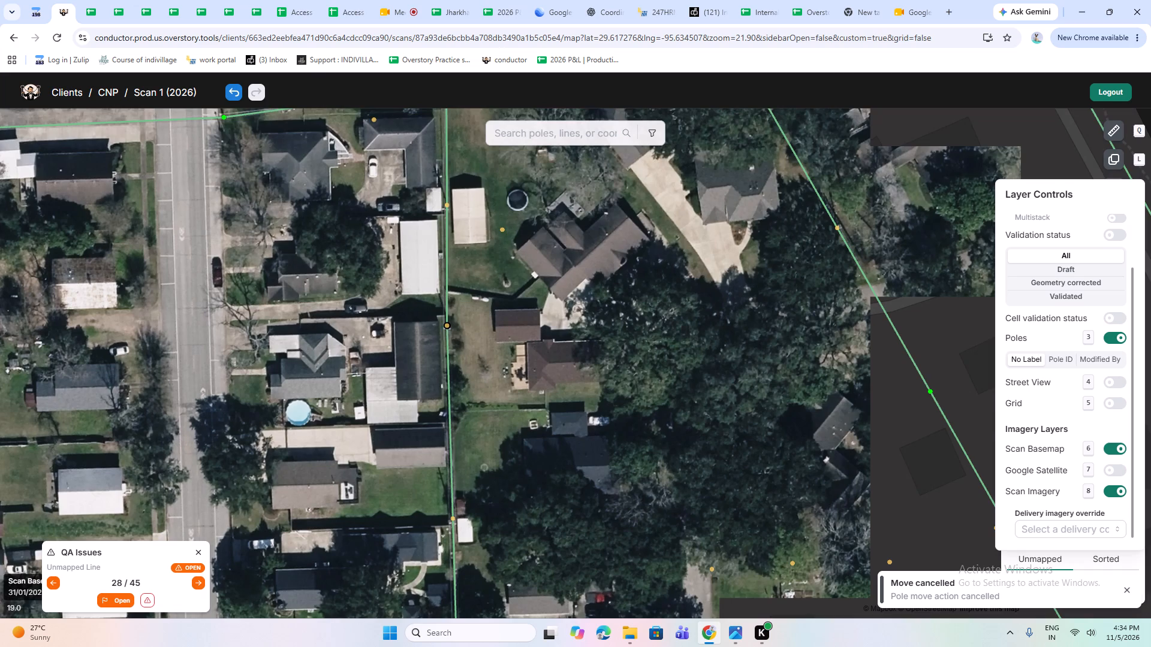
left_click_drag(471, 364, 469, 340)
scroll(462, 408, "up", 2)
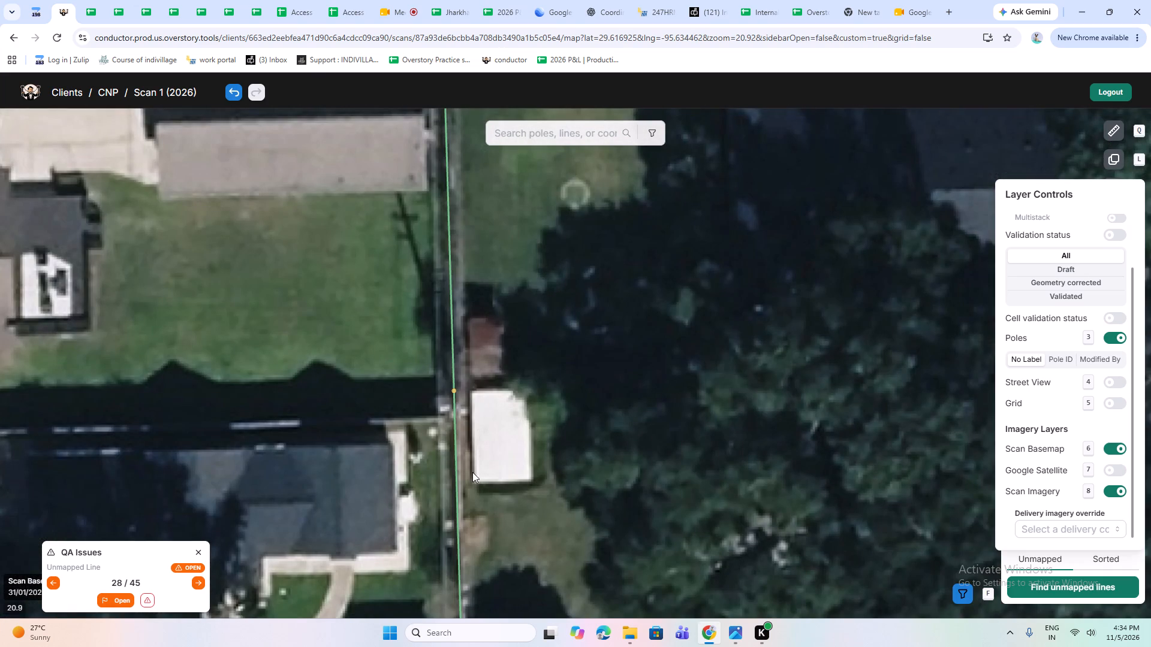
scroll(466, 378, "up", 1)
left_click(444, 397)
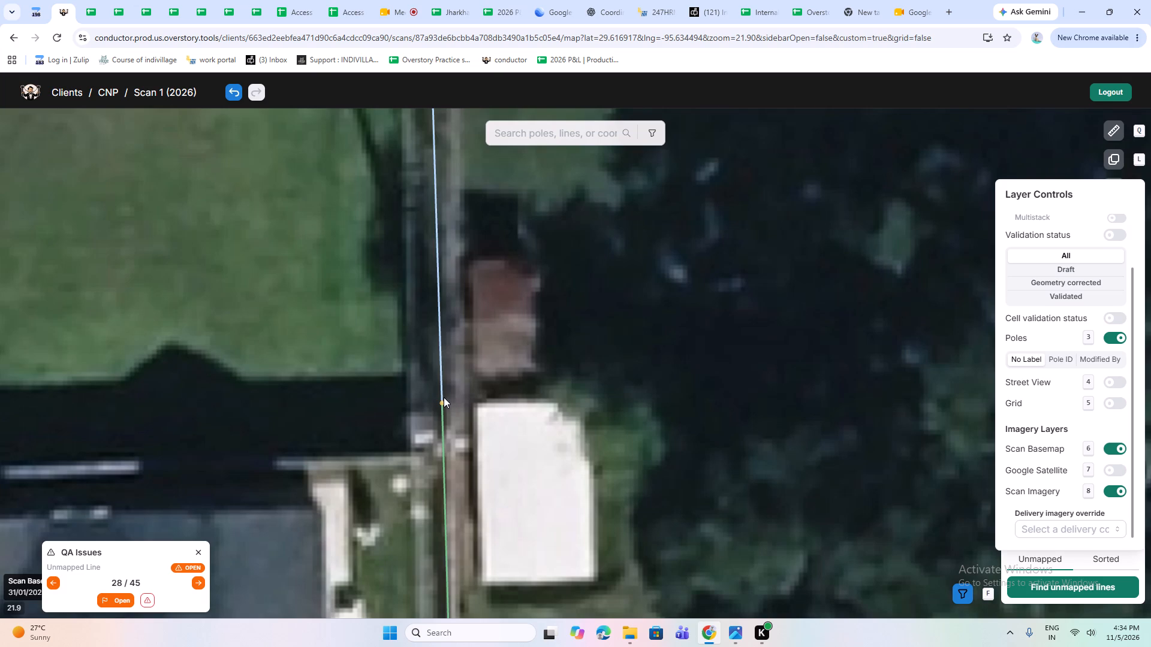
left_click(444, 401)
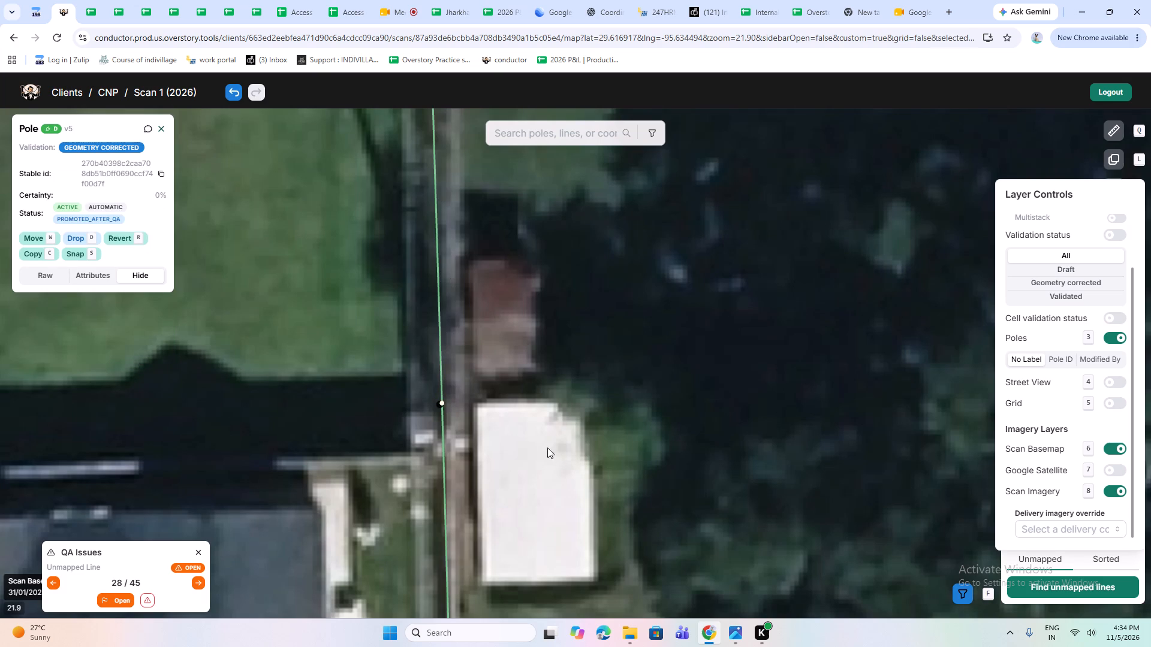
key("w")
scroll(498, 437, "down", 1)
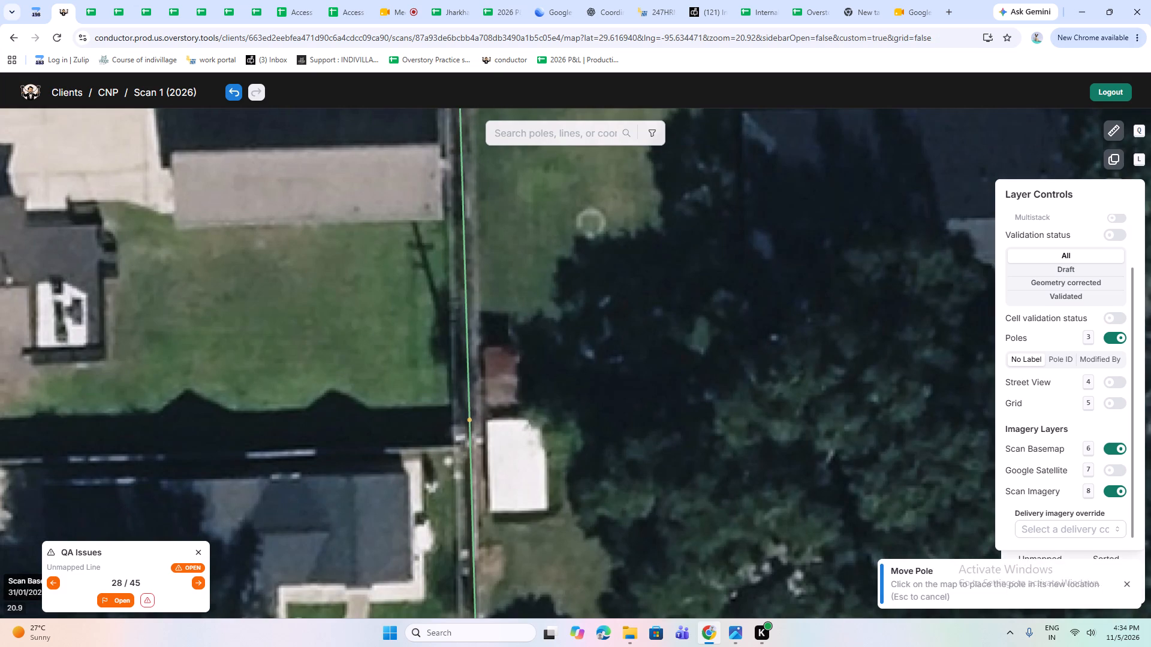
left_click(462, 374)
scroll(460, 415, "down", 2)
scroll(460, 416, "up", 2)
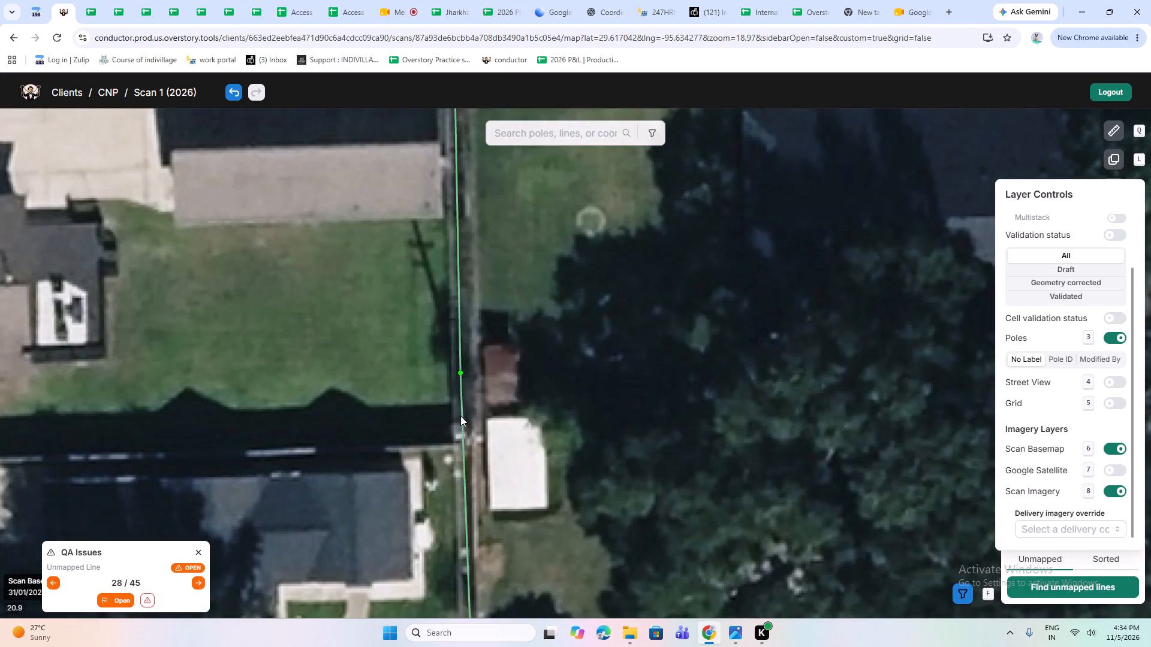
Reposition the pole on the north-south backyard line where the east-west fence meets it, beside the crossarm visible in the imagery.
scroll(468, 386, "down", 1)
left_click_drag(487, 513, 462, 210)
left_click_drag(481, 462, 490, 309)
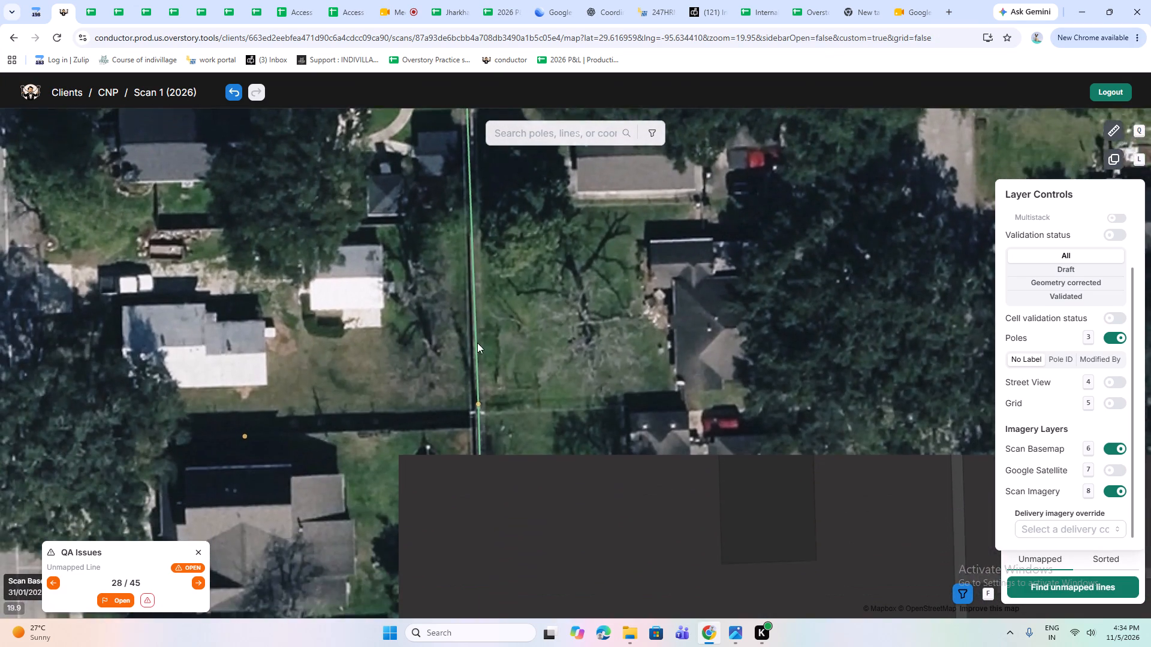
scroll(465, 430, "up", 1)
left_click(492, 344)
key("w")
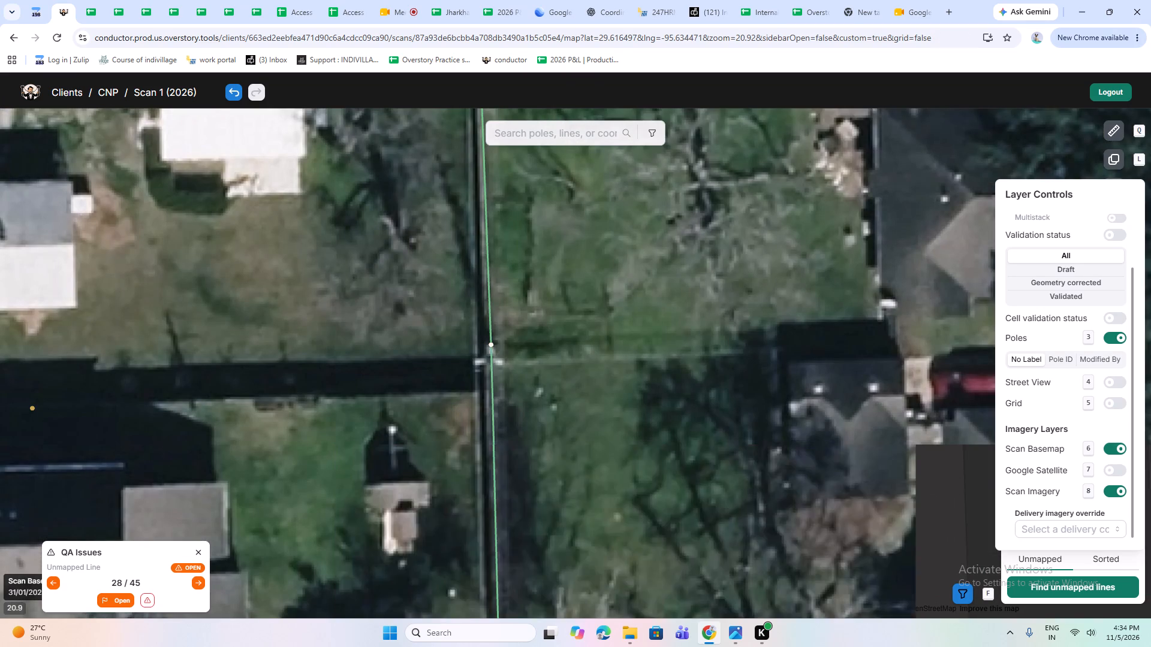
scroll(483, 350, "up", 1)
left_click(495, 332)
scroll(505, 380, "down", 3)
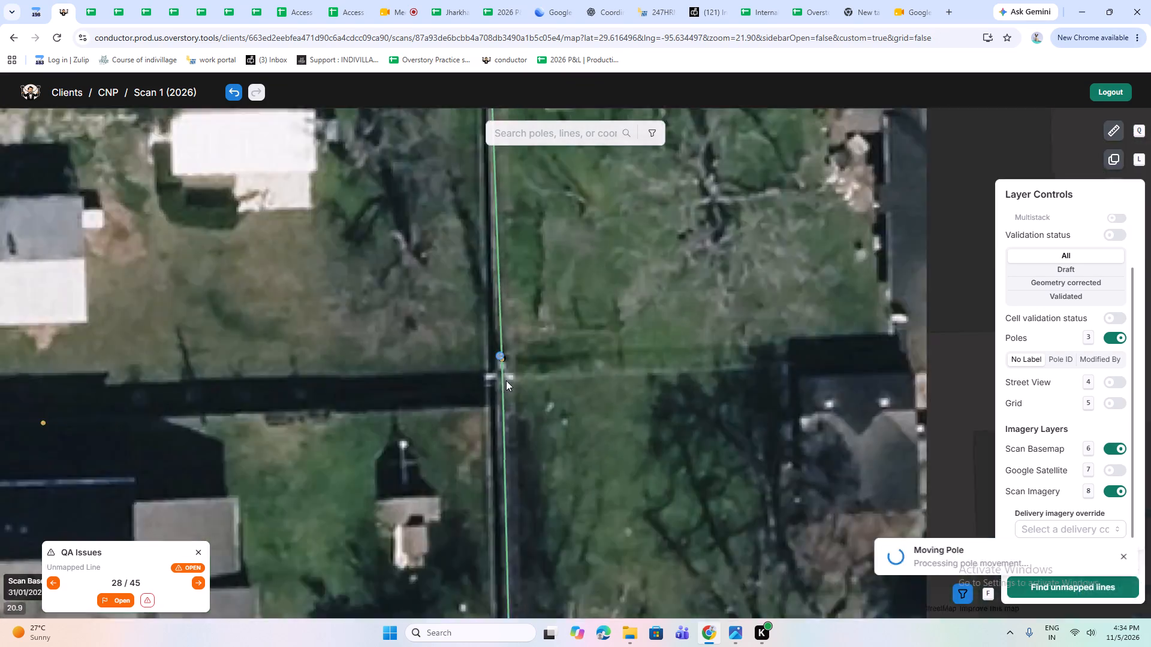
Hide the Scan Basemap and advance to the unmapped-line QA issue 29 of 45.
left_click_drag(532, 501, 562, 265)
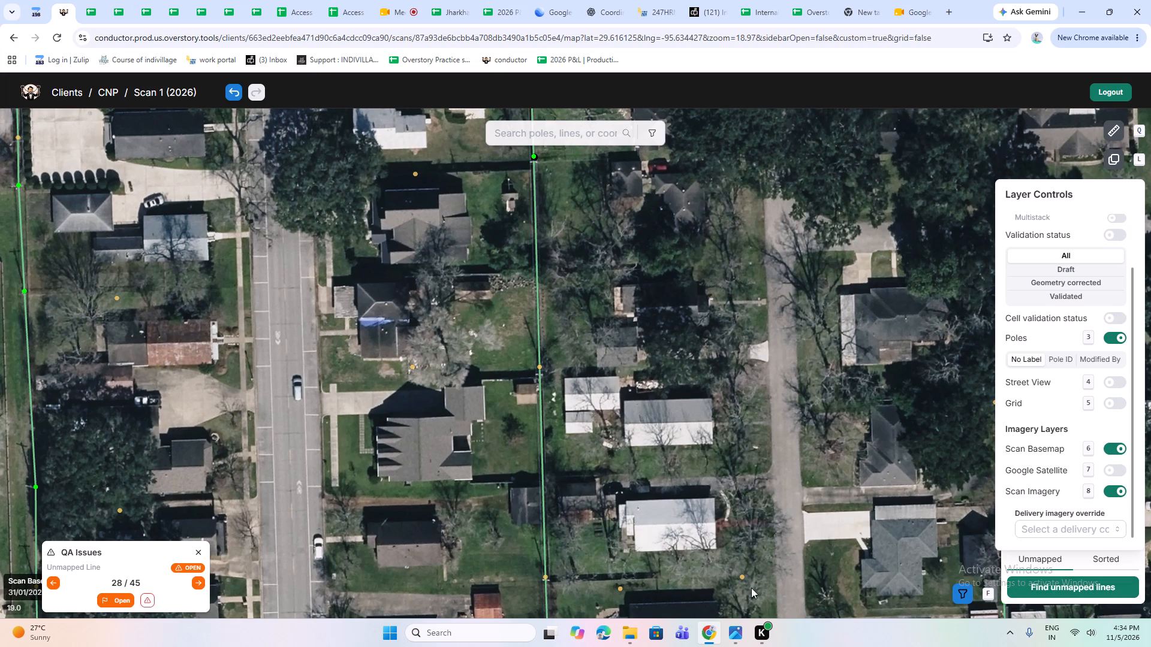
left_click_drag(587, 421, 473, 517)
scroll(458, 489, "up", 1)
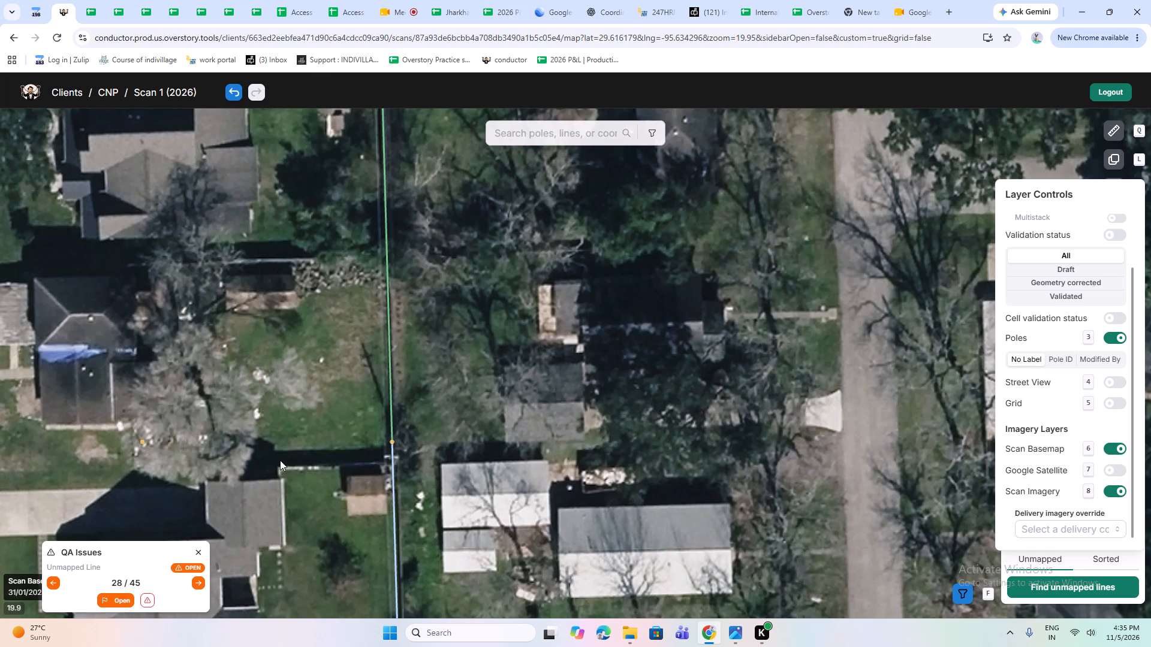
left_click(1122, 443)
left_click(203, 582)
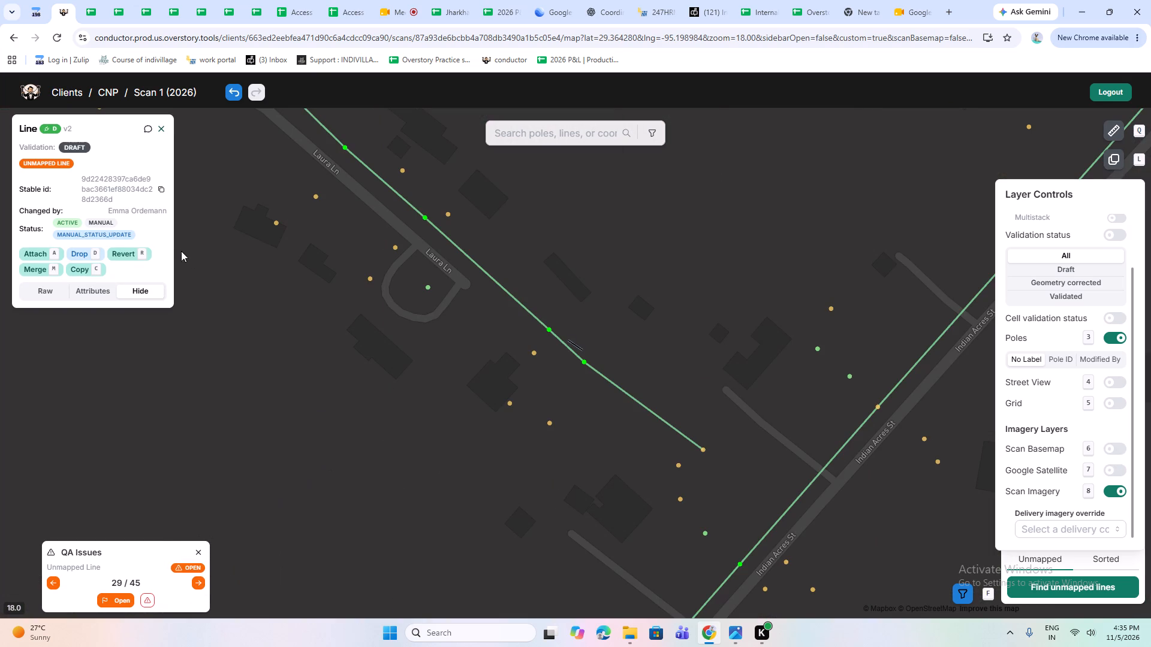
With the Scan Basemap shown, comment "Excess line" on the short unmapped line southeast of Laura Ln and drop that line.
left_click(148, 130)
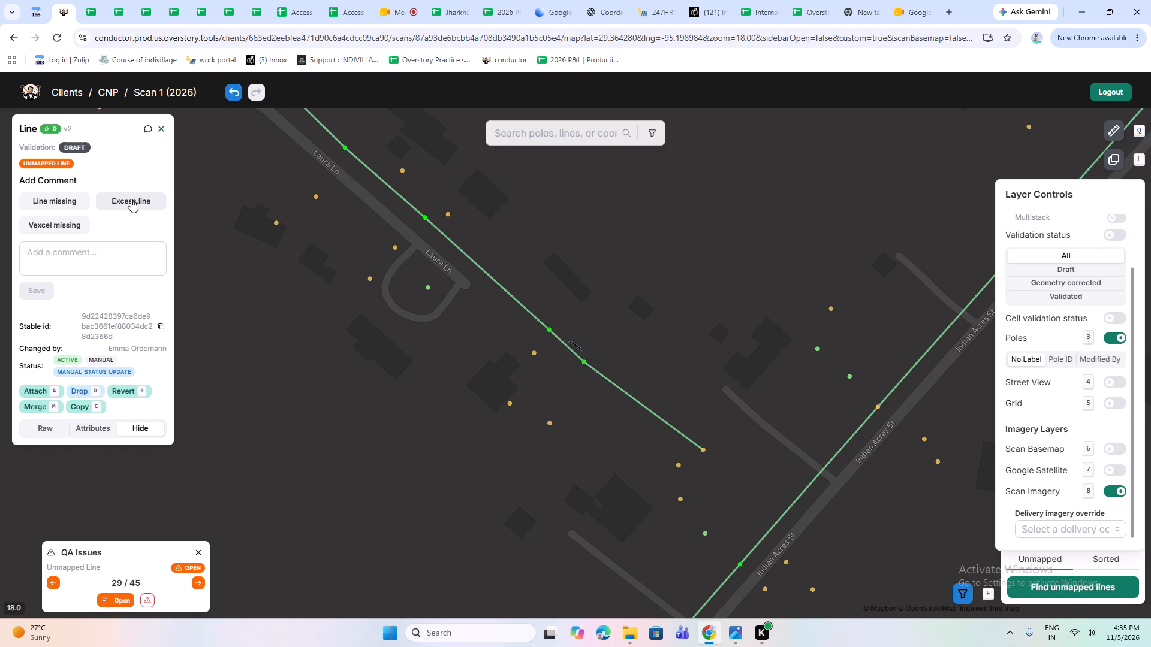
left_click(1113, 448)
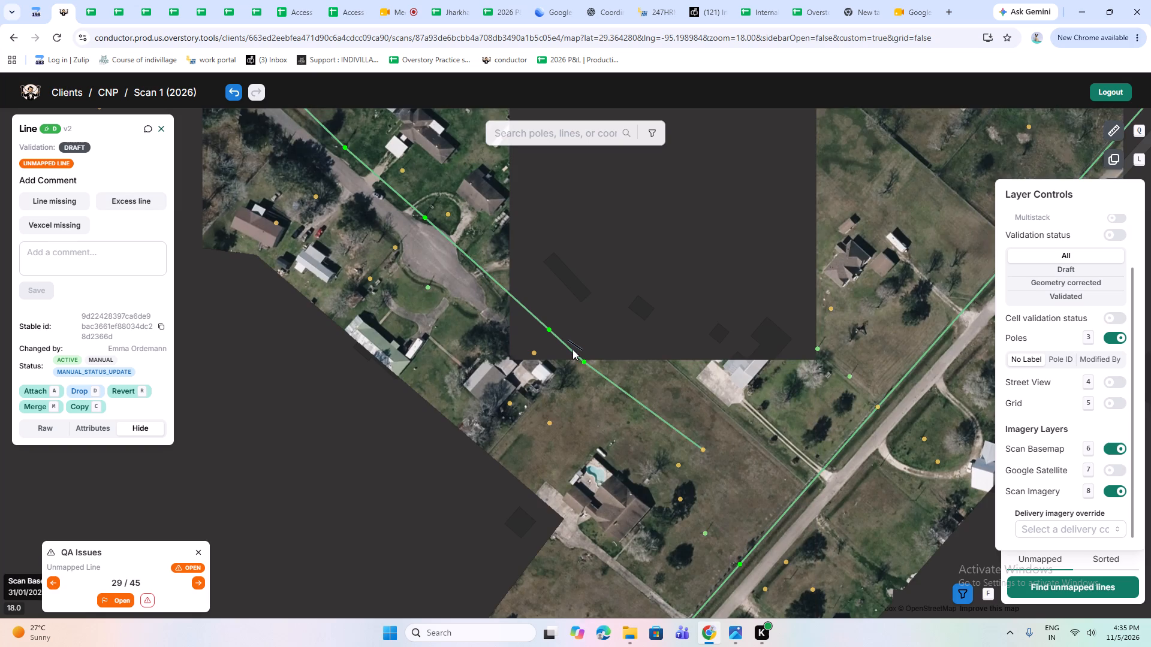
scroll(579, 345, "up", 3)
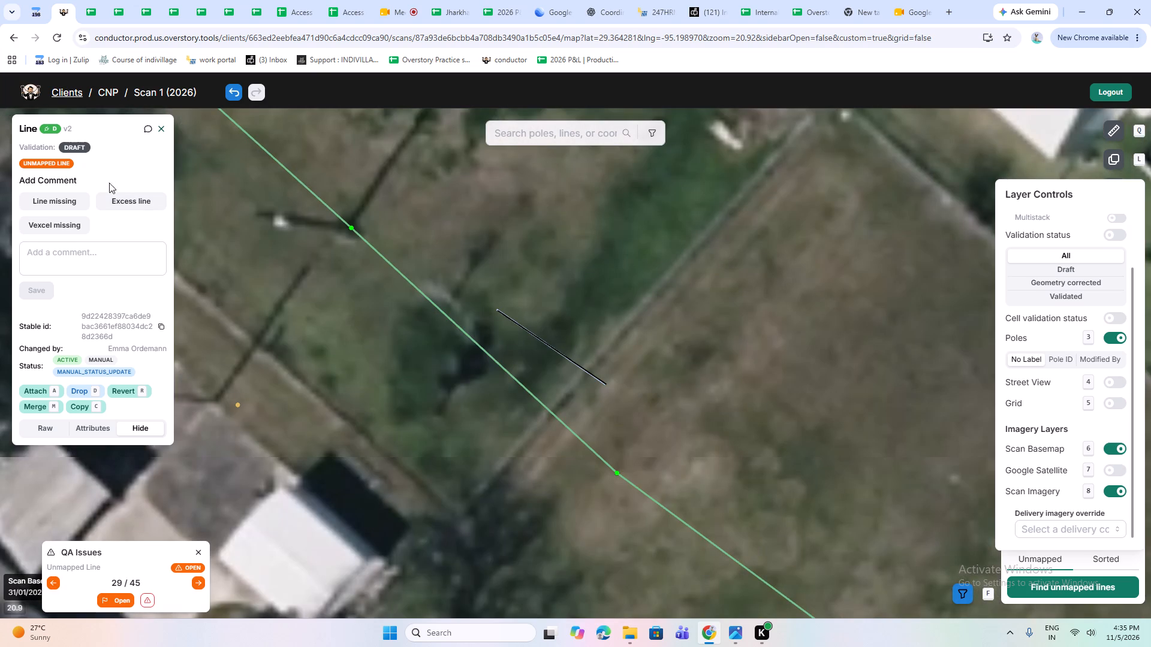
left_click(120, 195)
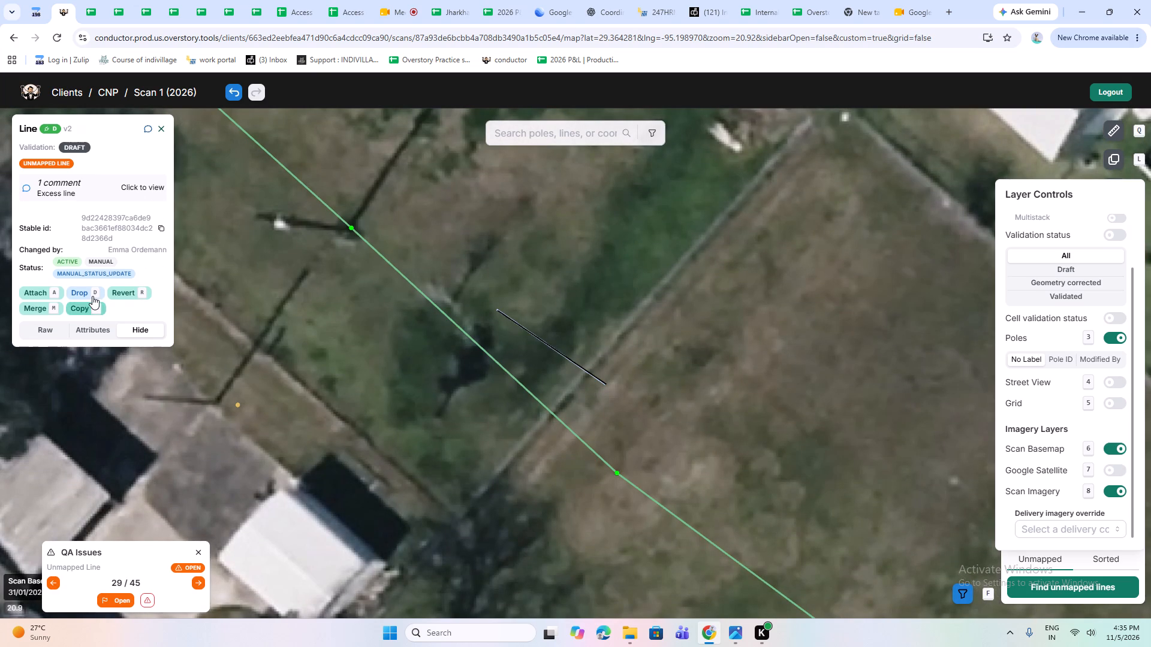
left_click(92, 296)
Examine the line running southeast from the Laura Ln cul-de-sac across the open field, checking its poles against the imagery.
scroll(618, 408, "down", 2)
left_click_drag(717, 465, 291, 342)
scroll(305, 461, "up", 1)
left_click_drag(291, 445, 504, 392)
scroll(439, 369, "down", 2)
left_click_drag(478, 341, 440, 387)
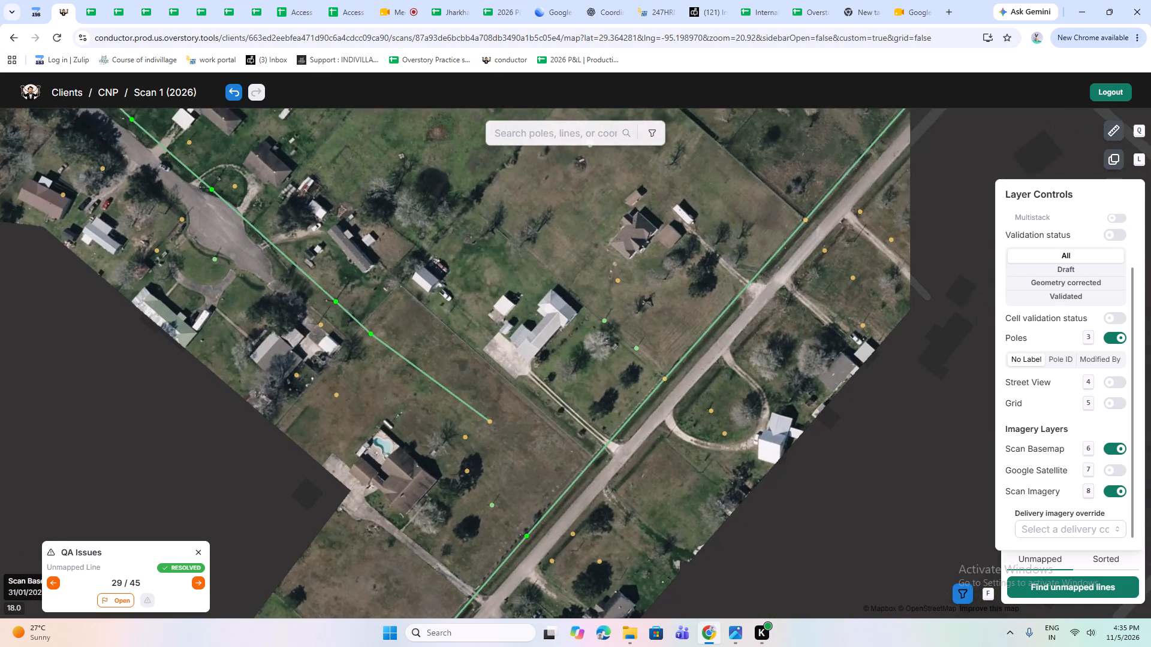
left_click_drag(440, 387, 438, 385)
scroll(391, 336, "up", 1)
left_click_drag(261, 353, 312, 370)
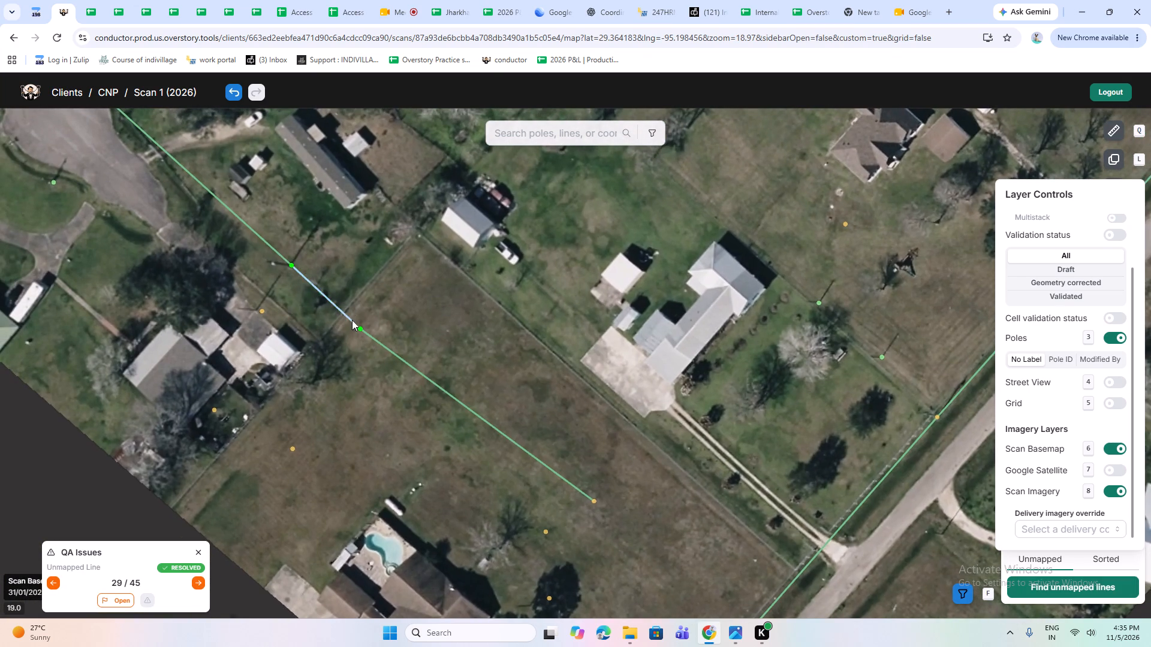
scroll(352, 320, "up", 2)
scroll(352, 320, "down", 1)
left_click_drag(535, 465, 355, 267)
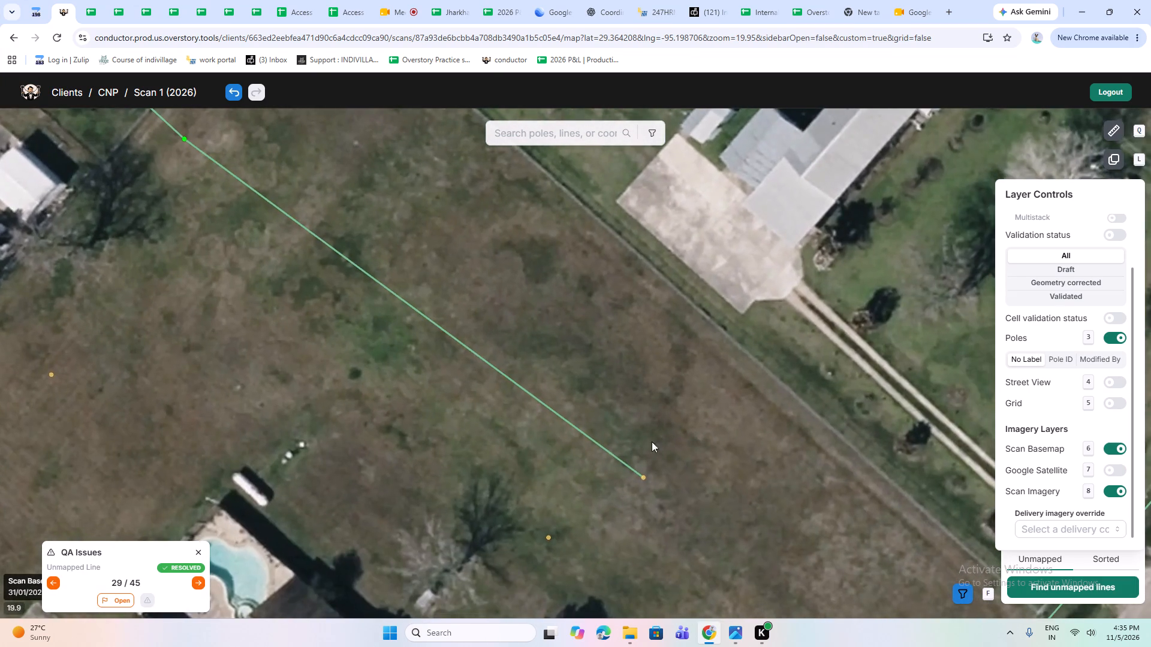
scroll(612, 424, "down", 1)
left_click_drag(467, 345, 592, 453)
left_click_drag(514, 406, 488, 385)
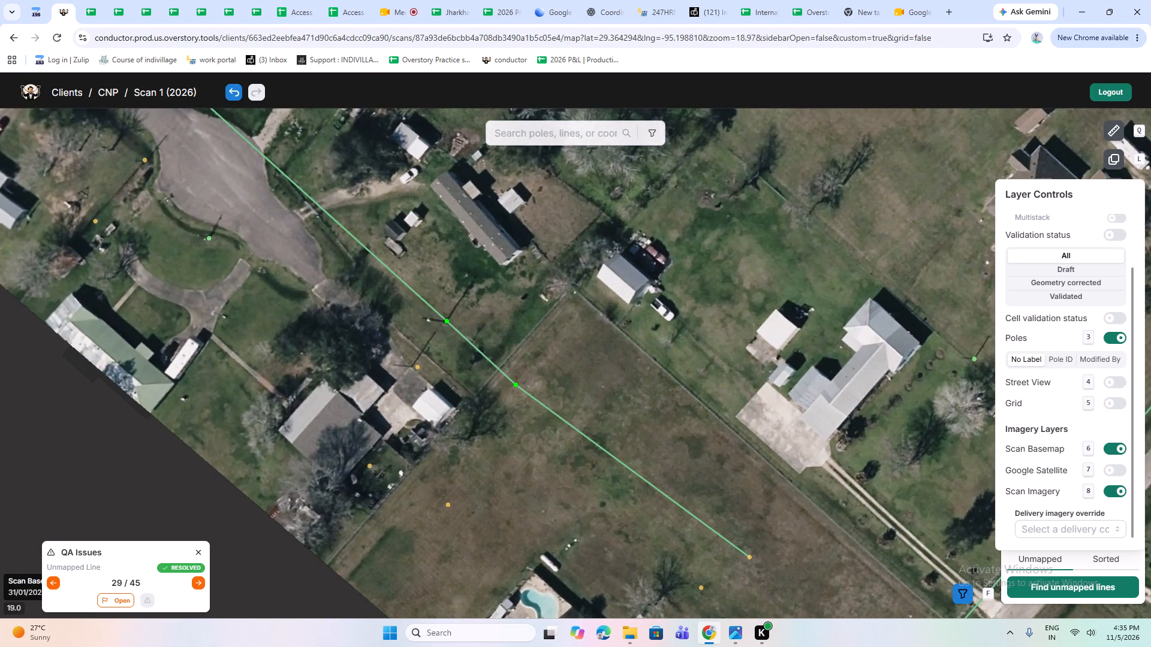
left_click_drag(488, 385, 481, 377)
scroll(525, 380, "up", 1)
left_click_drag(700, 445, 374, 241)
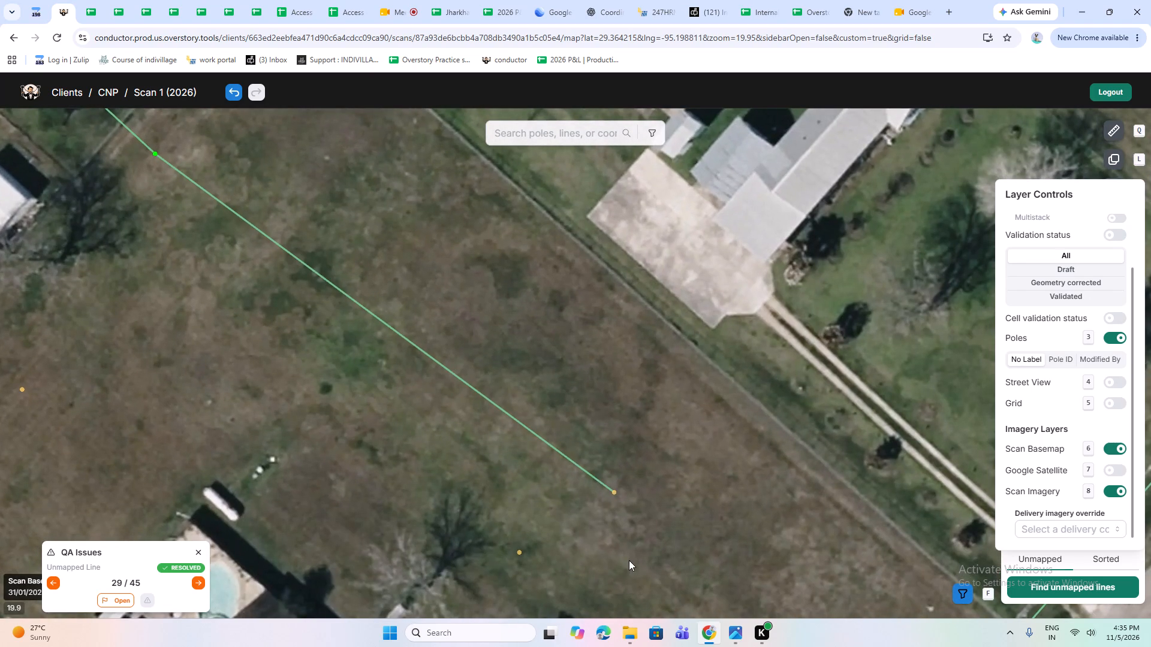
left_click_drag(513, 439, 733, 503)
left_click_drag(770, 486, 641, 379)
left_click_drag(493, 364, 655, 479)
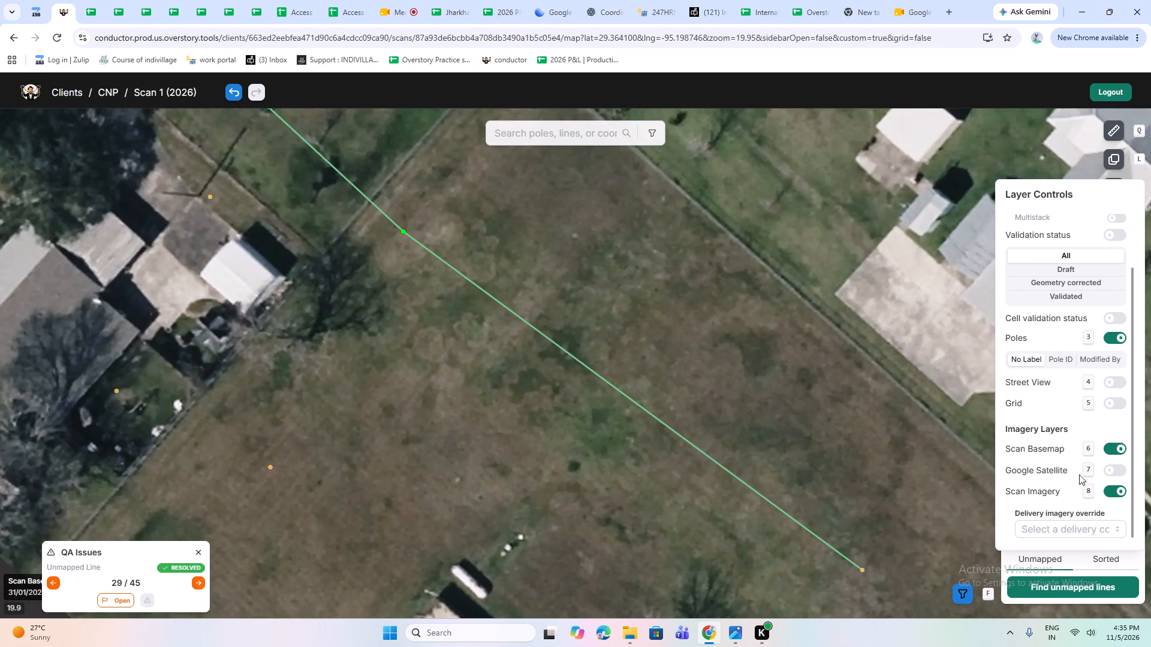
left_click_drag(471, 352, 717, 477)
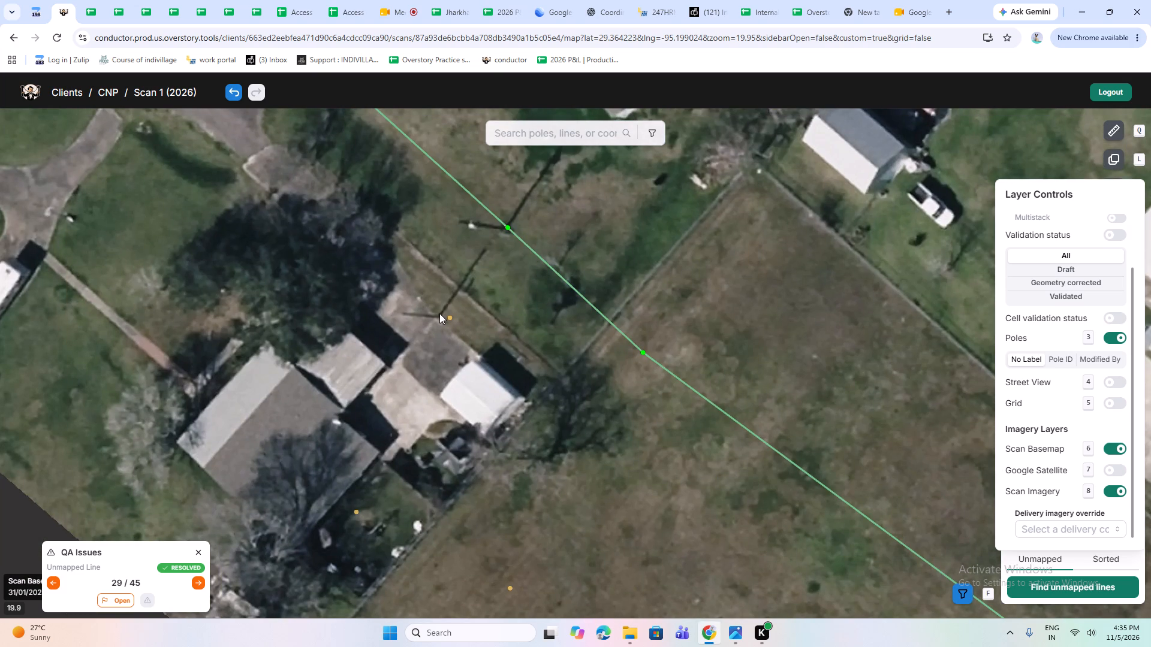
left_click_drag(754, 465, 361, 356)
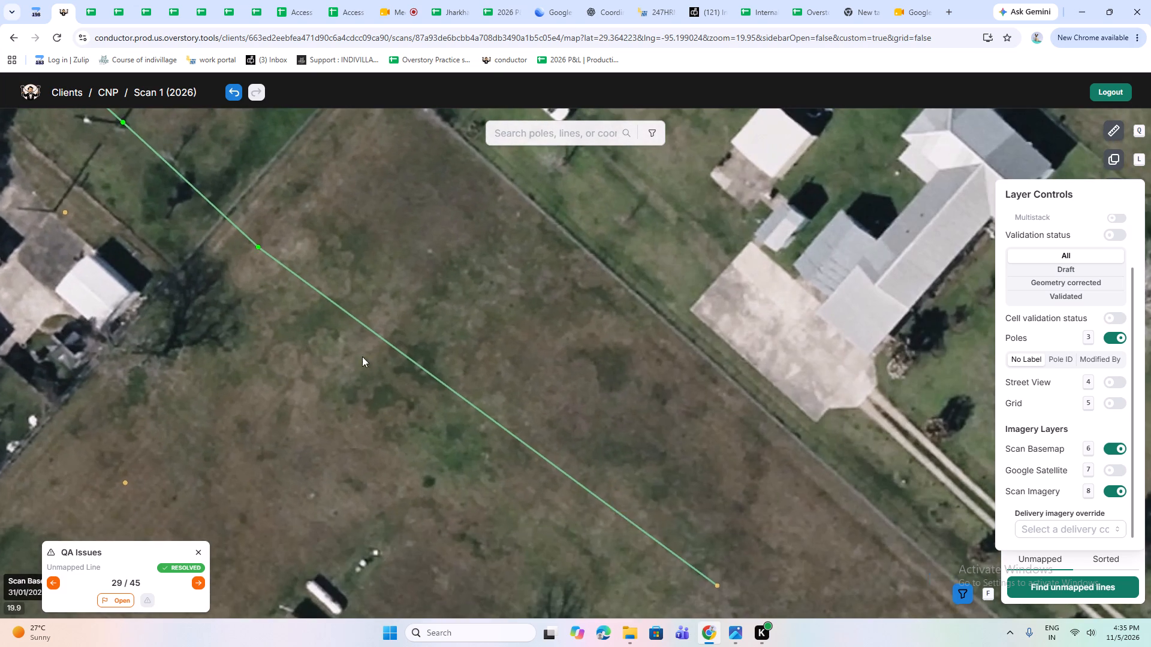
Comment "Excess line" on the long span crossing the open field and drop that line.
left_click(453, 391)
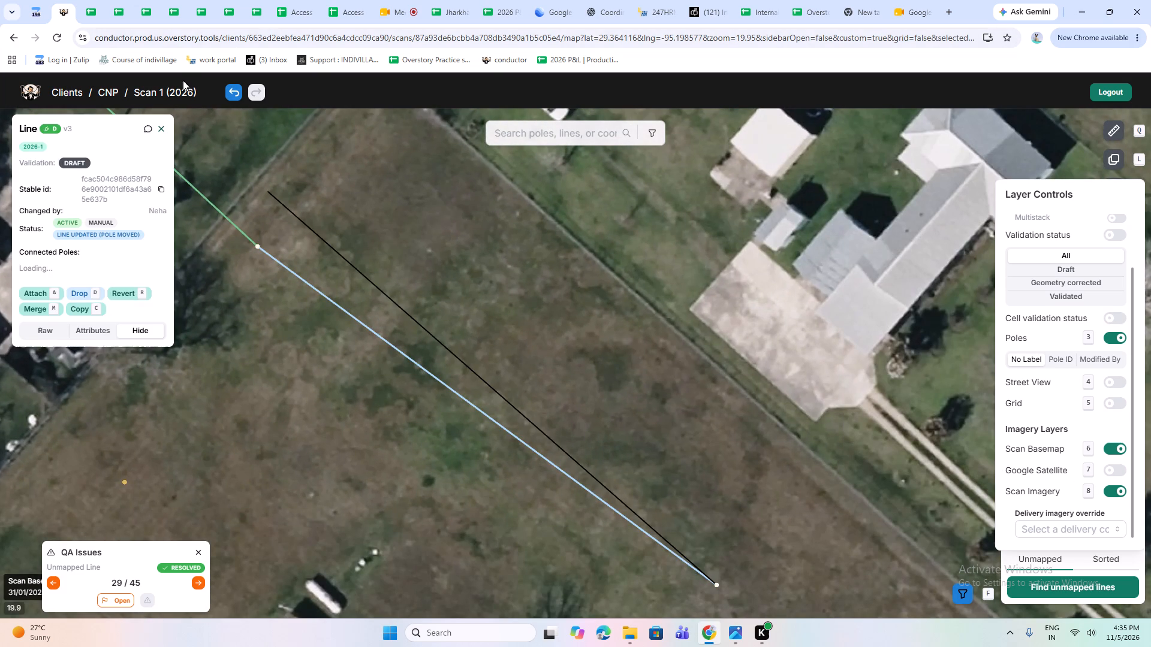
left_click(149, 134)
left_click(148, 132)
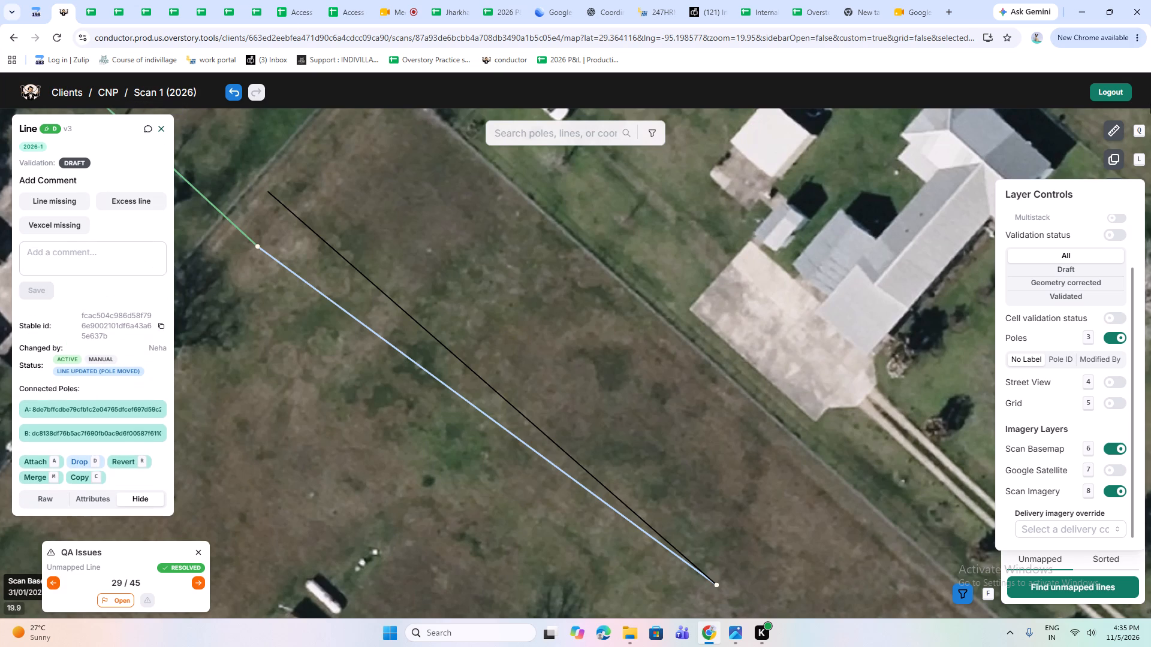
left_click(136, 203)
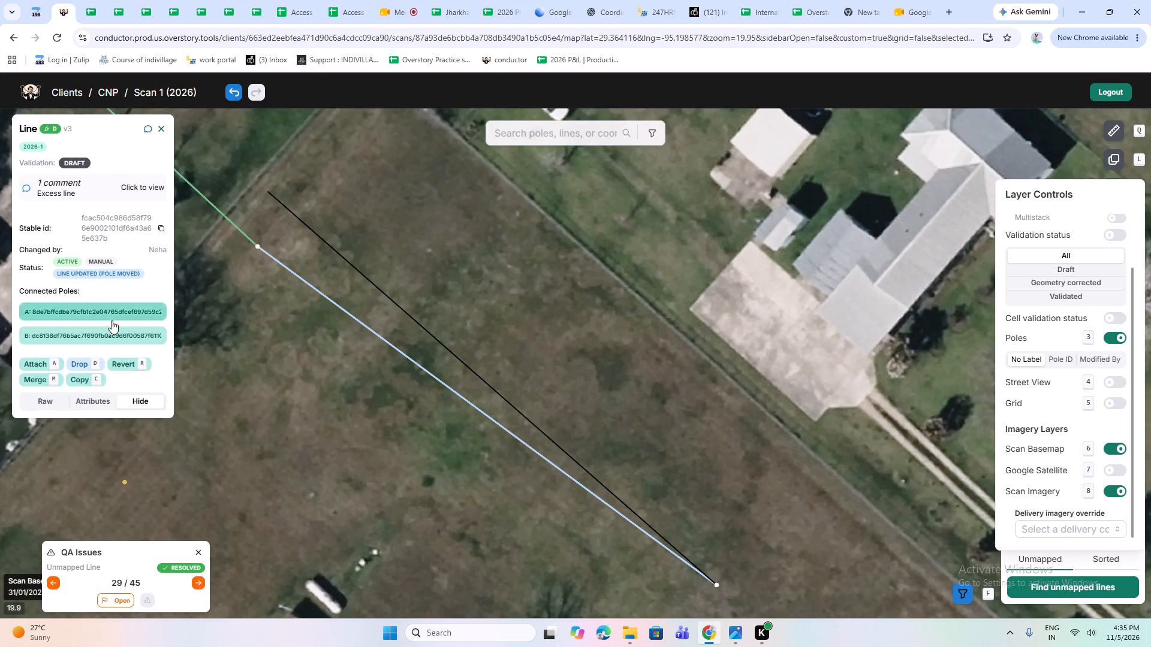
left_click(78, 370)
Comment "Excess pole" on the isolated pole at the field's southeast end and drop that pole.
left_click_drag(431, 399, 351, 283)
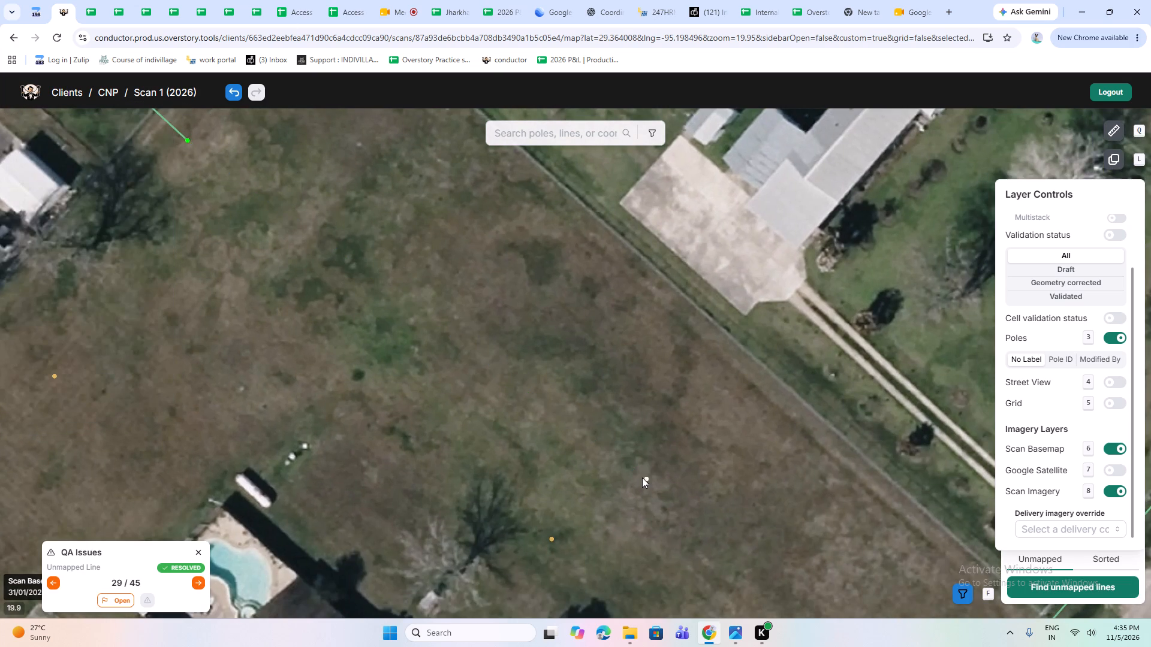
left_click(641, 479)
left_click(144, 122)
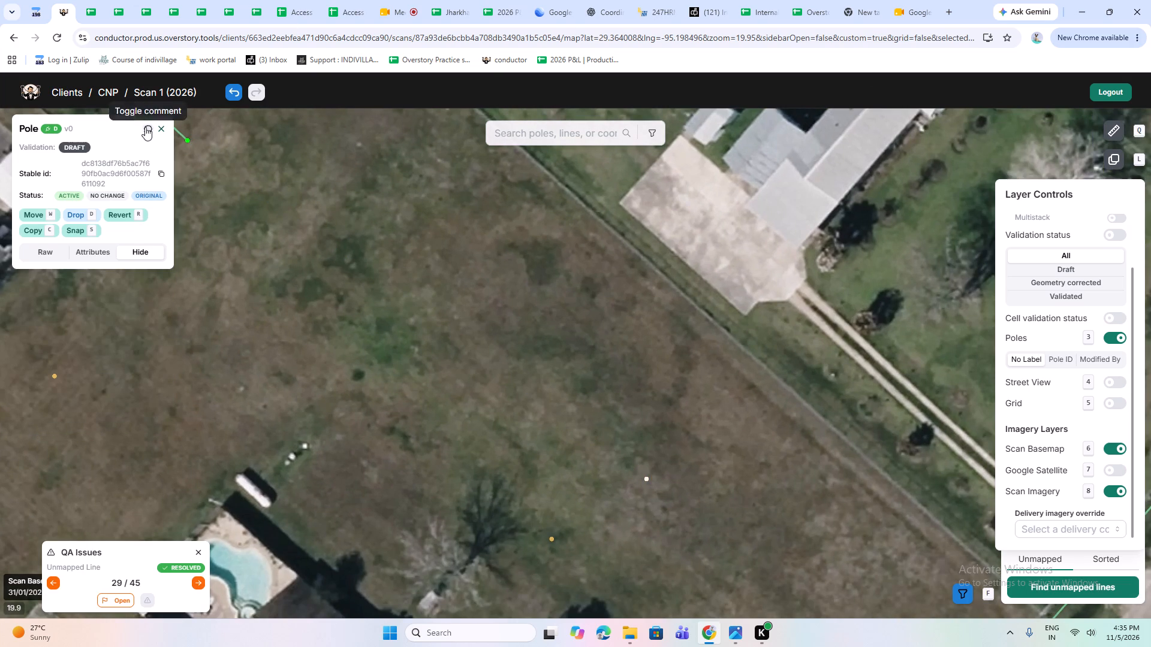
left_click(145, 128)
left_click(119, 234)
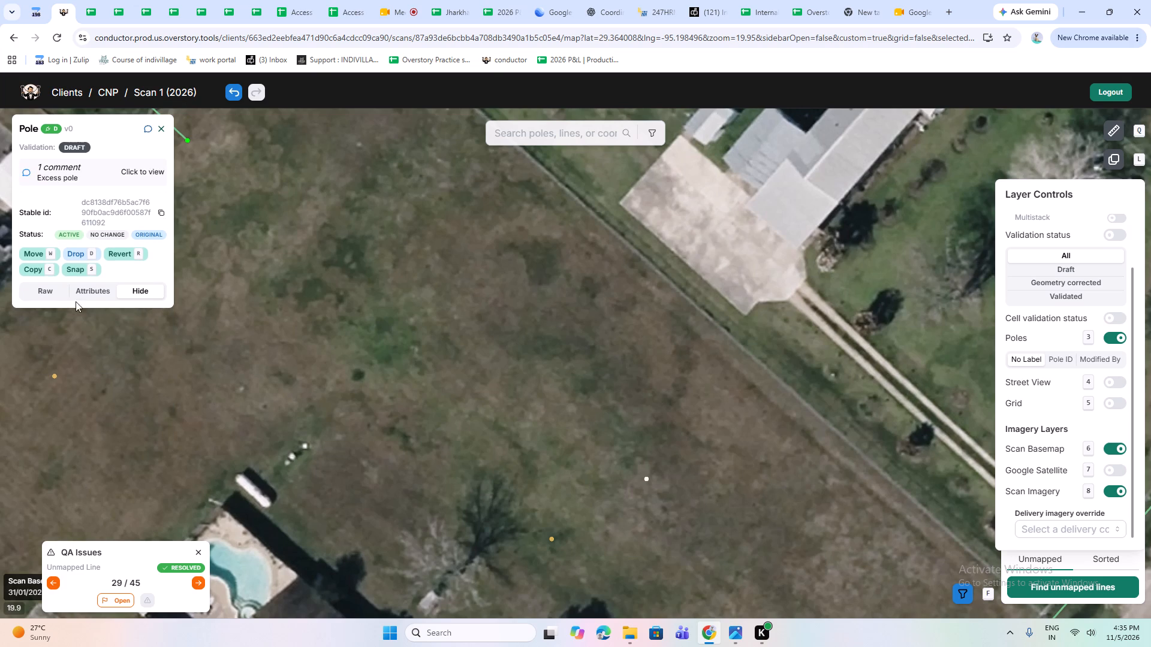
left_click(80, 256)
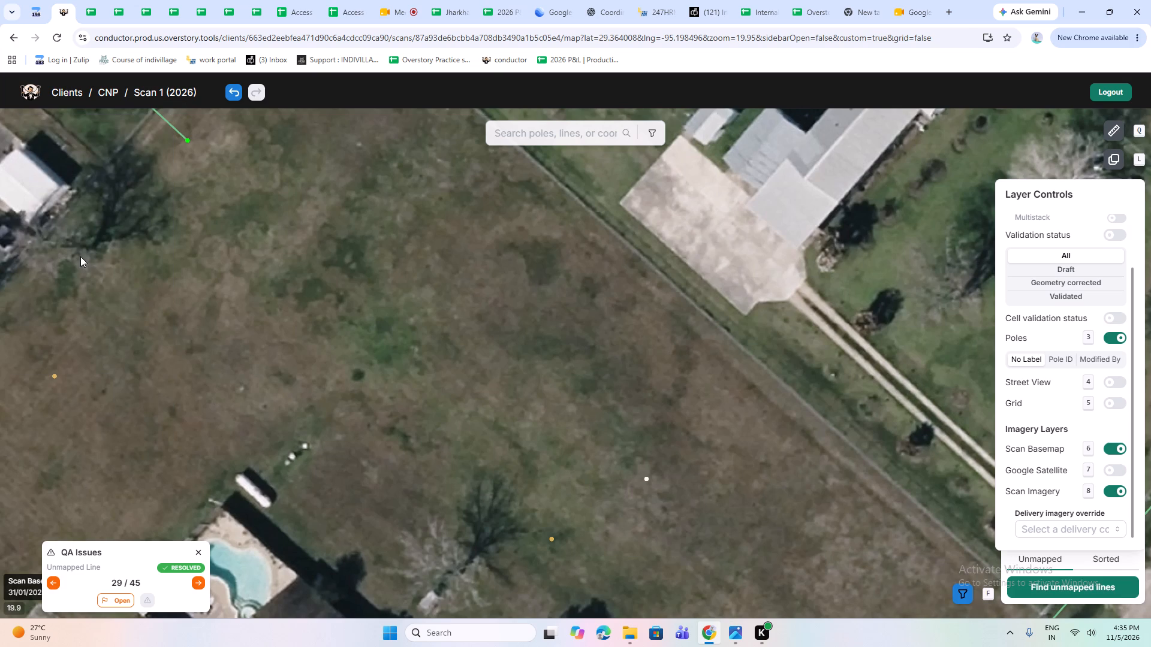
Examine the remaining line end by the field's fence corner against the imagery, toggling the Original Data layer for comparison.
scroll(263, 300, "down", 1)
left_click_drag(199, 279, 294, 366)
scroll(305, 309, "up", 1)
left_click_drag(232, 237, 309, 366)
scroll(317, 329, "up", 1)
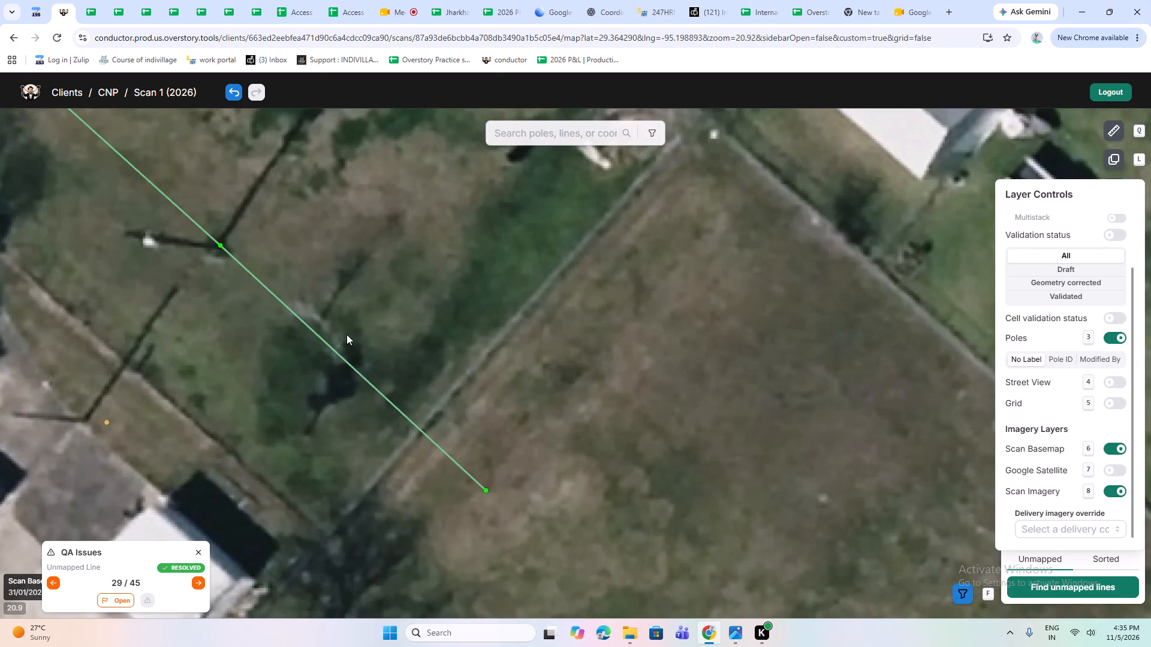
scroll(346, 335, "down", 1)
left_click_drag(285, 413, 374, 502)
scroll(379, 397, "down", 1)
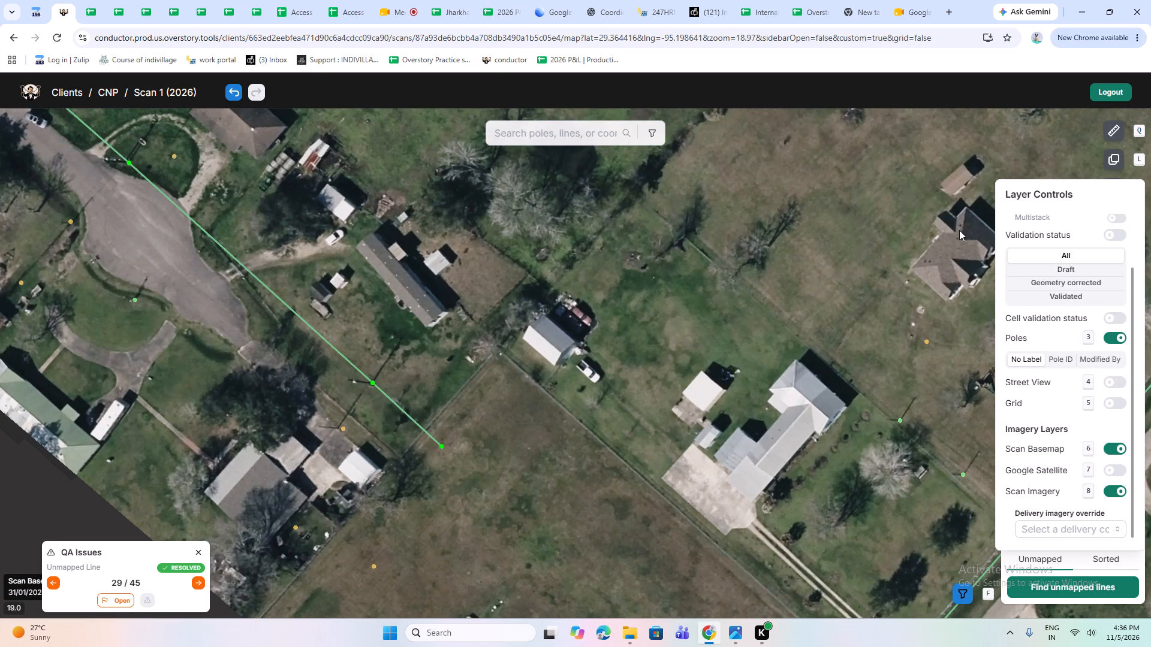
scroll(1050, 267, "up", 2)
left_click(1110, 225)
left_click(1110, 225)
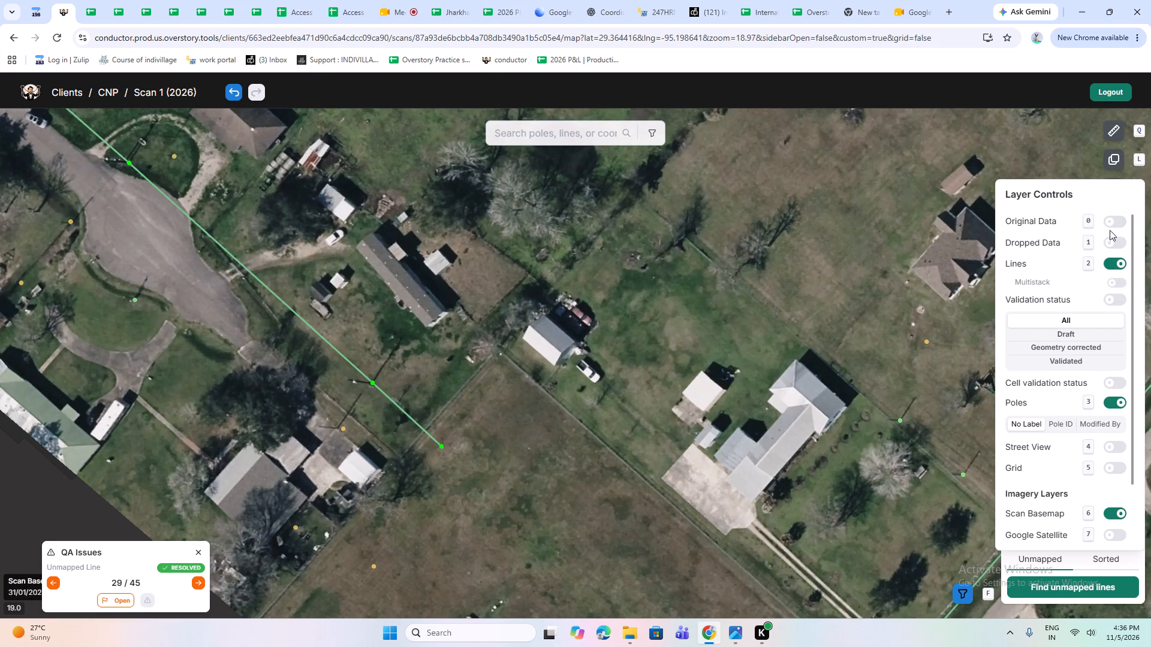
Copy the map coordinates of the green pole in the yard just northwest of the field fence.
scroll(342, 433, "up", 2)
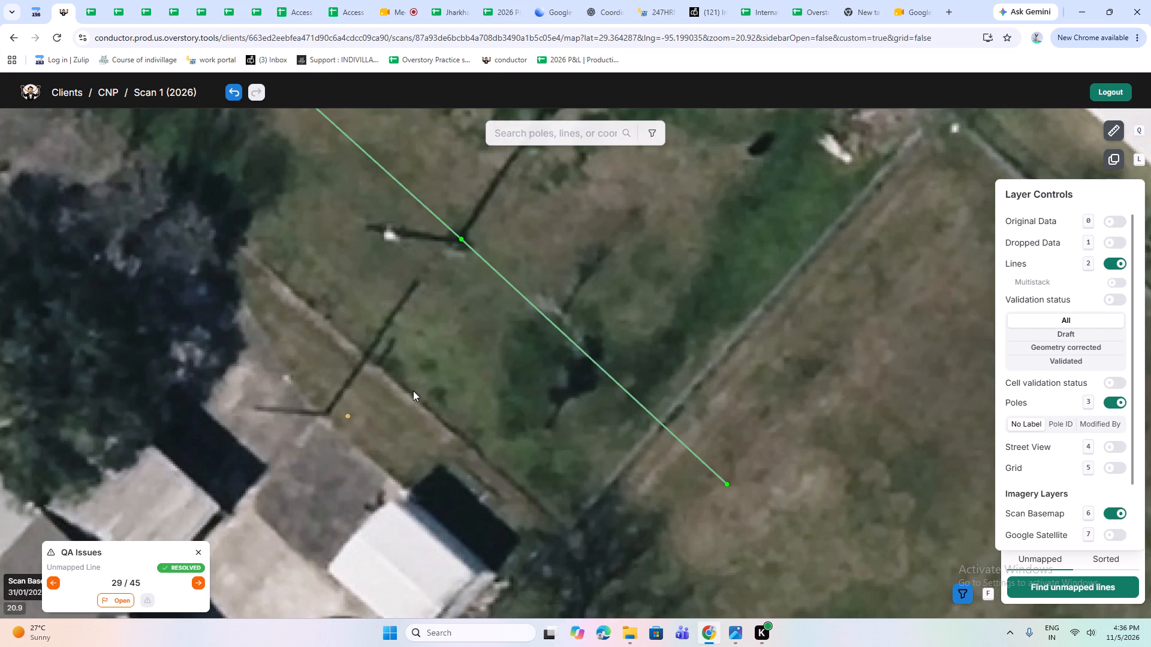
right_click(457, 259)
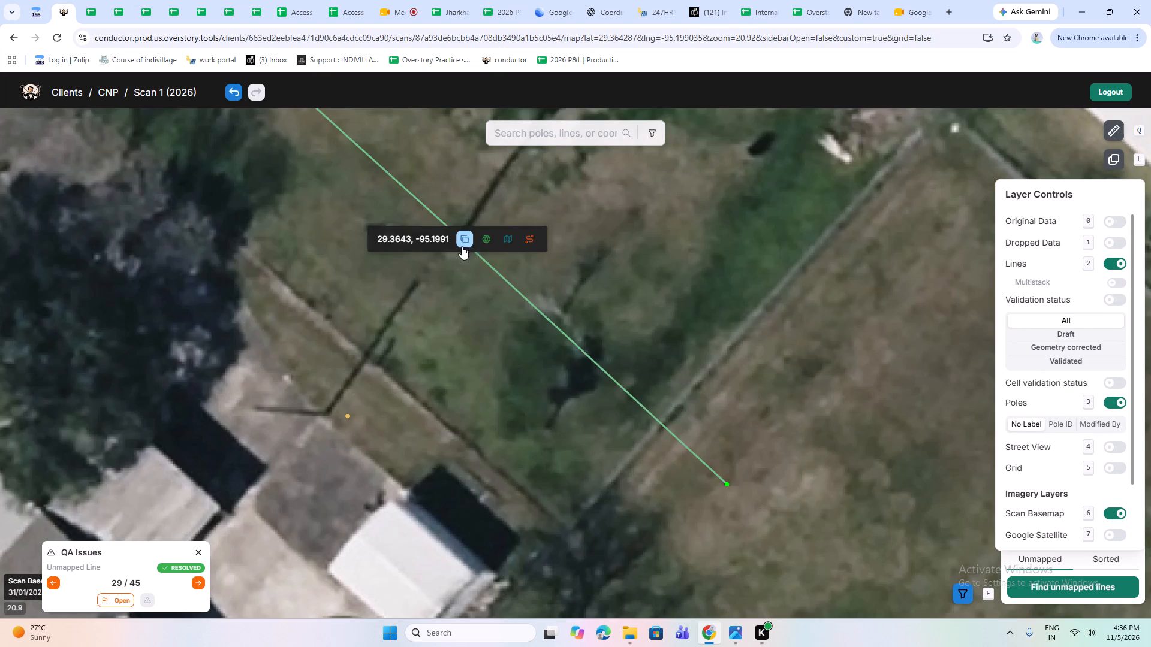
left_click(462, 244)
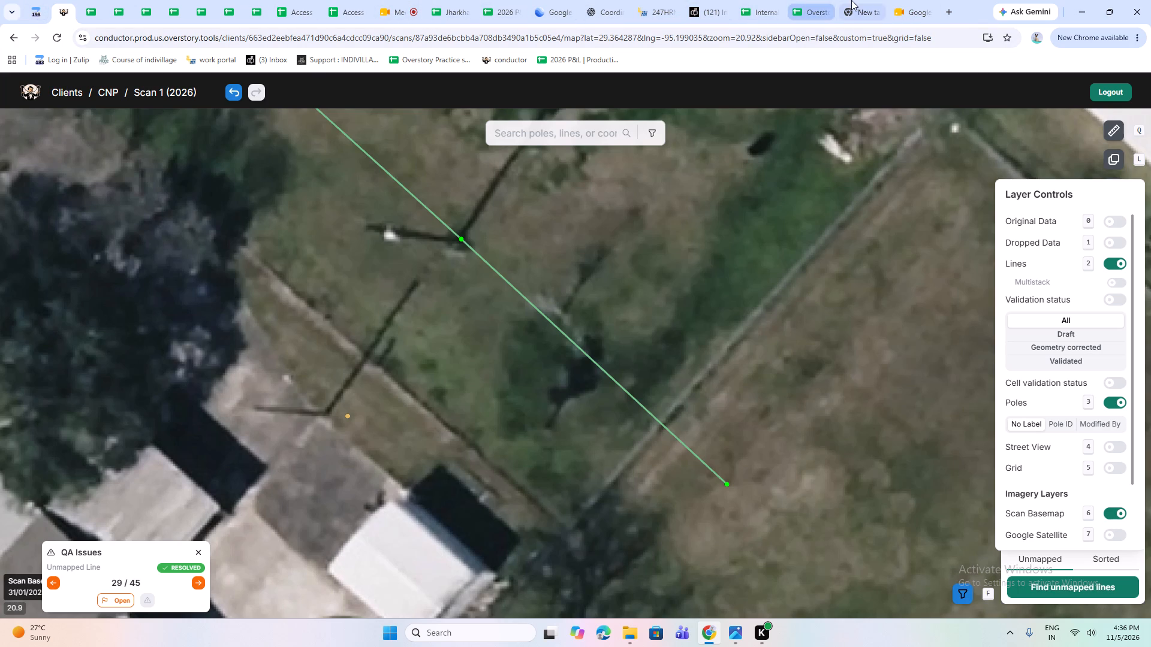
Search for Google Earth in a new browser tab and open its web version.
left_click(951, 8)
left_click(480, 41)
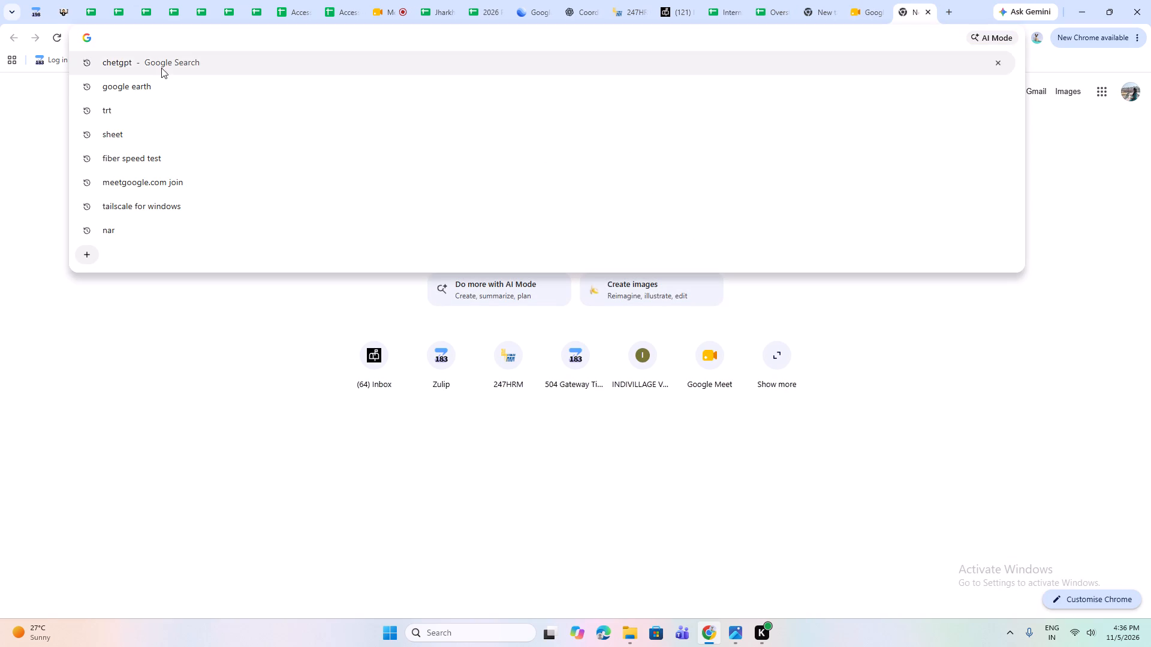
left_click(151, 87)
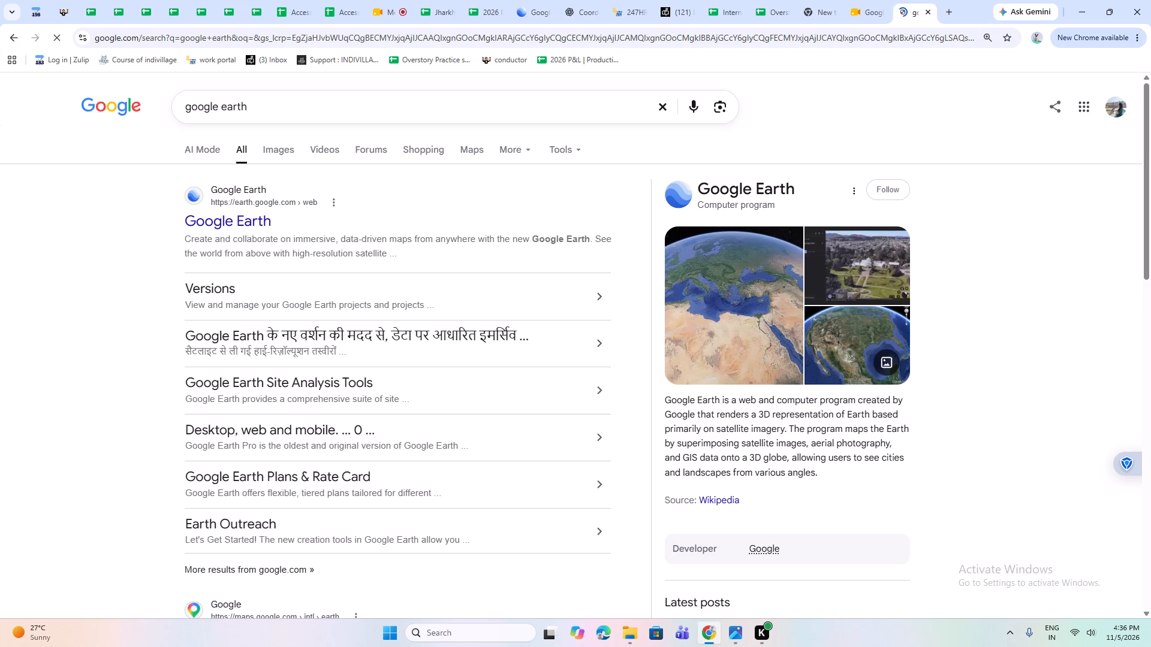
left_click(194, 217)
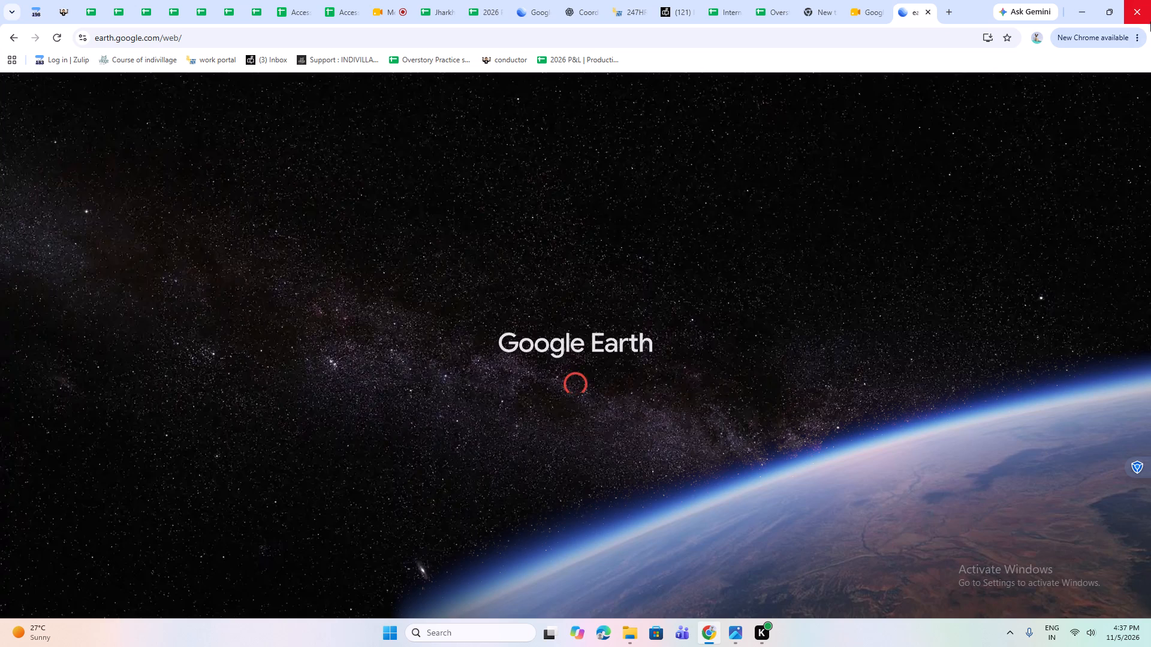
Return to the CNP scan map and examine the line and pole shadows from the cul-de-sac to the field fence.
left_click(70, 17)
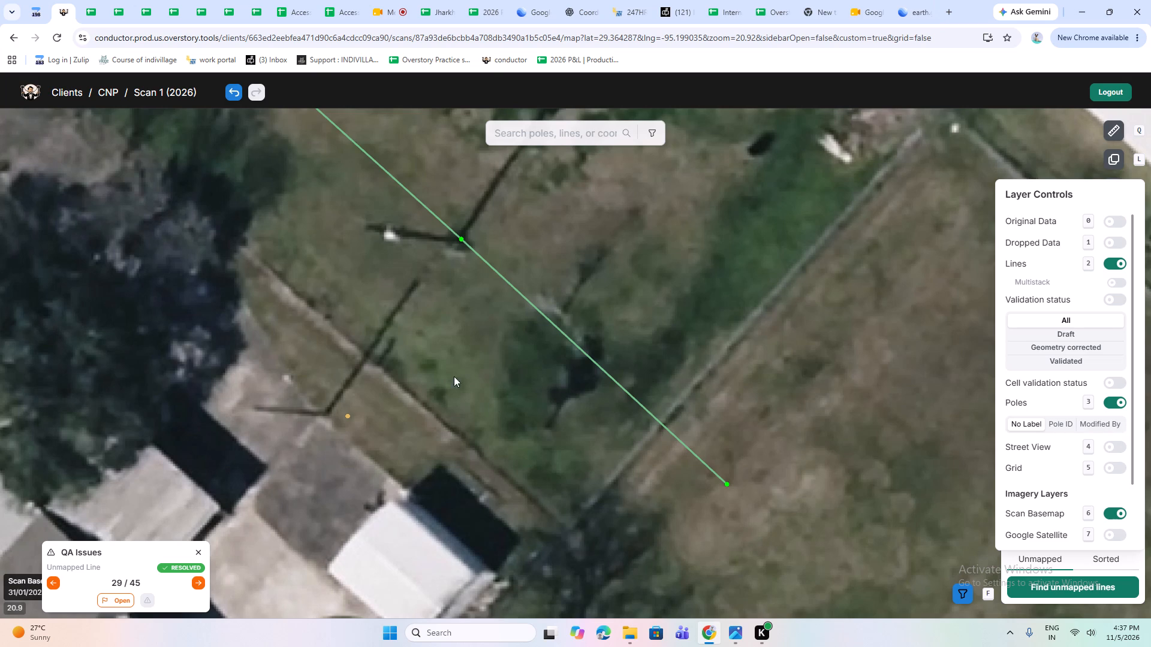
scroll(556, 461, "down", 1)
left_click_drag(556, 461, 516, 485)
left_click_drag(375, 336, 419, 490)
scroll(430, 431, "down", 1)
scroll(230, 255, "up", 1)
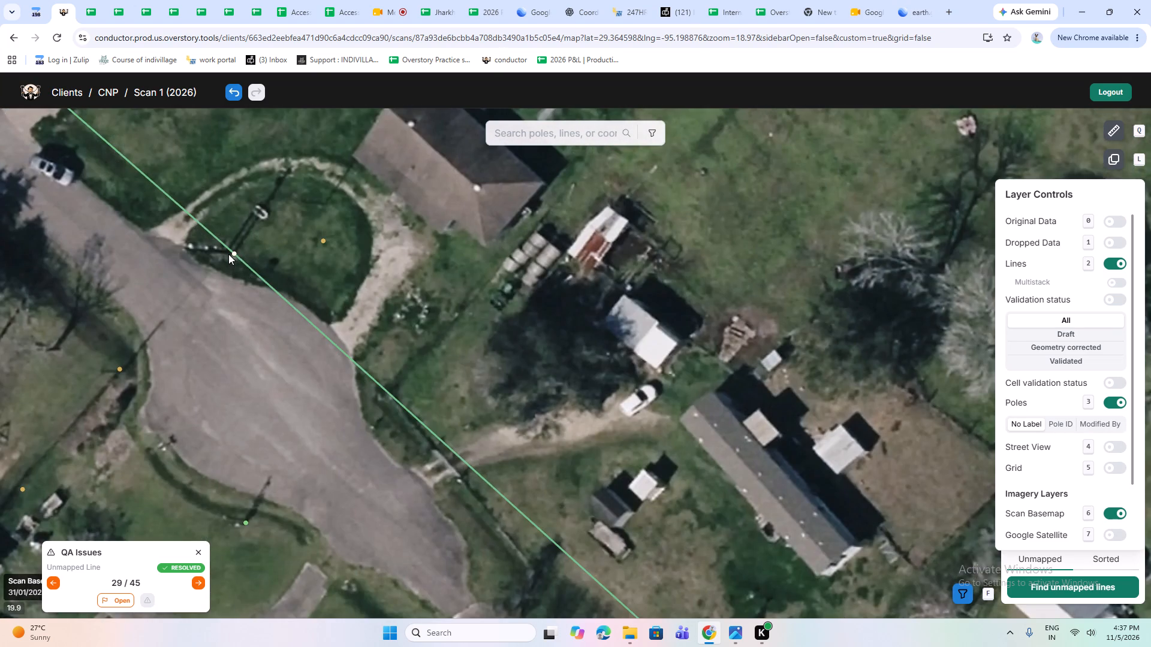
scroll(229, 256, "up", 1)
scroll(249, 276, "down", 2)
left_click_drag(396, 455, 346, 349)
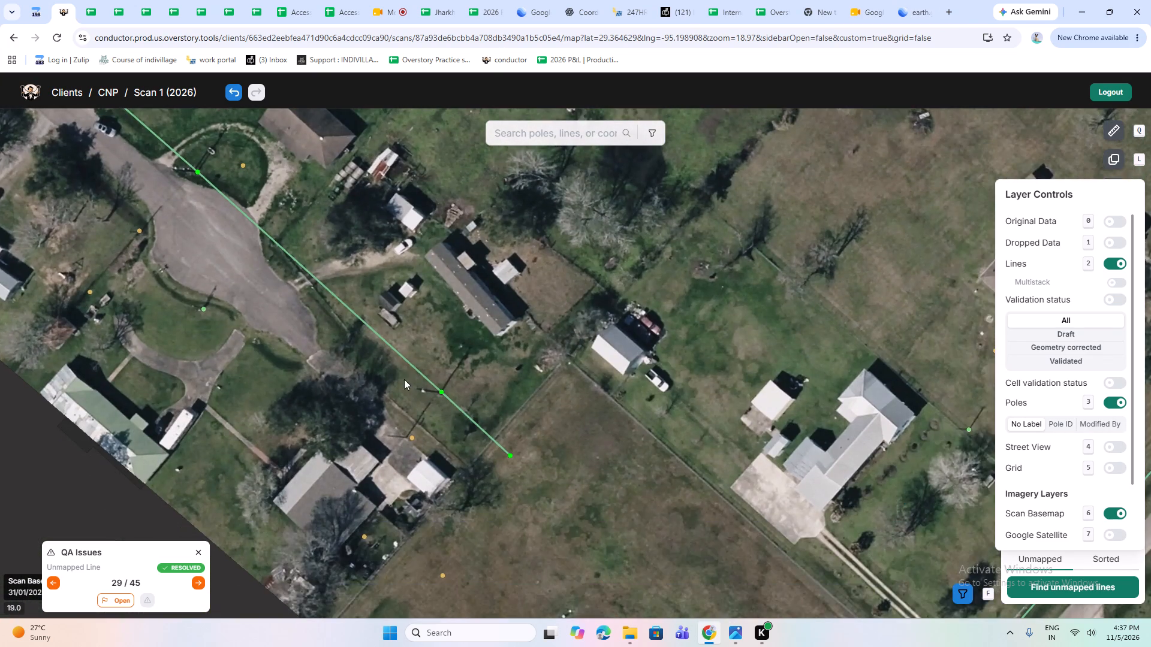
scroll(453, 467, "up", 1)
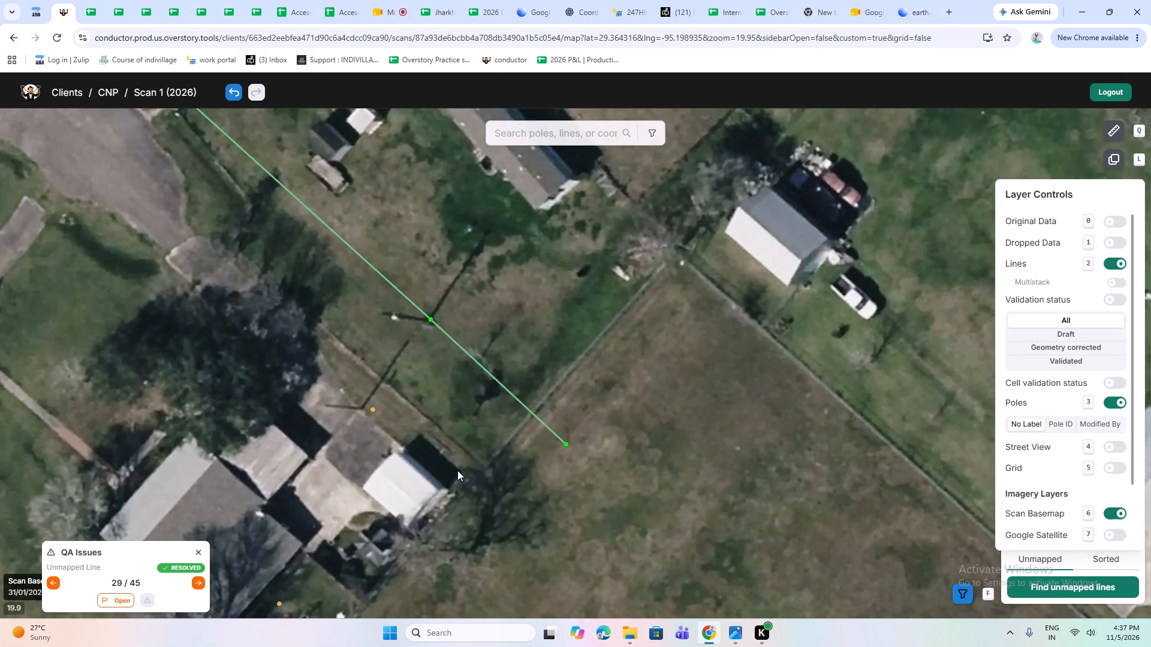
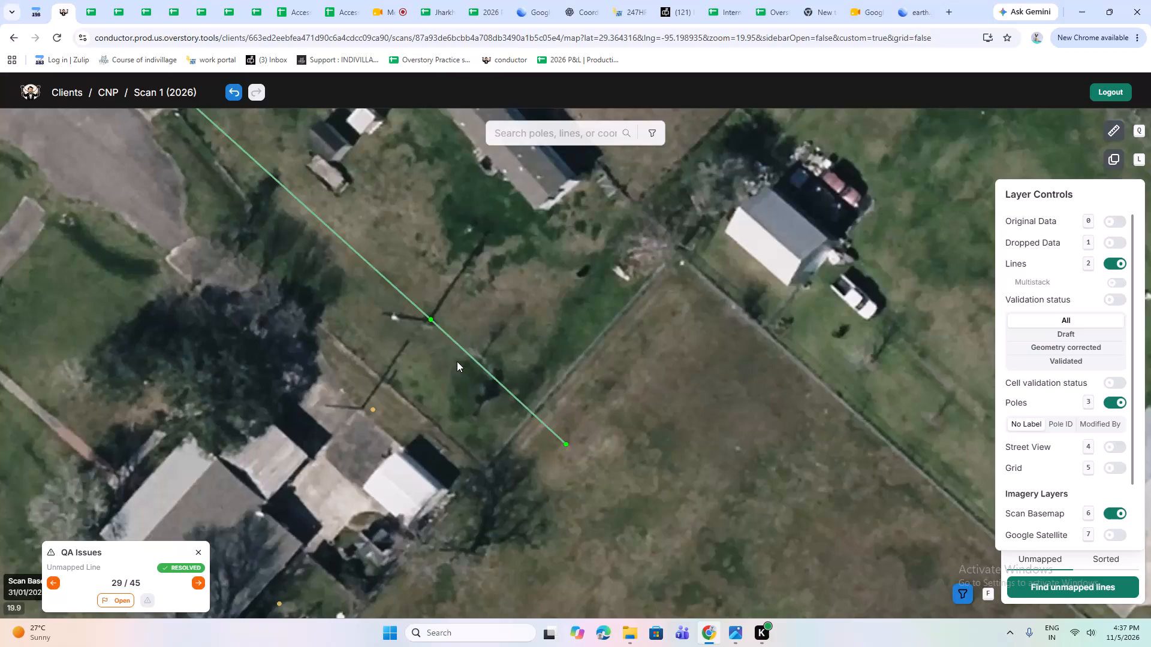
Add the comment "Excess line" to the line segment running from the yard pole into the field, and drop that line.
scroll(600, 449, "up", 1)
scroll(596, 445, "down", 1)
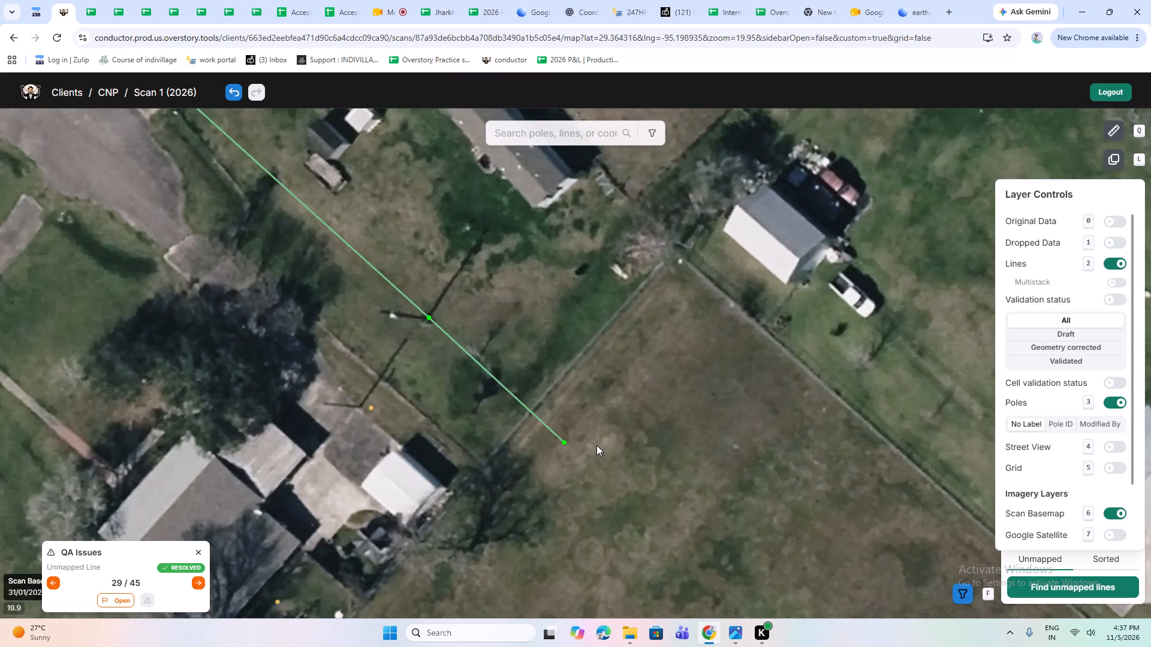
left_click(478, 367)
left_click(145, 128)
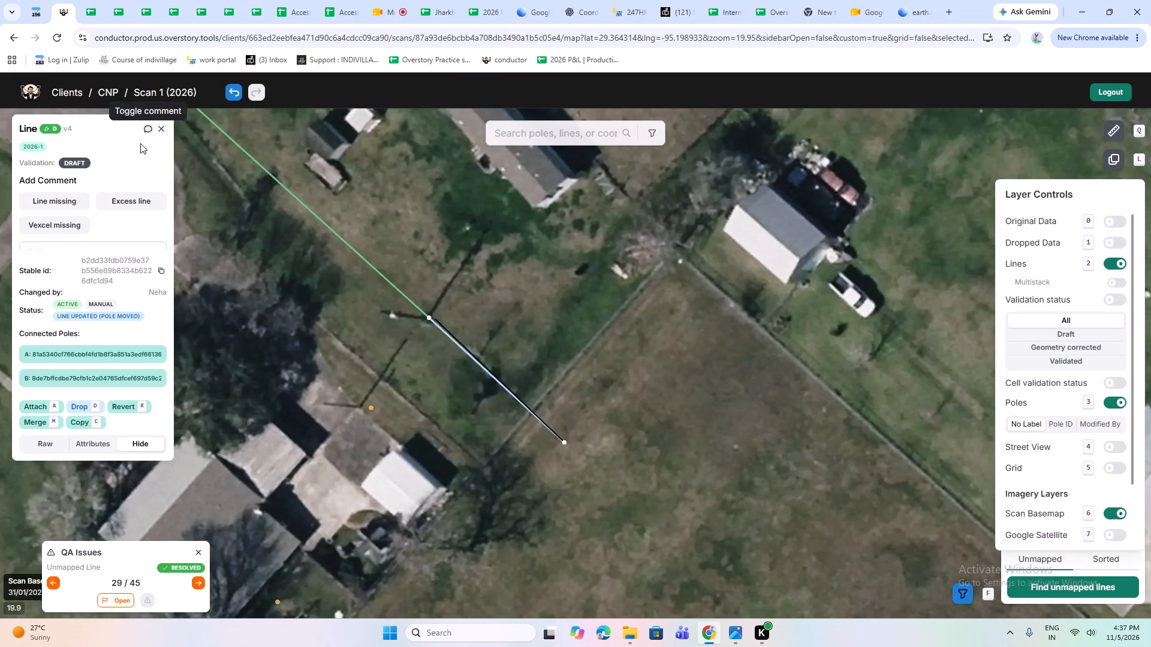
left_click(127, 188)
left_click(126, 195)
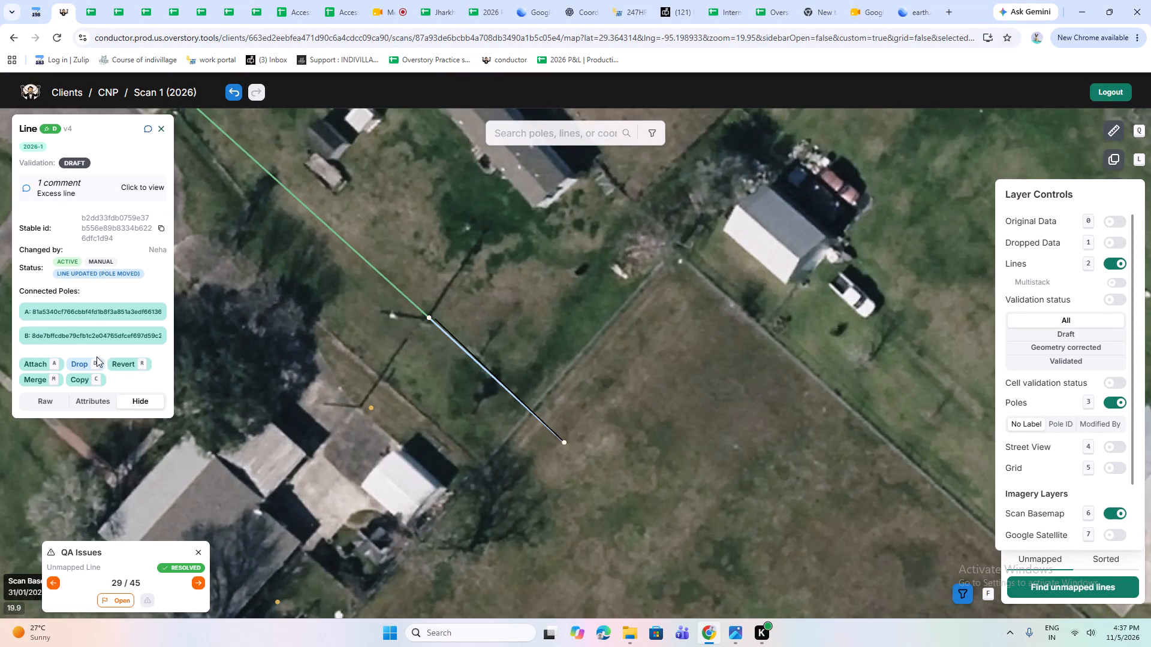
left_click(94, 361)
Add the comment "Excess pole" to the isolated green pole in the field, and drop that pole.
left_click(565, 442)
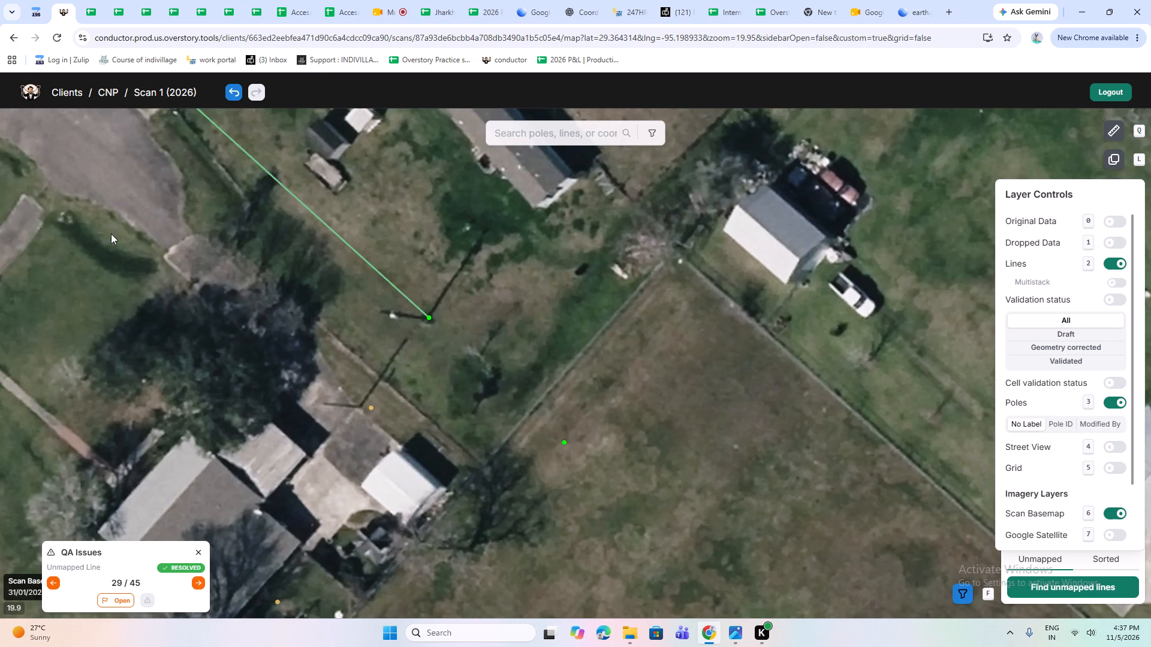
left_click(147, 132)
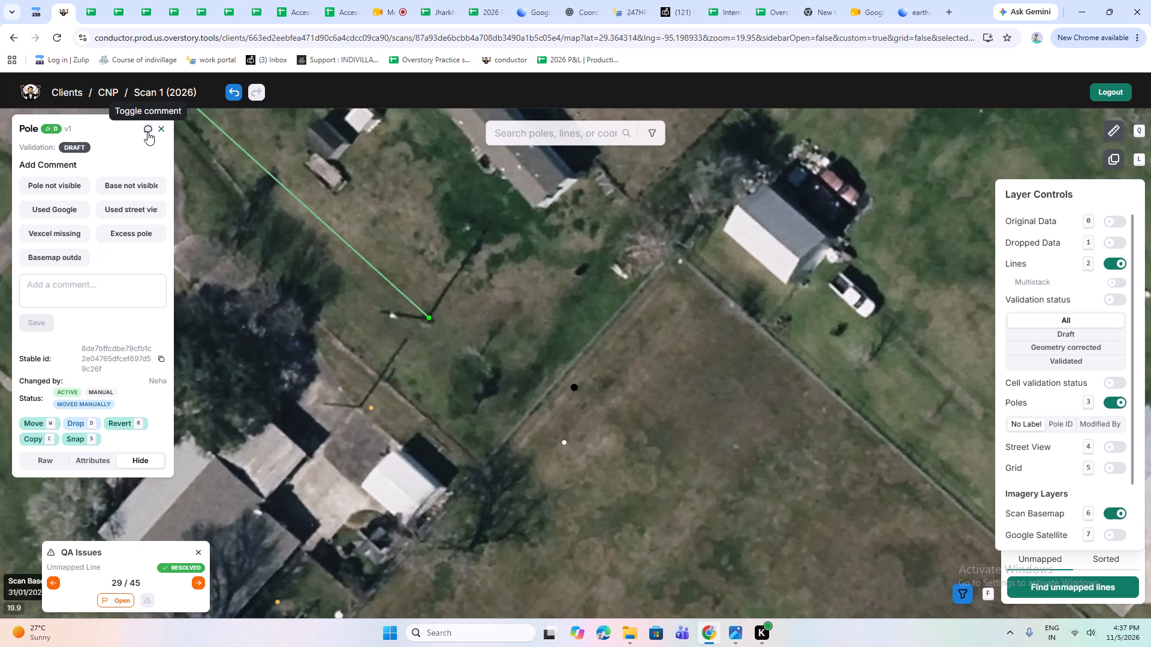
left_click(138, 241)
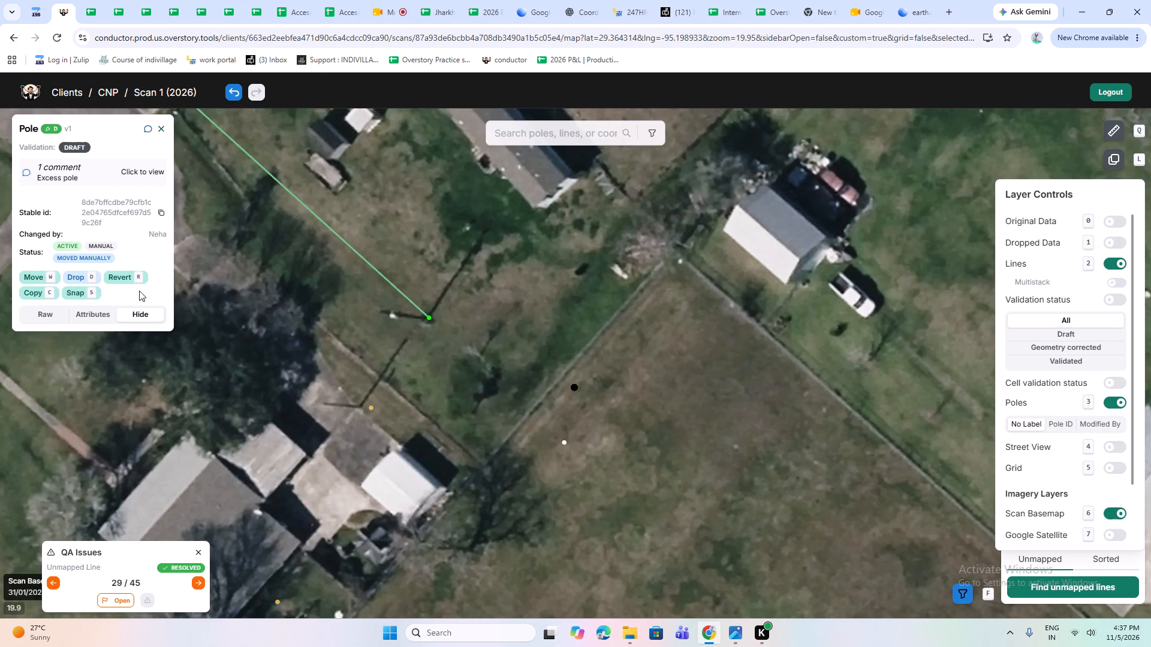
left_click(89, 280)
Advance to QA issue 30 of 45 near Mc Kaskle Rd and display it over the Scan Basemap imagery.
scroll(577, 391, "up", 1)
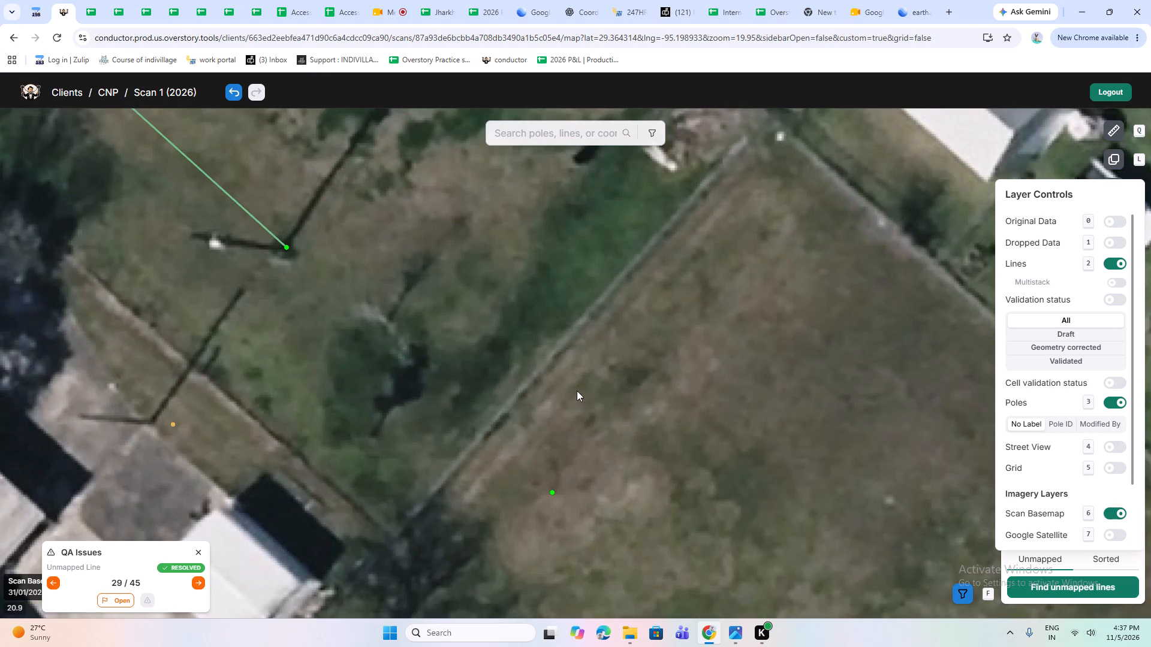
left_click_drag(336, 416, 417, 477)
scroll(434, 415, "down", 2)
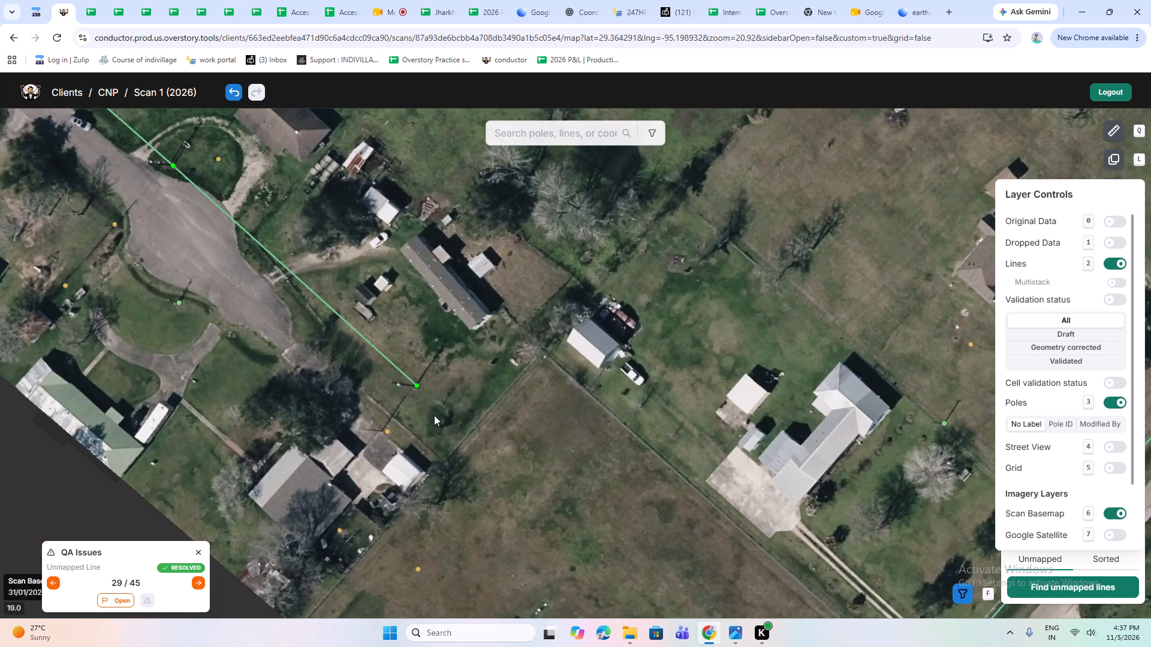
left_click(1105, 510)
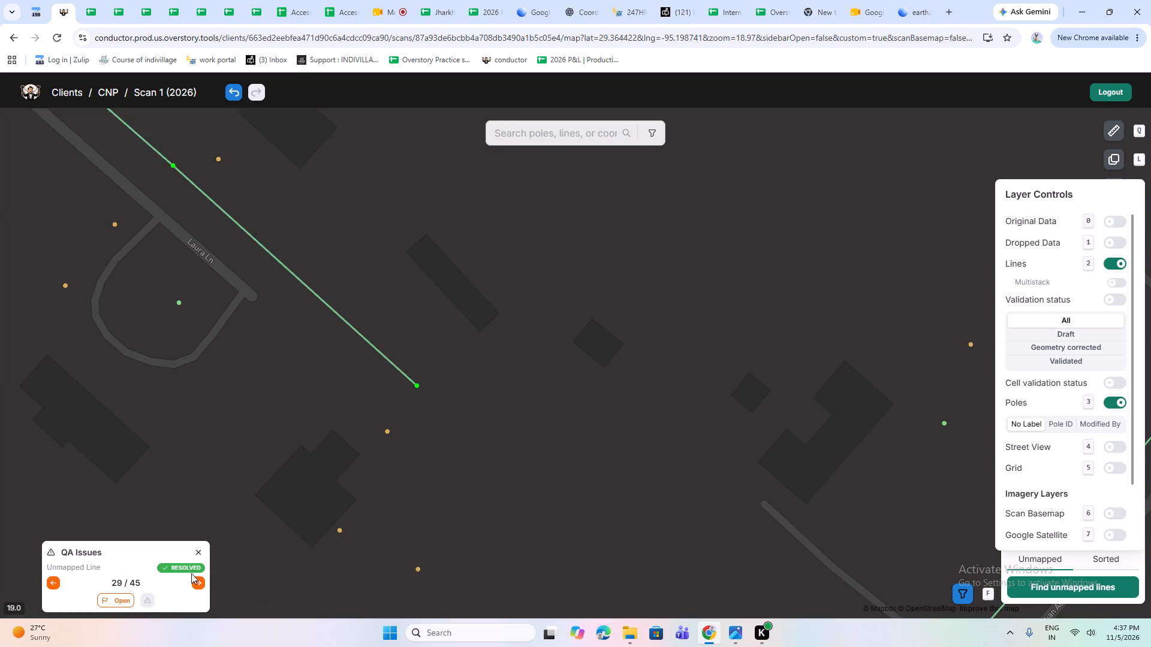
left_click(204, 582)
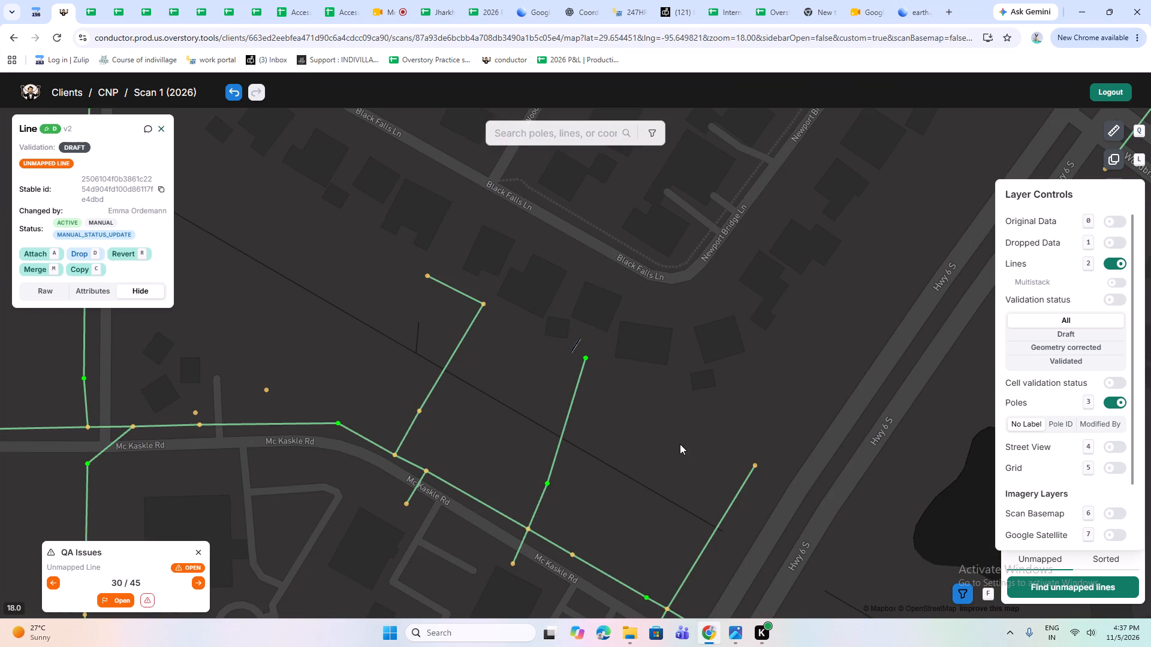
left_click_drag(658, 442, 576, 385)
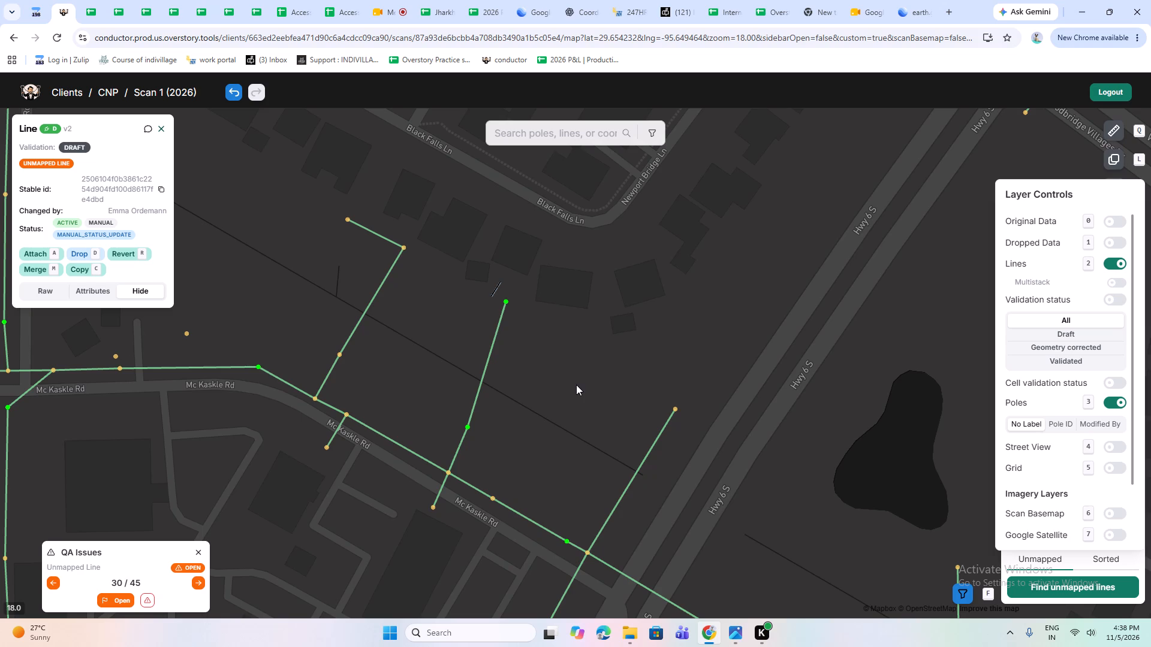
left_click(1120, 507)
left_click(1122, 513)
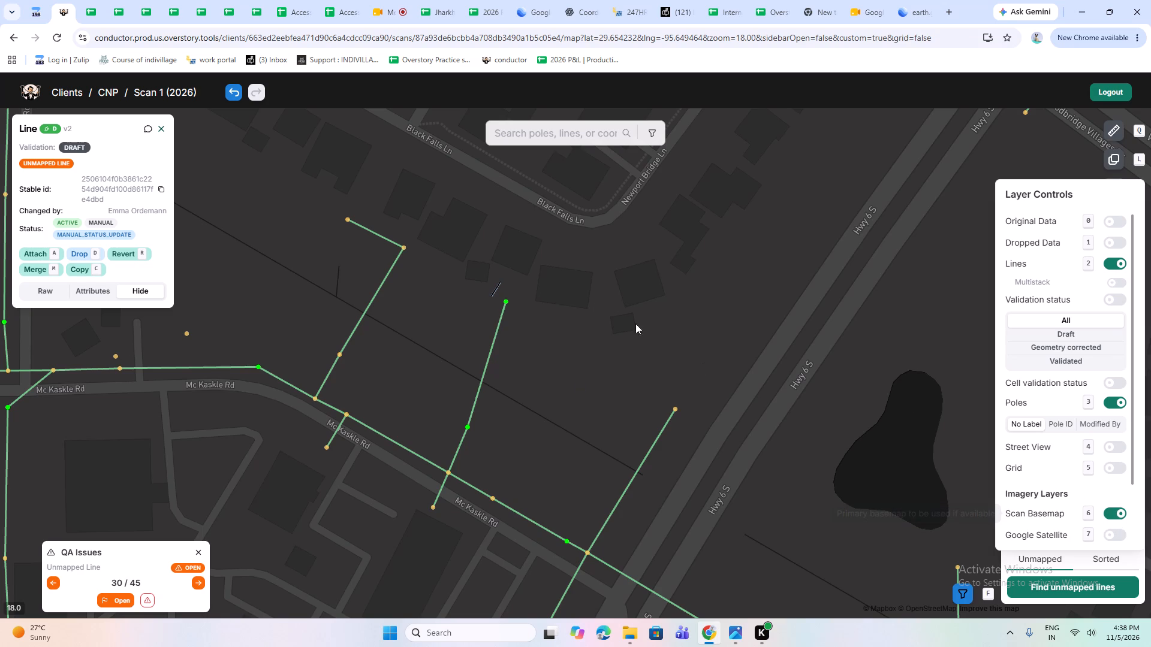
Add the comment "Excess line" to the short unmapped line in the backyard, and drop that line.
scroll(491, 295, "up", 3)
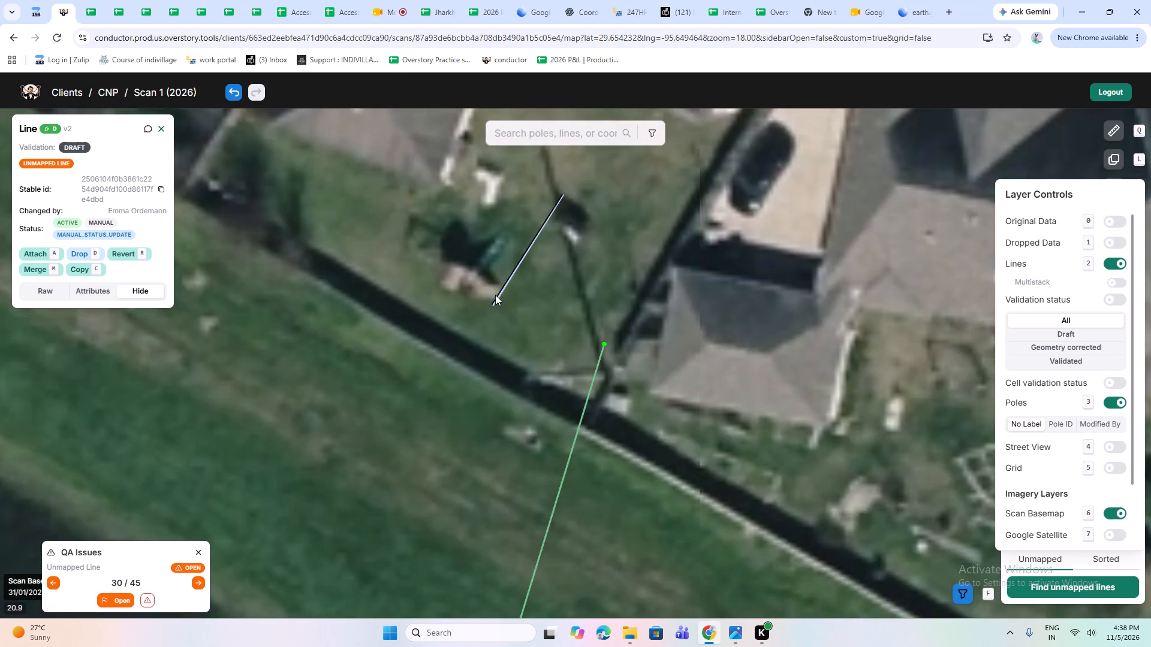
scroll(511, 307, "down", 2)
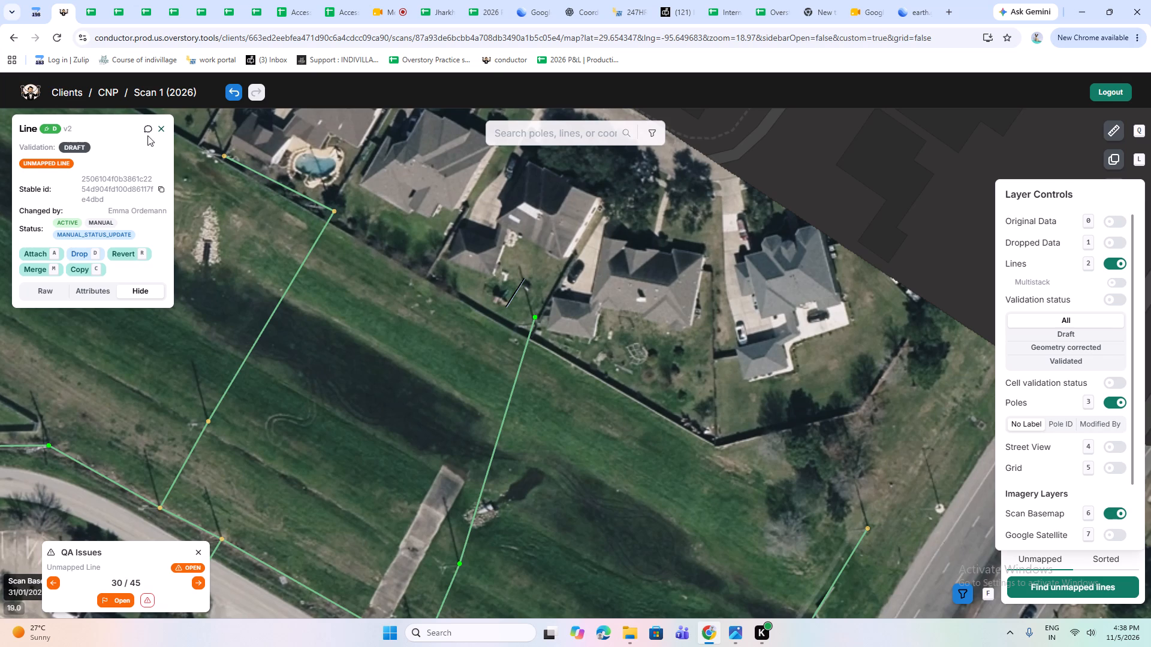
left_click(147, 127)
left_click(122, 199)
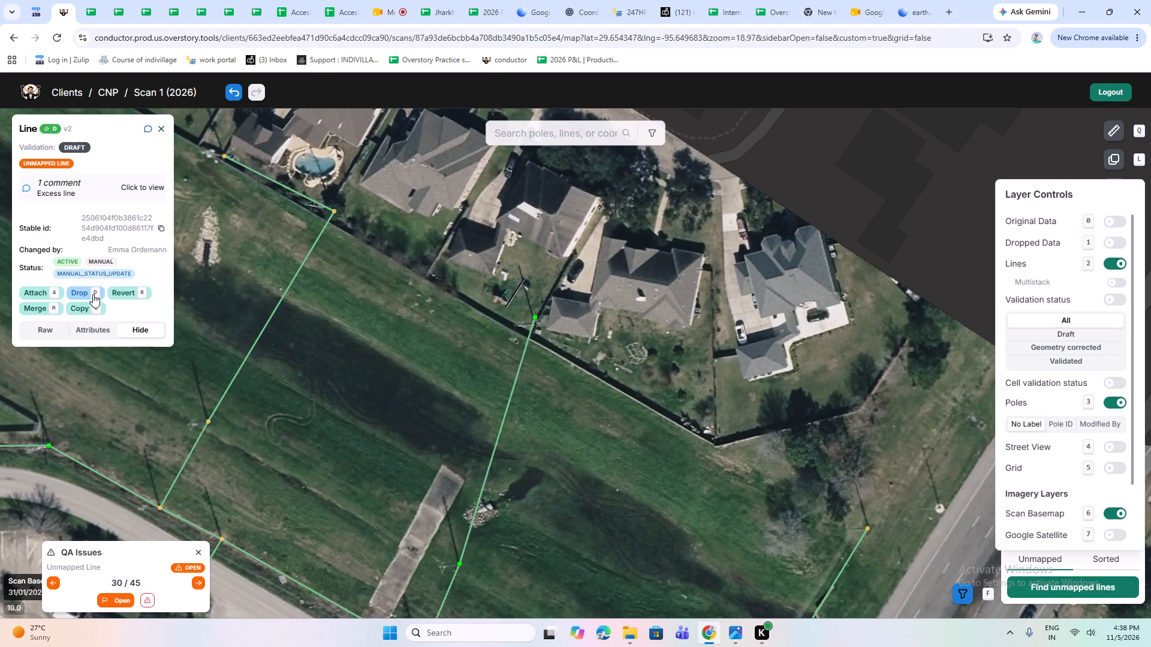
left_click(93, 294)
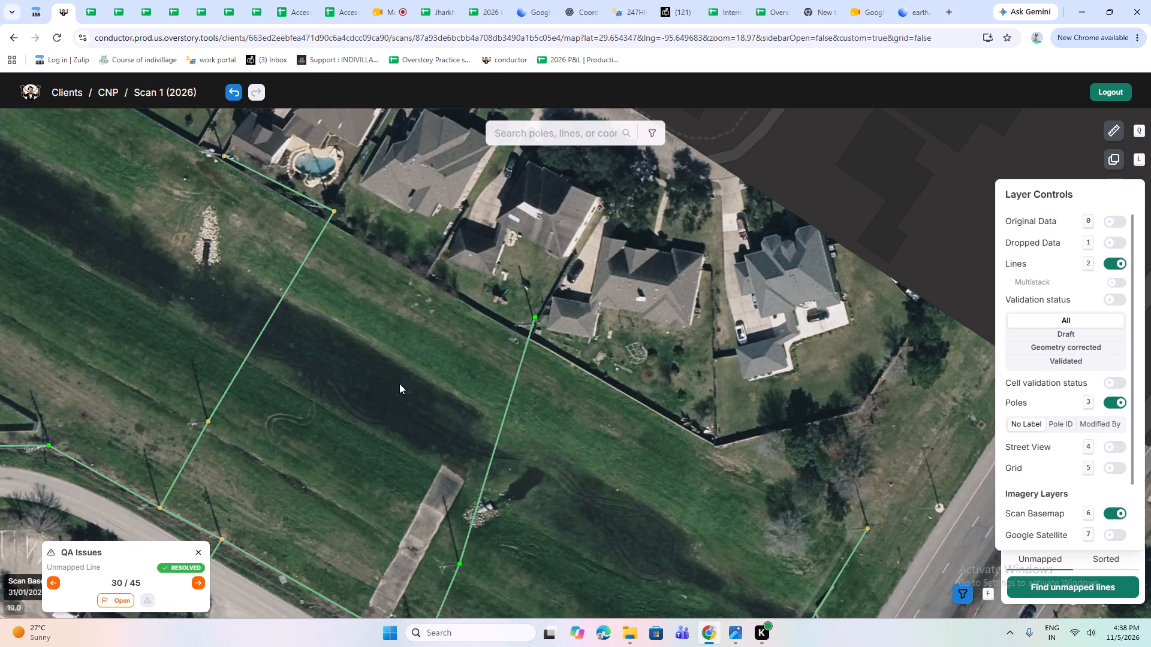
Move the green end pole by the backyard fence to the base of its shadow.
left_click_drag(434, 408, 326, 388)
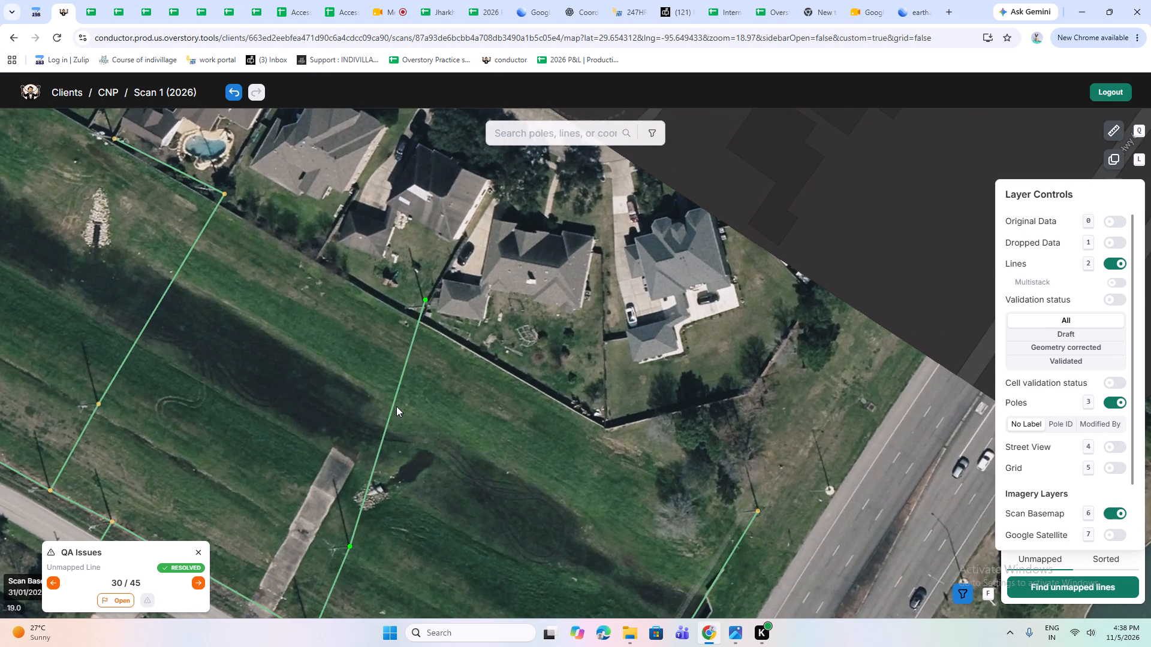
left_click_drag(464, 301, 442, 360)
scroll(406, 329, "up", 2)
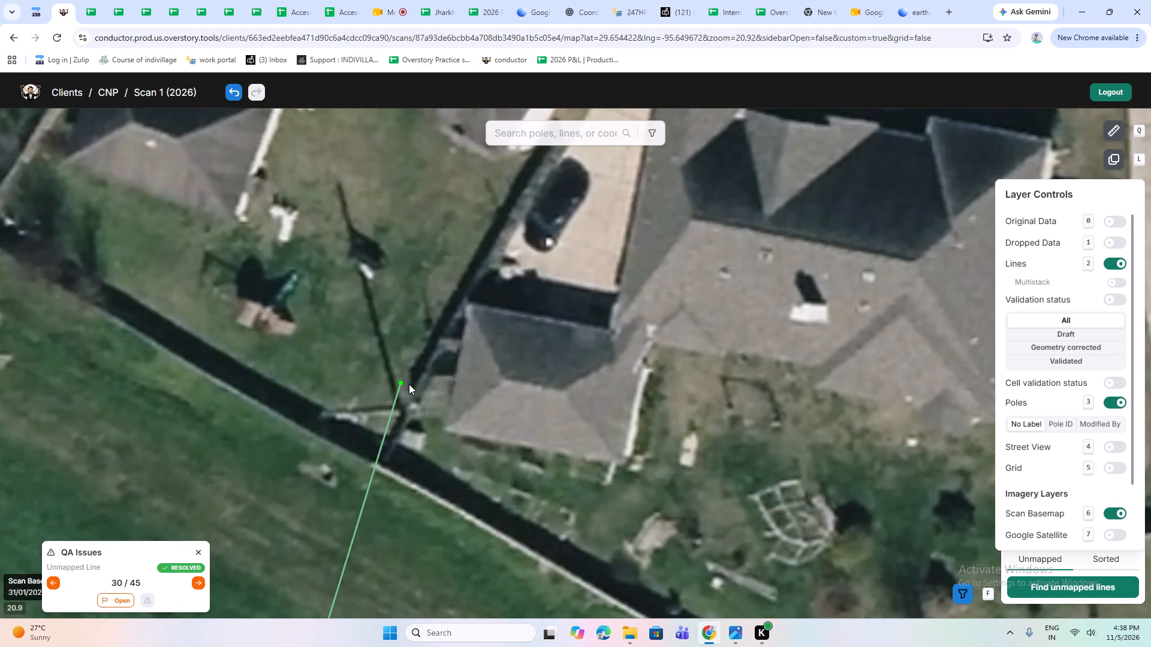
left_click(409, 384)
left_click(399, 383)
key("w")
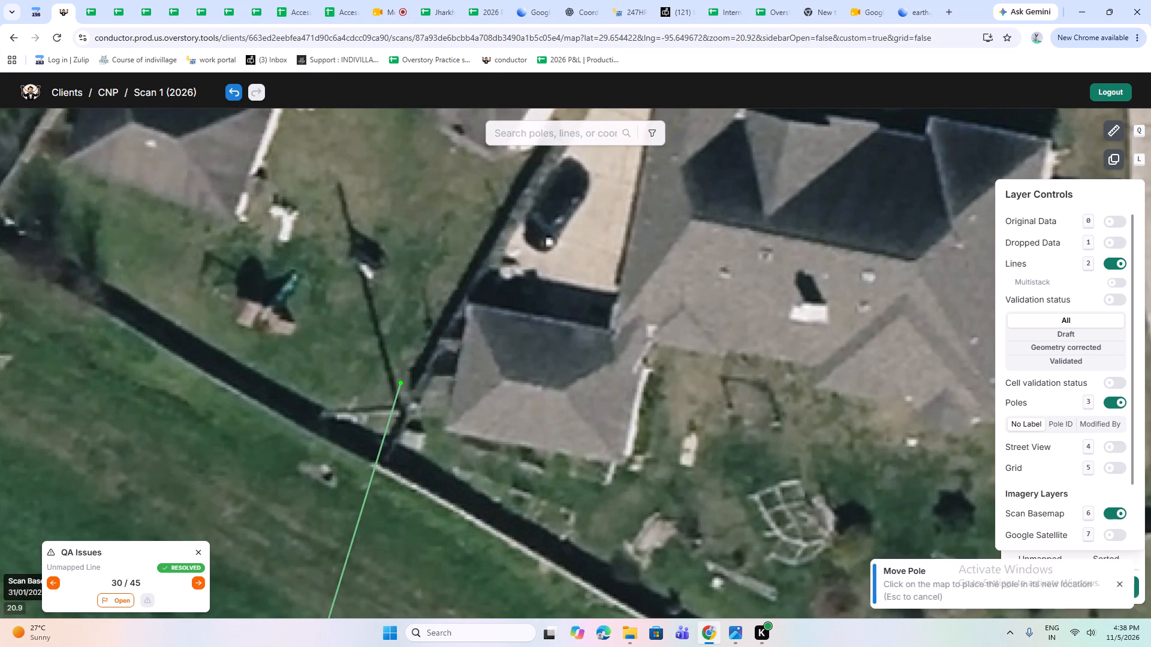
scroll(408, 427, "up", 2)
left_click(393, 379)
Move the green pole in the grass beside the concrete strip onto the base of its shadow.
scroll(401, 395, "down", 3)
left_click_drag(421, 480, 423, 470)
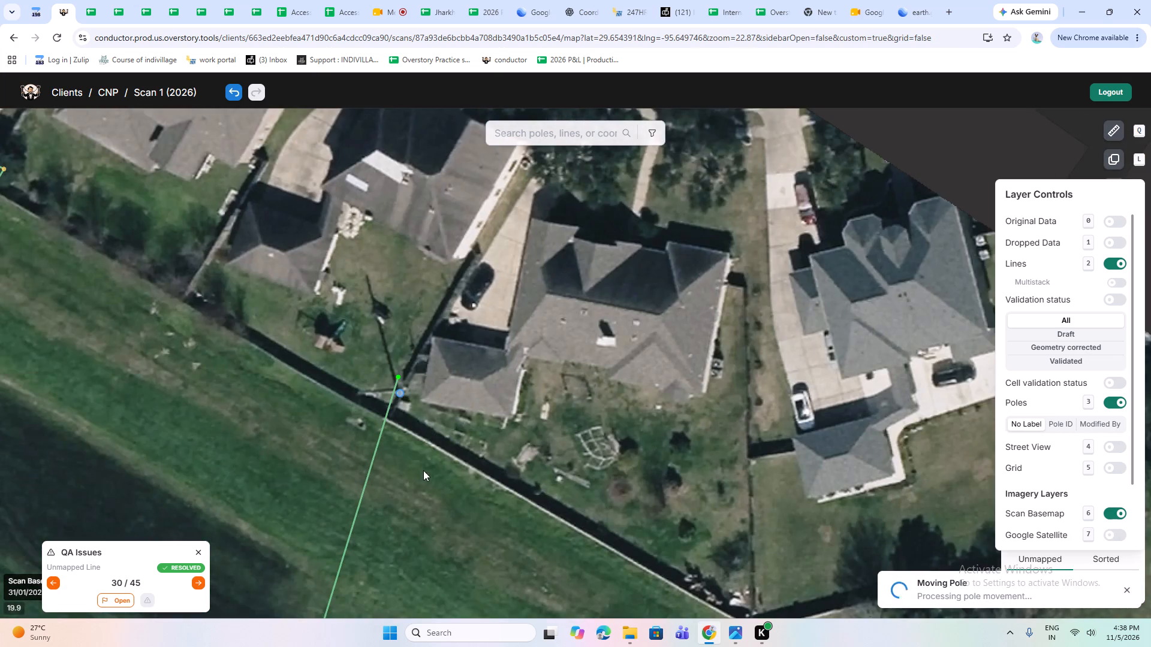
left_click_drag(423, 470, 464, 245)
left_click_drag(457, 358, 592, 282)
left_click_drag(506, 486, 499, 263)
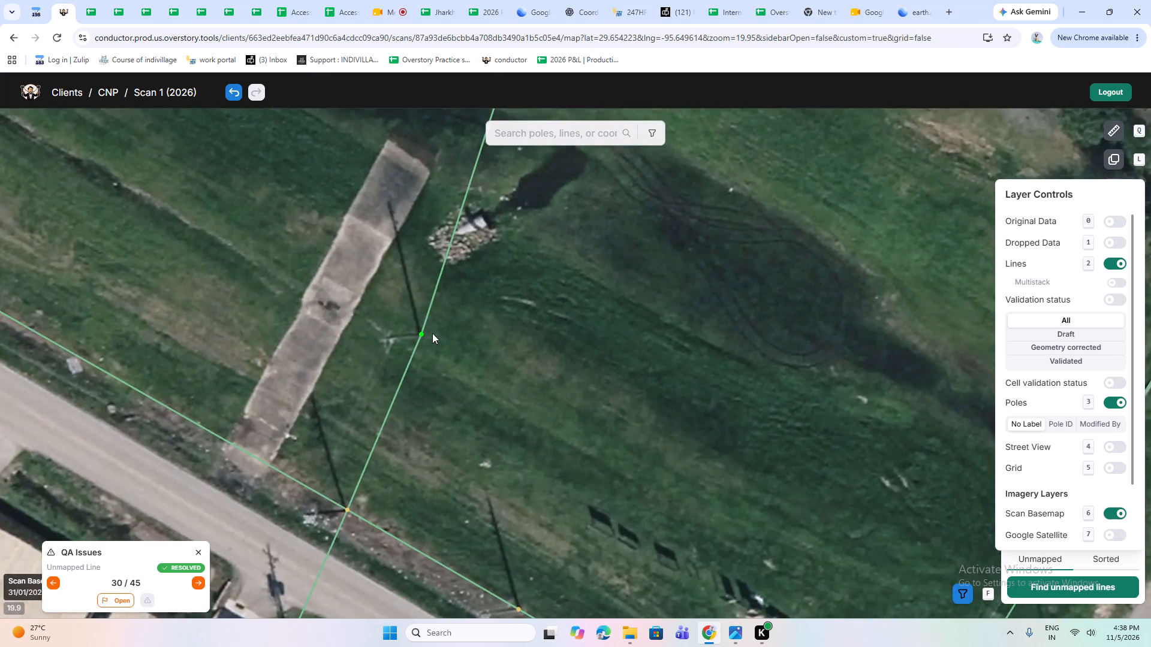
scroll(425, 334, "up", 3)
left_click(381, 290)
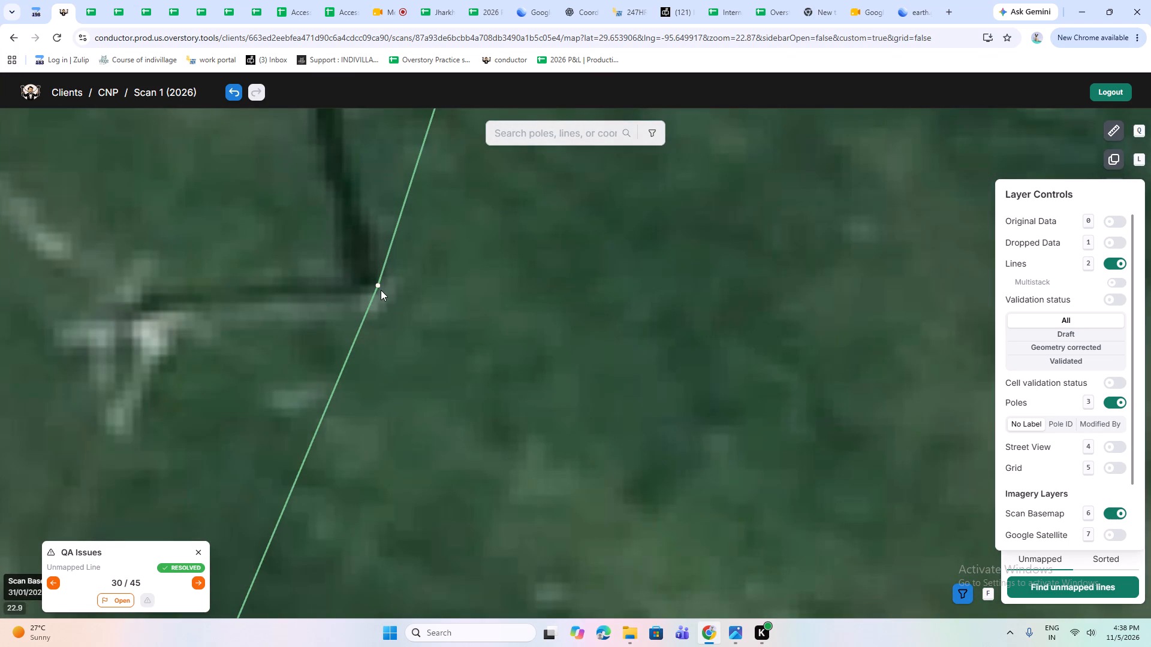
key("w")
scroll(381, 290, "up", 2)
left_click(379, 290)
Move the roadside pole on Mc Kaskle Rd where the grass line crosses the road line to its shadow base.
scroll(382, 311, "down", 5)
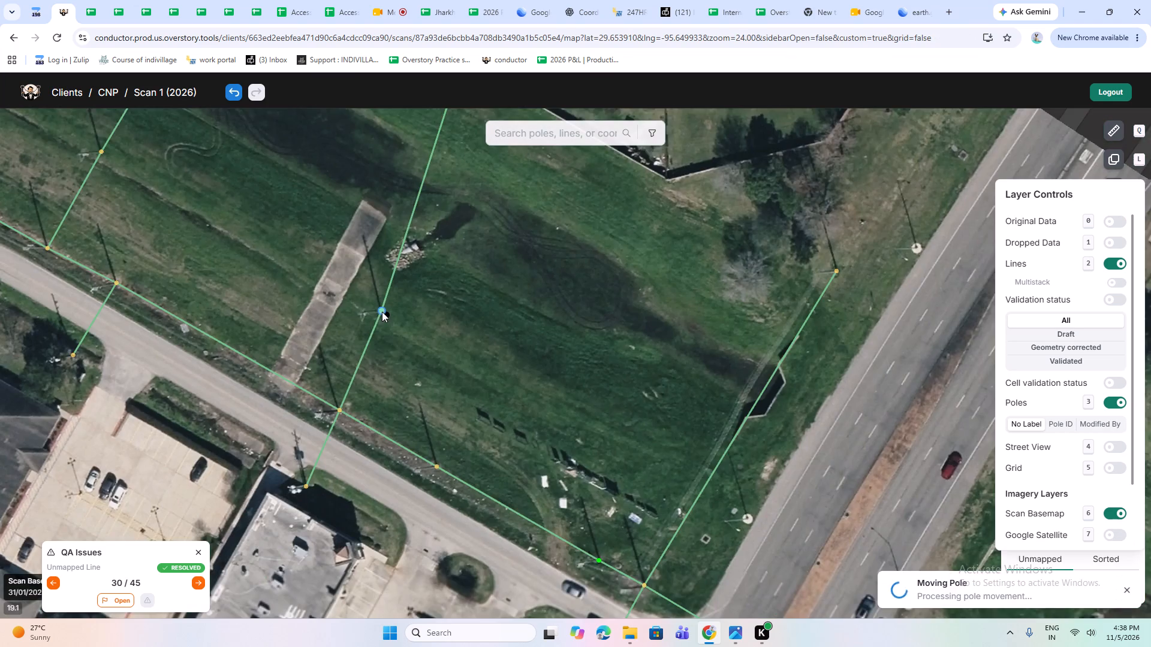
left_click_drag(378, 459, 456, 311)
scroll(407, 298, "up", 2)
left_click_drag(407, 297, 371, 531)
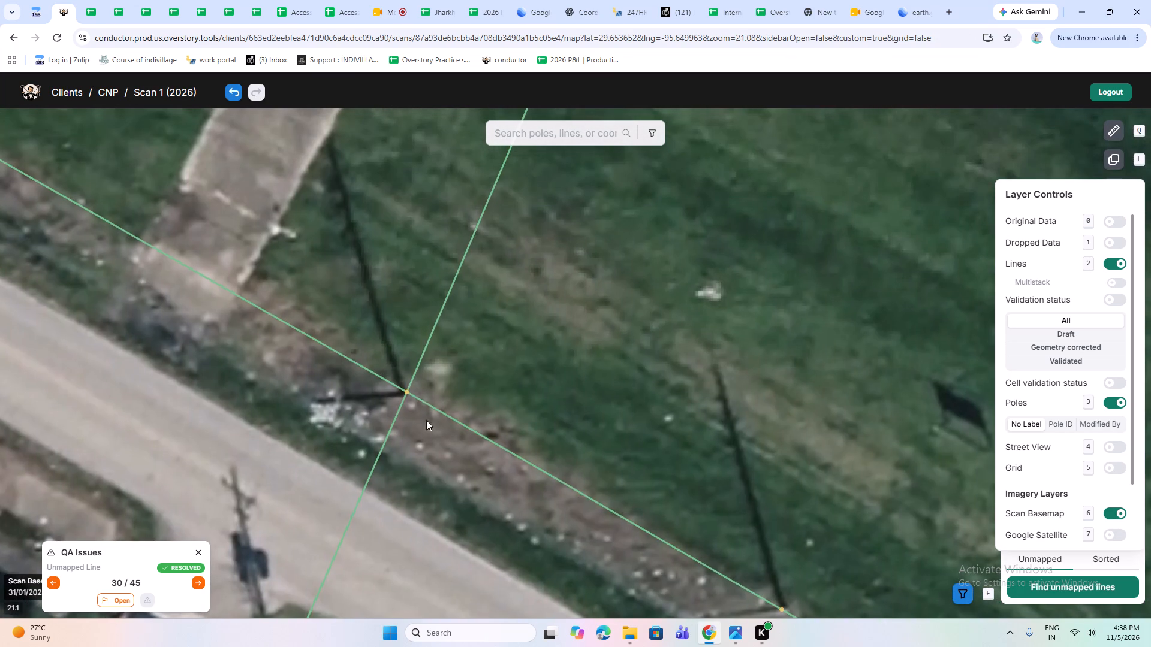
left_click(406, 399)
left_click(409, 397)
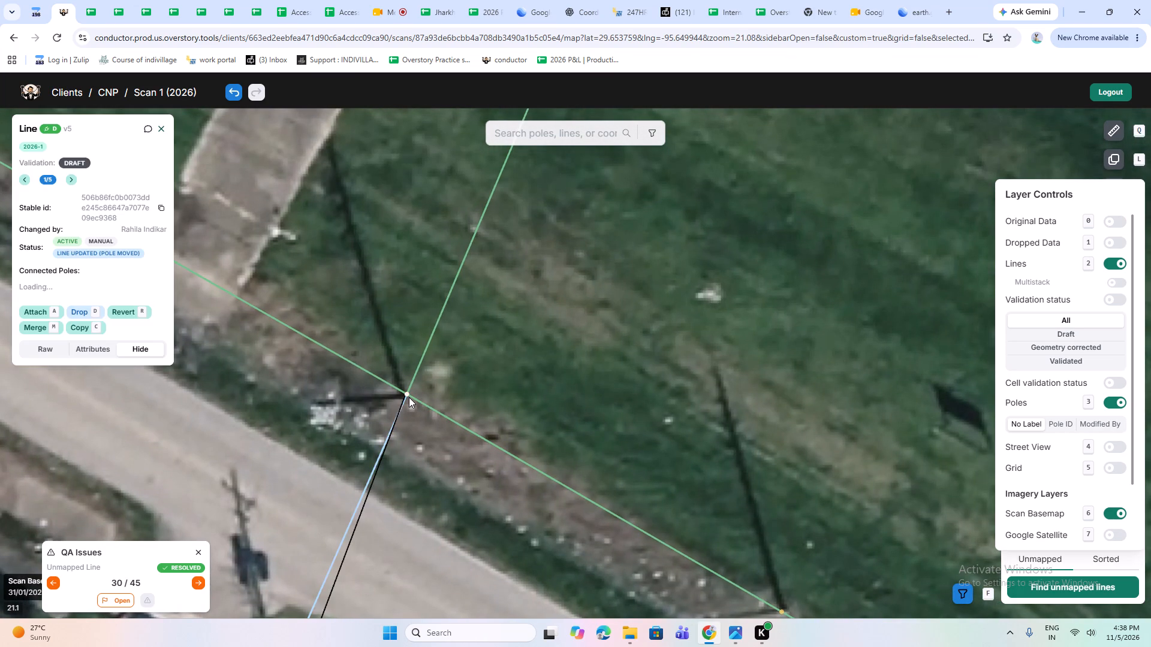
key("w")
scroll(400, 403, "up", 2)
key("w")
left_click(419, 380)
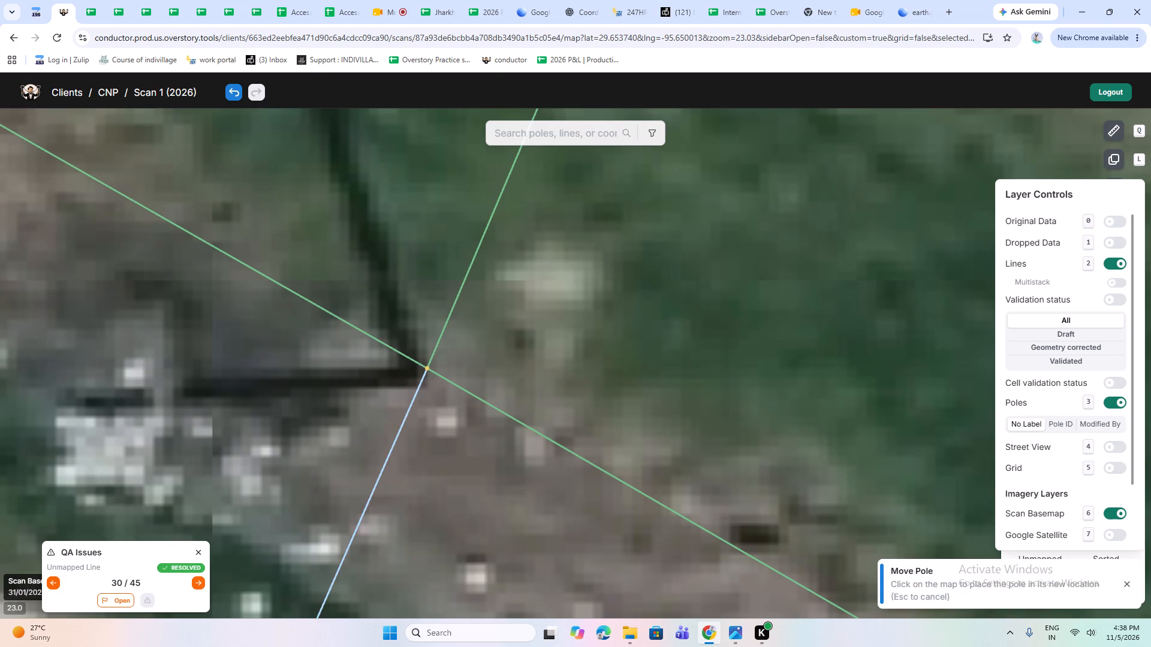
Move the next pole southeast along the Mc Kaskle Rd line to the base of its shadow.
scroll(420, 396, "down", 2)
left_click_drag(623, 517, 278, 228)
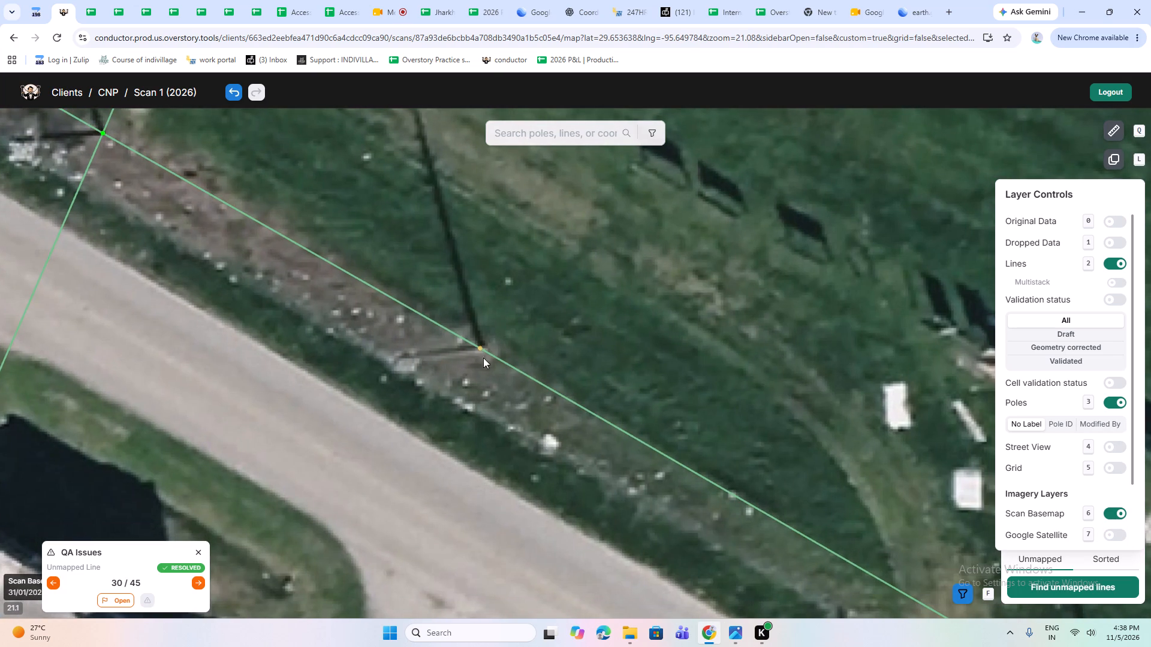
left_click(483, 346)
key("w")
scroll(480, 352, "up", 3)
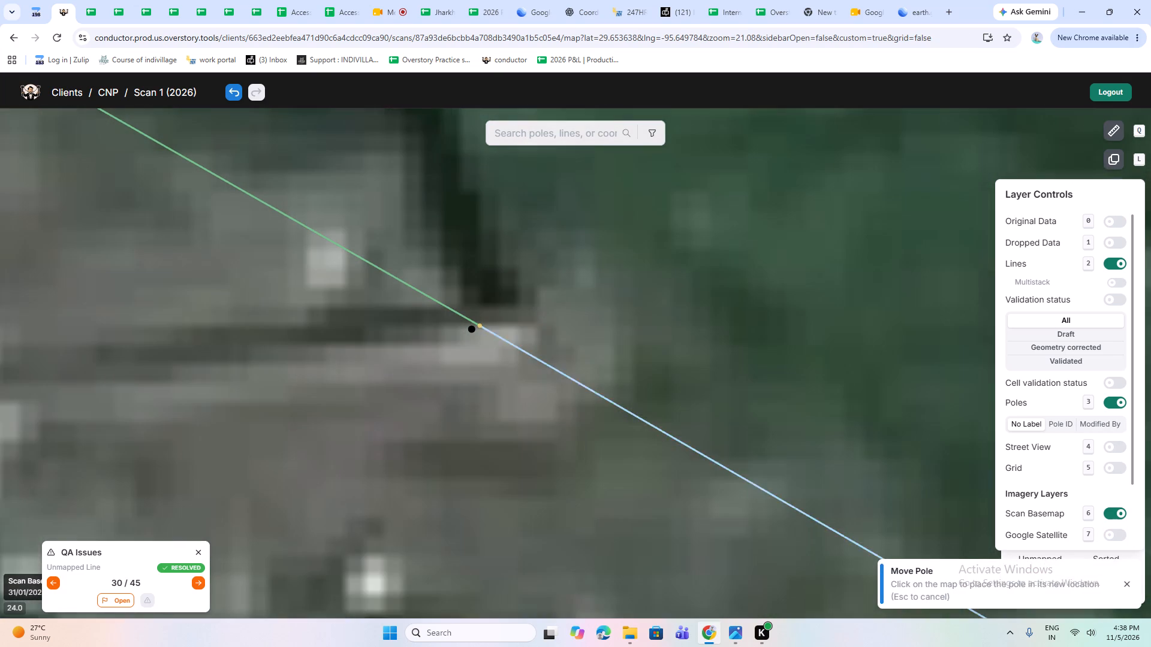
left_click(519, 322)
Move the green pole just northwest of the Hwy 6 corner junction to the base of its shadow.
scroll(502, 368, "down", 3)
left_click_drag(693, 485, 213, 228)
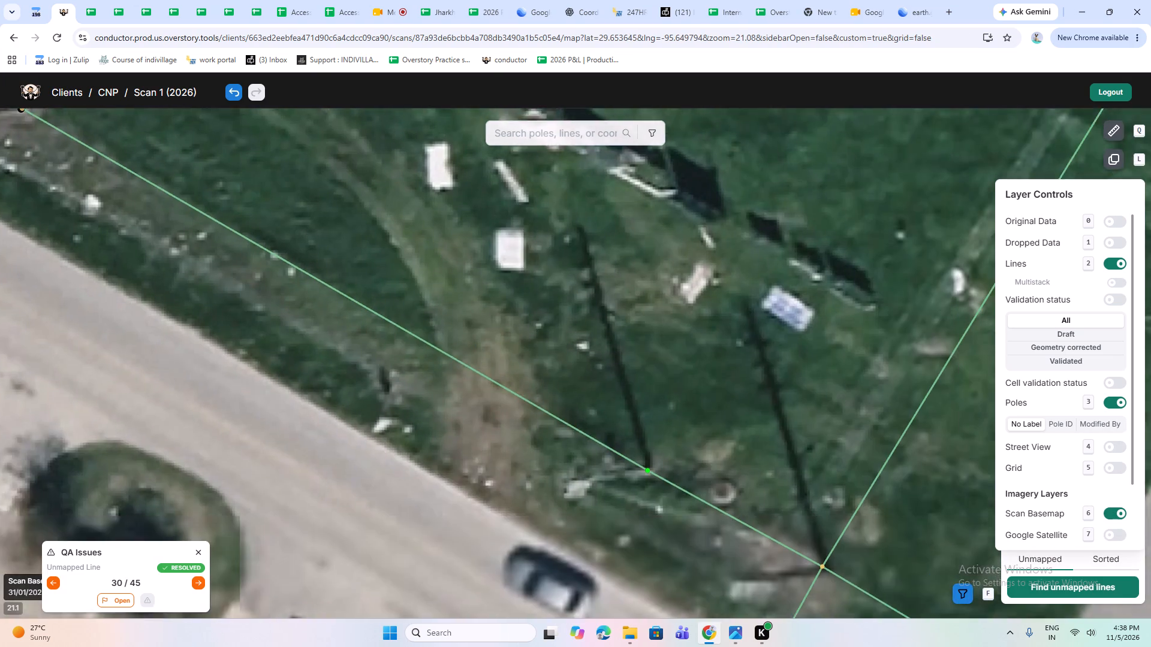
left_click_drag(726, 425, 595, 379)
left_click(499, 416)
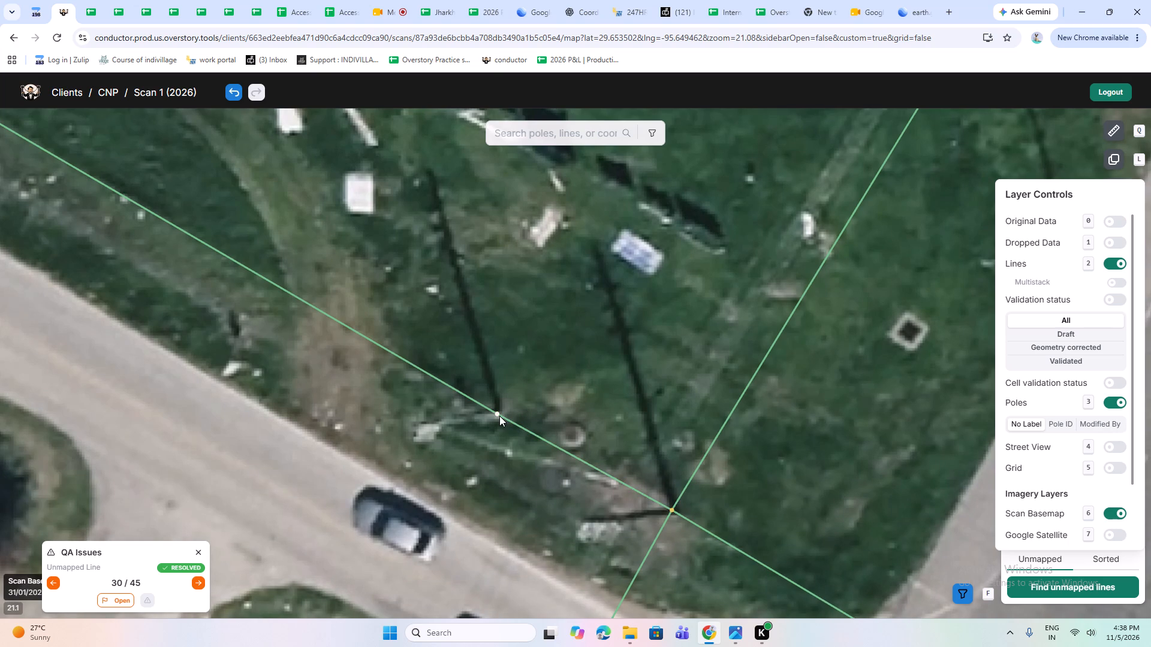
key("w")
scroll(499, 416, "up", 2)
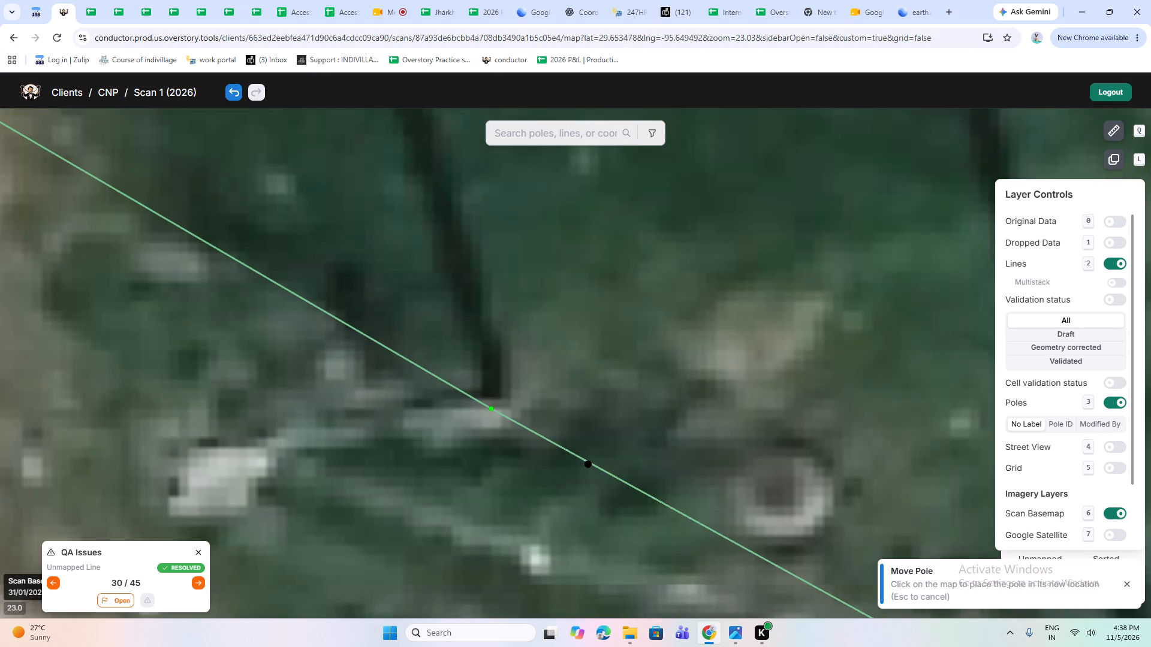
left_click(507, 400)
Move the junction pole at the corner of Mc Kaskle Rd and Hwy 6 to the base of its shadow.
scroll(493, 421, "down", 3)
left_click_drag(642, 473, 504, 406)
scroll(437, 409, "up", 1)
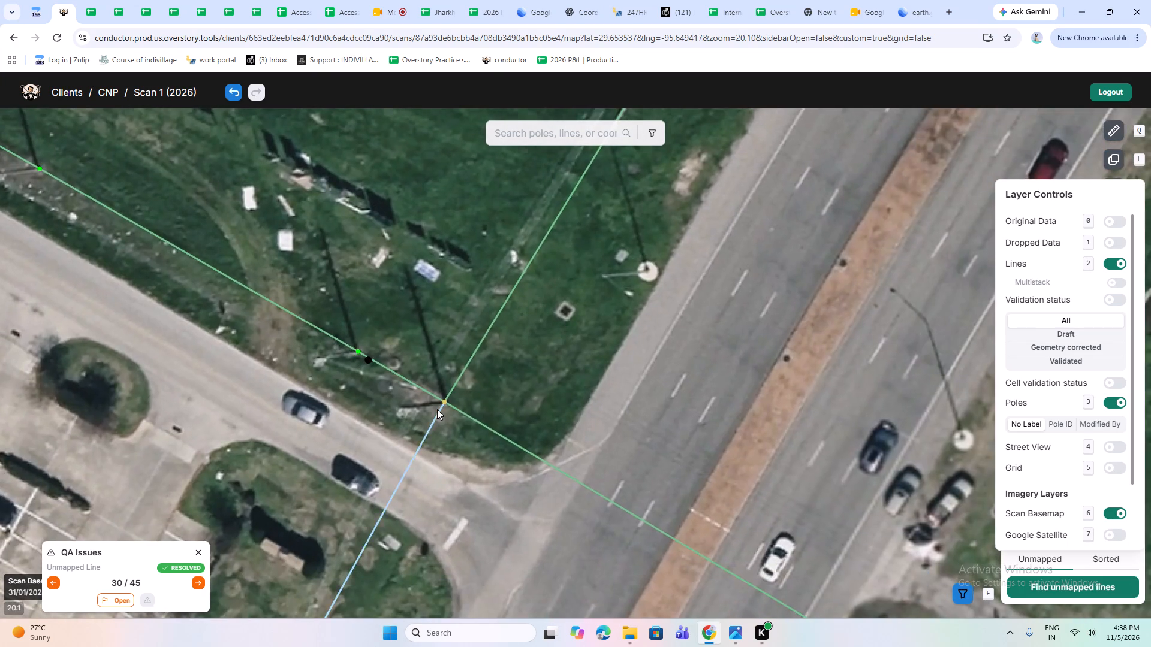
left_click(452, 393)
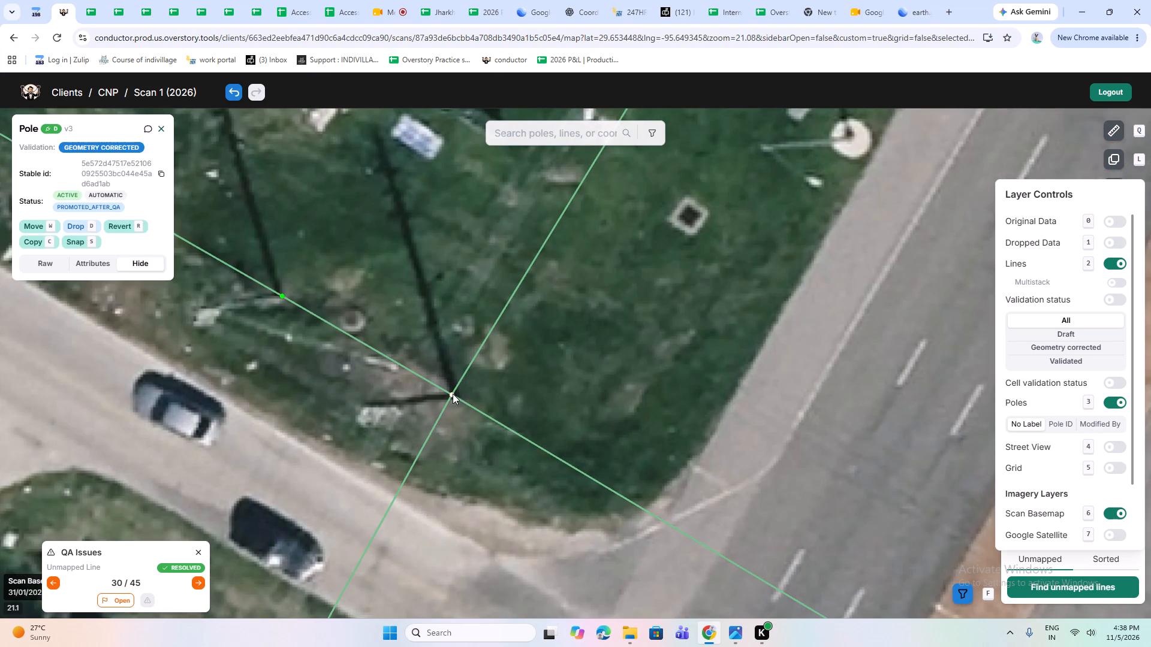
key("w")
scroll(455, 402, "up", 2)
left_click(463, 380)
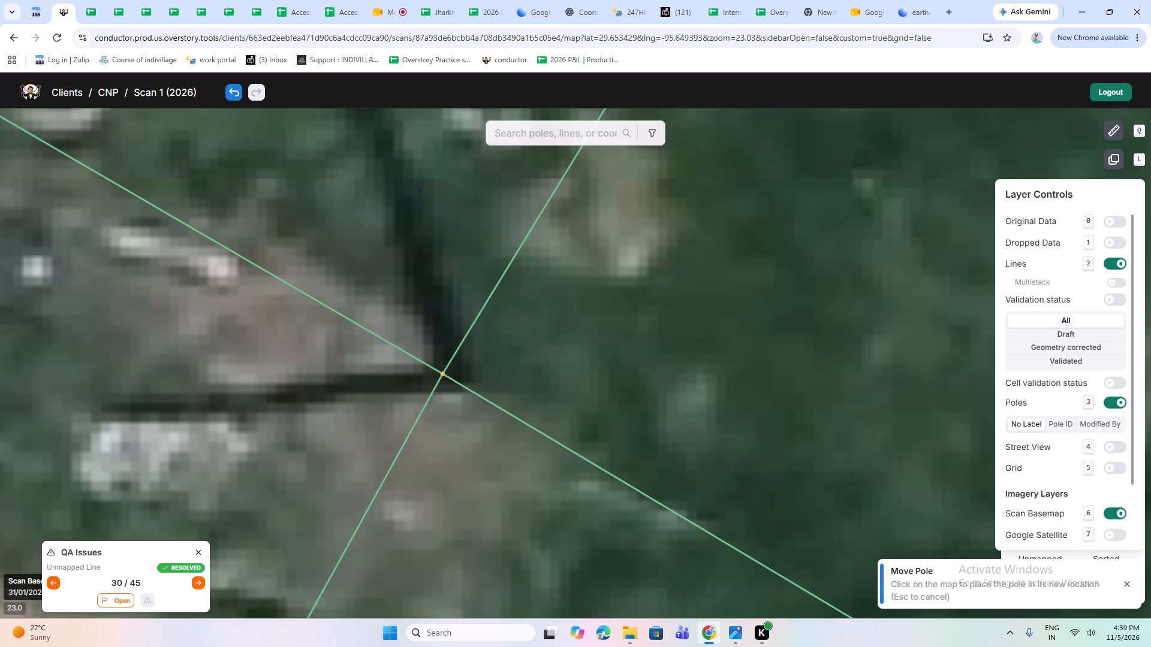
Move the end pole of the line running northeast from the Mc Kaskle Rd junction along Hwy 6 to its shadow base.
scroll(483, 408, "down", 5)
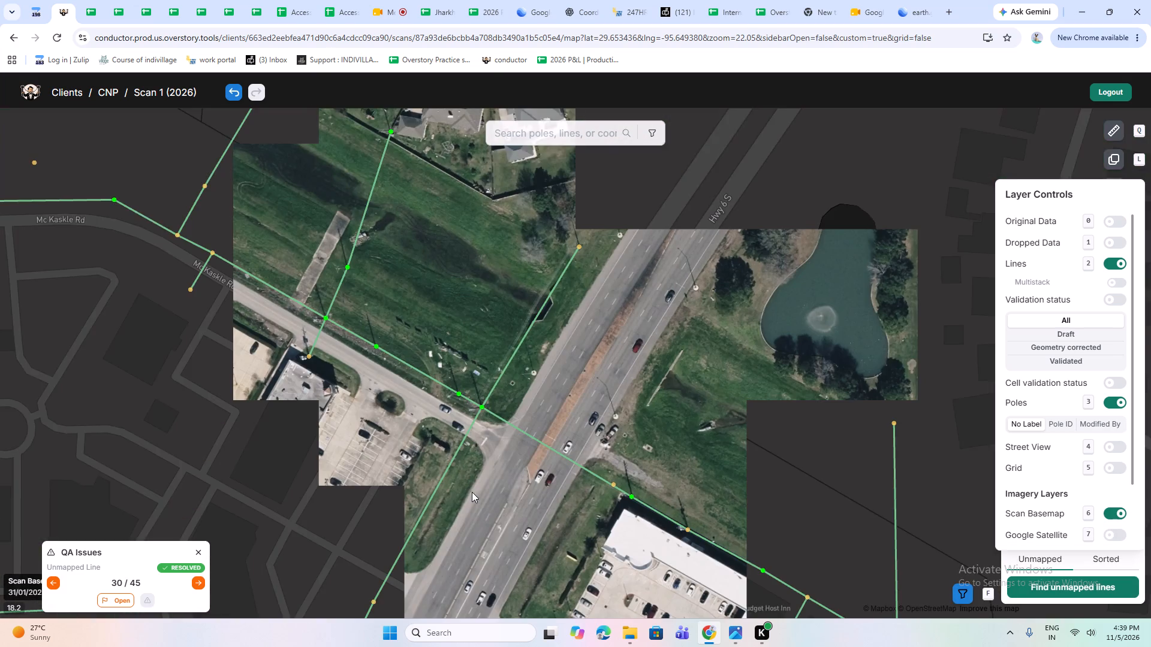
left_click_drag(473, 495, 519, 372)
left_click_drag(605, 247, 456, 506)
scroll(484, 355, "up", 2)
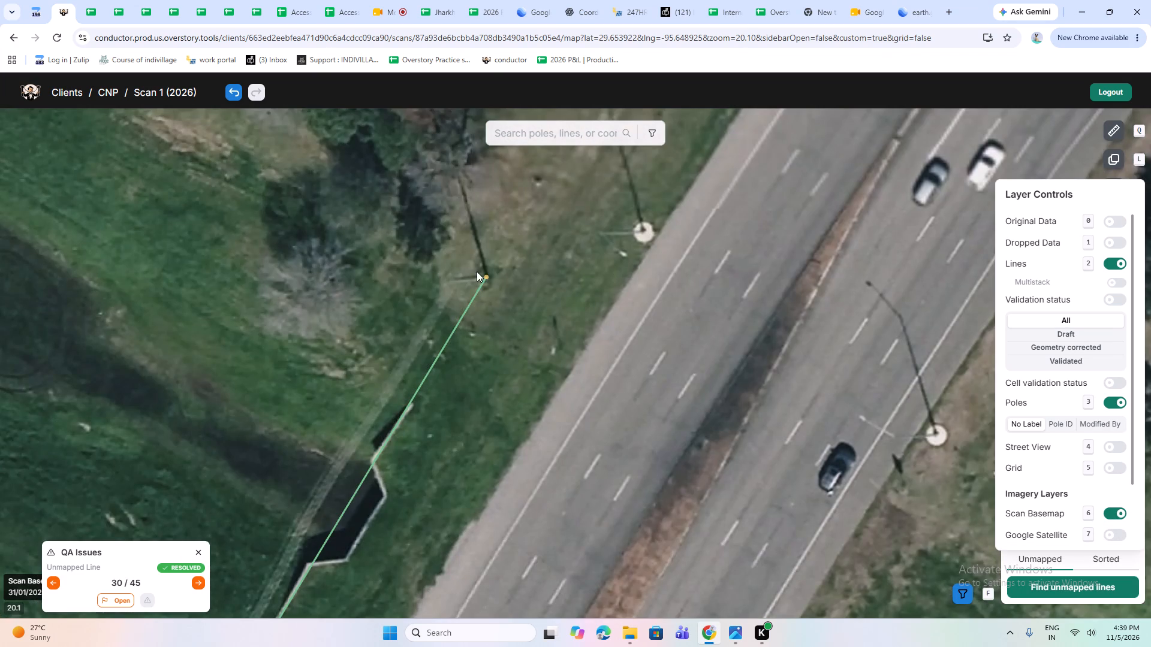
left_click(487, 277)
key("w")
scroll(488, 277, "up", 2)
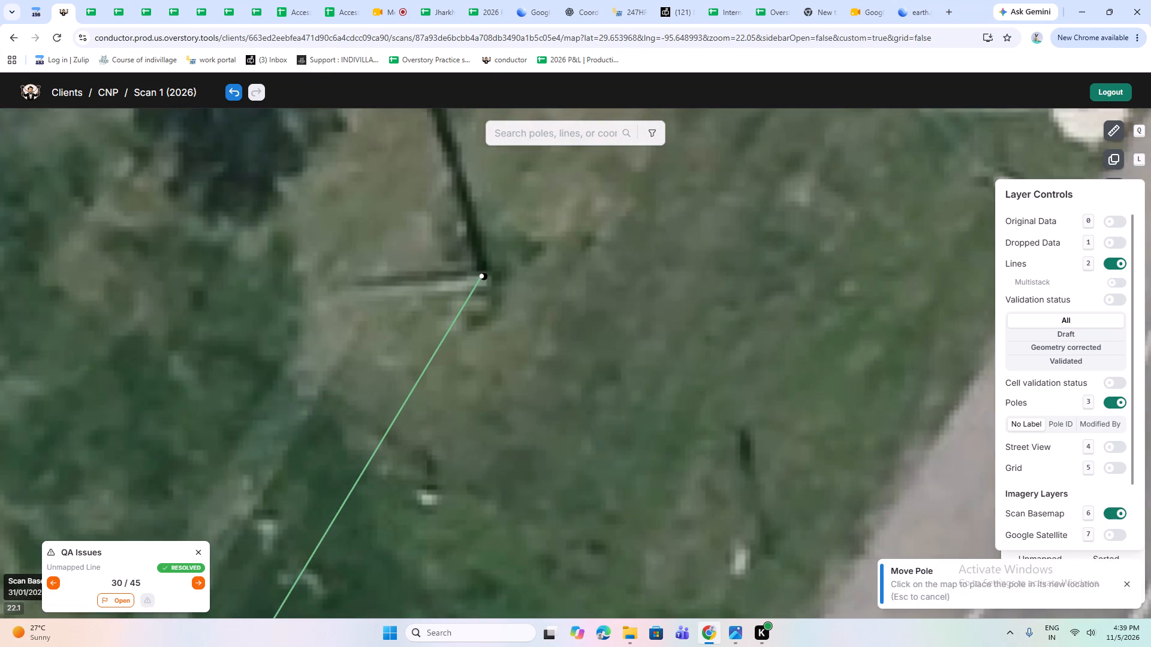
left_click(487, 280)
Move the first pole southwest of the Mc Kaskle Rd junction on the Hwy 6 line to the base of its shadow.
scroll(492, 311, "down", 3)
left_click_drag(505, 461, 682, 146)
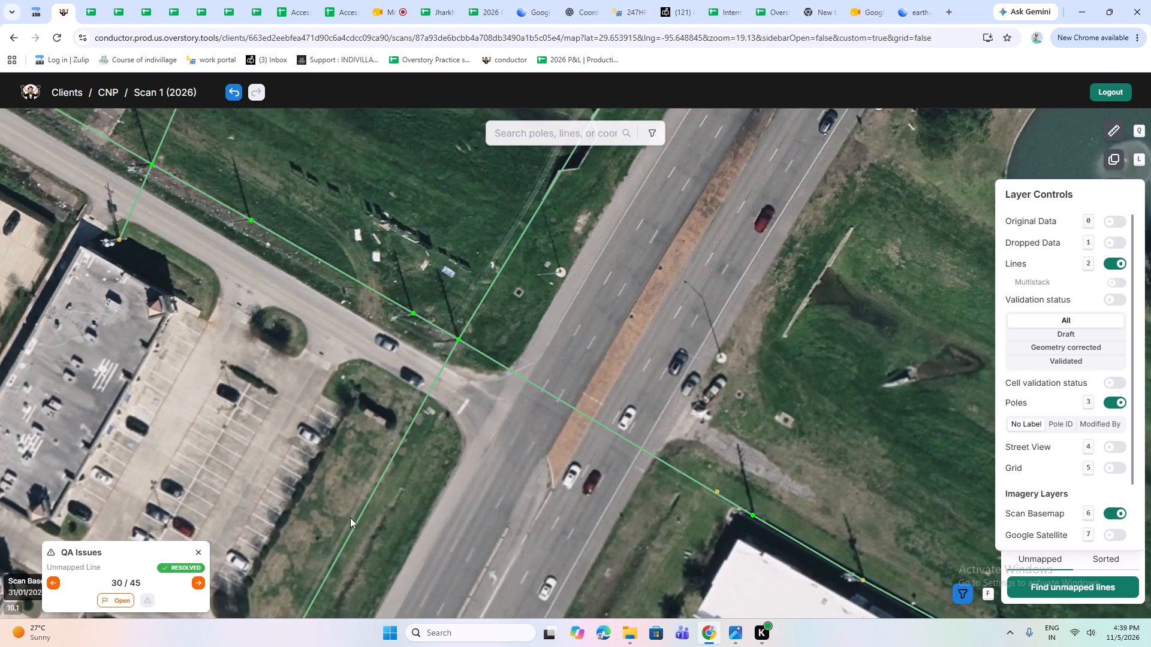
left_click_drag(351, 518, 546, 204)
scroll(460, 400, "up", 2)
left_click(388, 431)
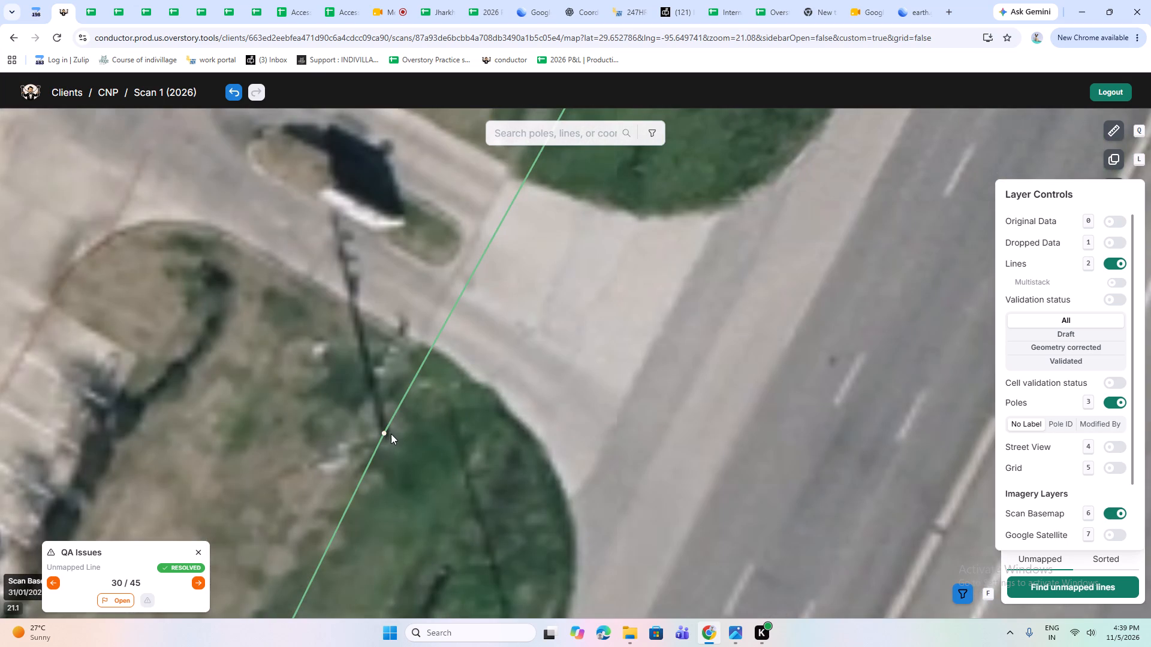
key("w")
scroll(394, 456, "up", 2)
left_click(364, 385)
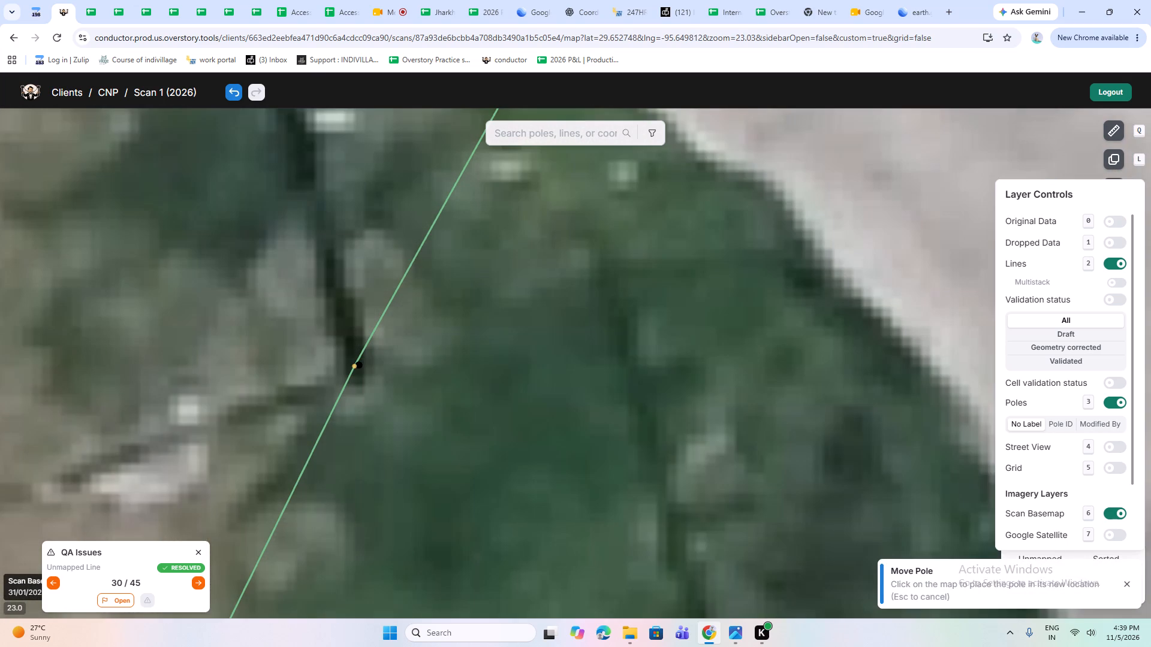
Move the next pole southwest on the Hwy 6 line, a green one on the grass strip, to its shadow base.
scroll(469, 370, "down", 4)
left_click_drag(406, 546, 553, 238)
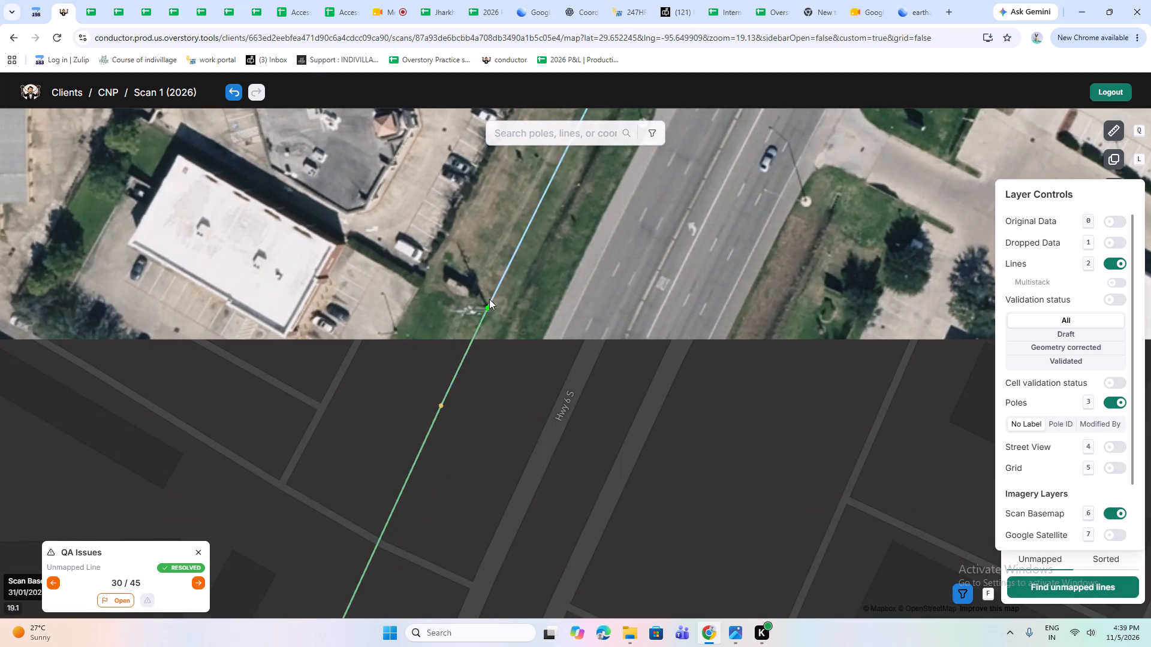
scroll(489, 299, "up", 2)
left_click(483, 333)
key("w")
scroll(495, 338, "up", 1)
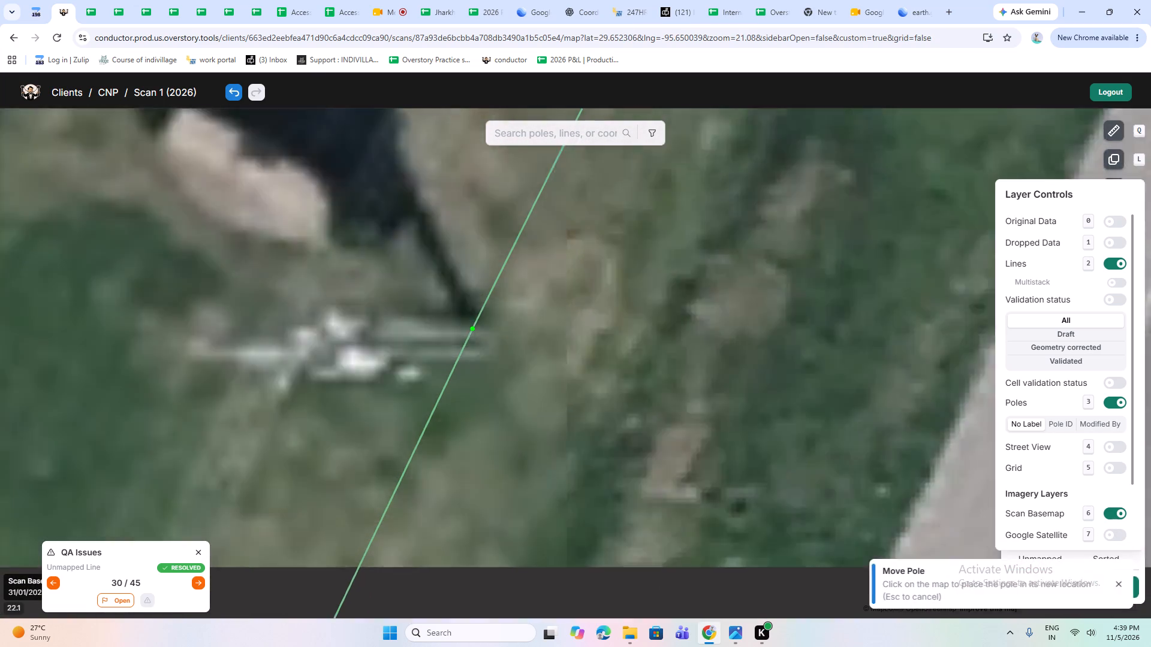
scroll(495, 338, "up", 1)
left_click(484, 321)
Move the following yellow pole southwest on the Hwy 6 line to the base of its shadow.
scroll(481, 356, "down", 3)
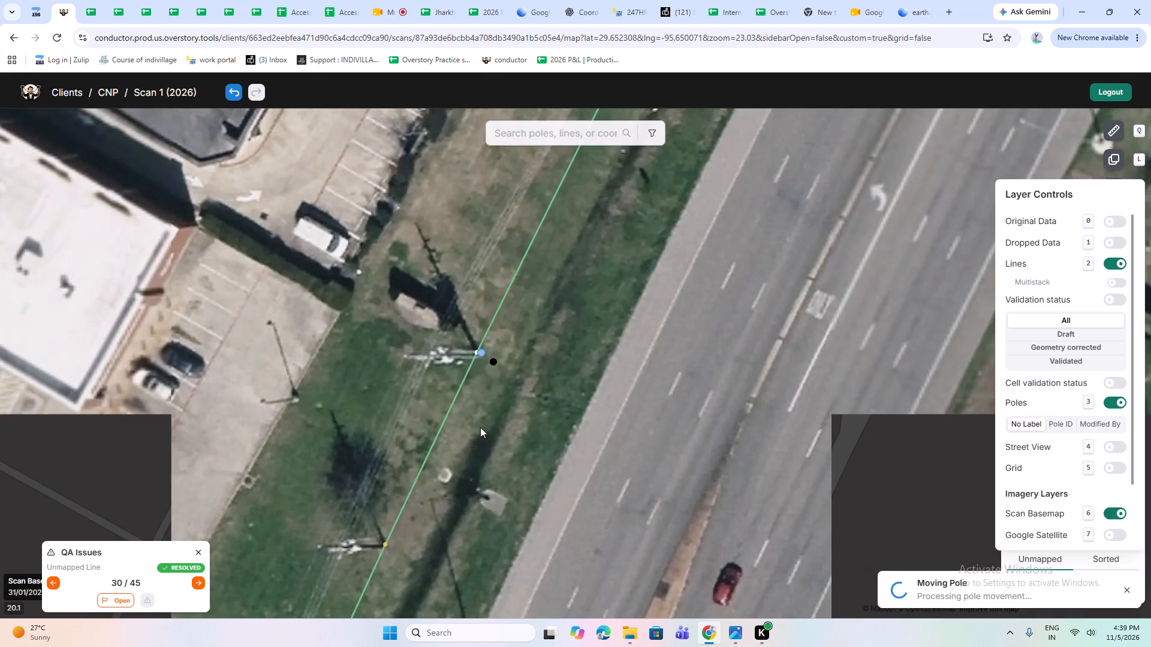
left_click_drag(462, 501, 573, 272)
scroll(492, 334, "up", 2)
left_click(477, 333)
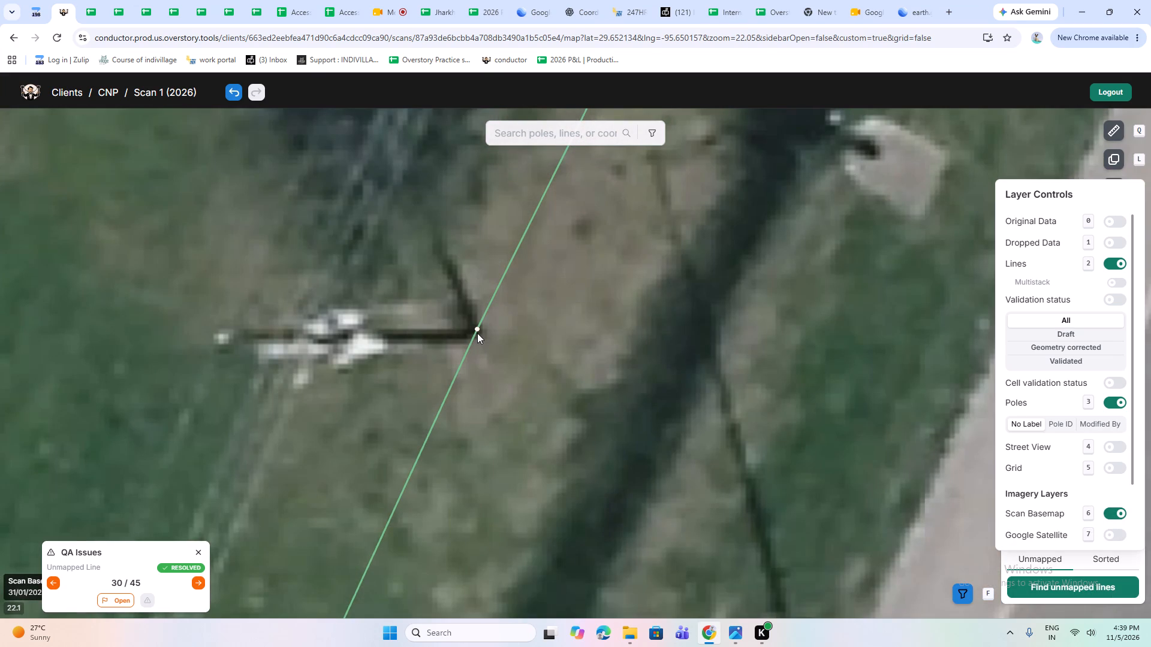
key("w")
scroll(477, 336, "up", 2)
left_click(498, 335)
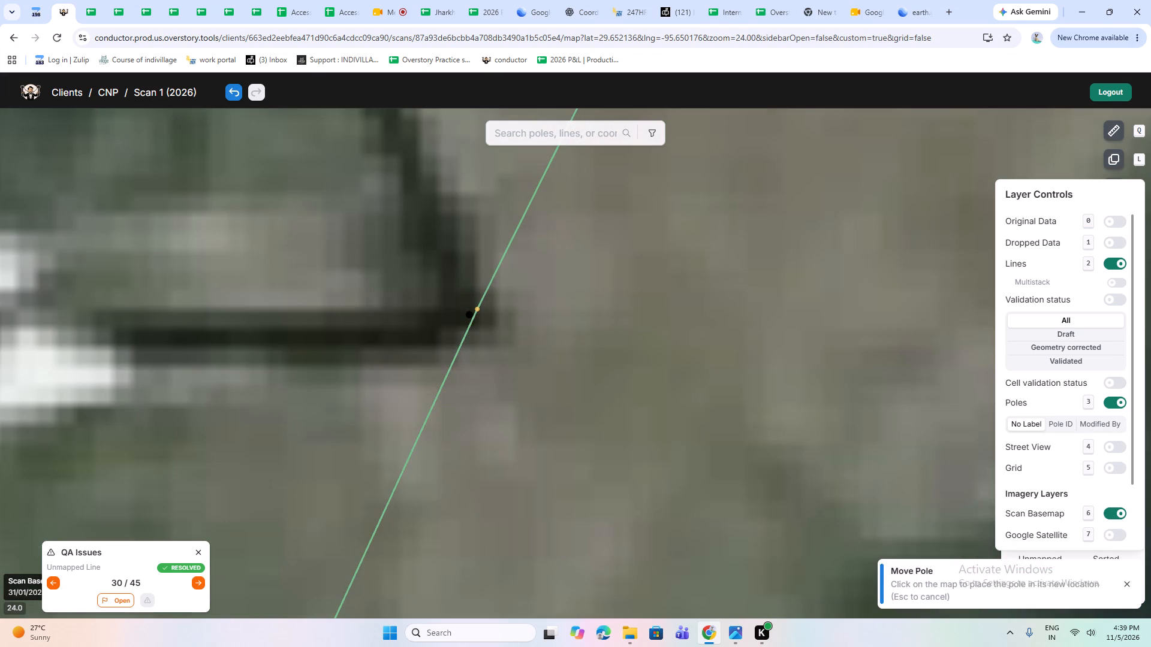
Move the next Hwy 6 pole, just southwest of the driveway entrance, to the base of its shadow.
scroll(508, 361, "down", 4)
left_click_drag(442, 510, 579, 166)
left_click_drag(436, 462, 430, 306)
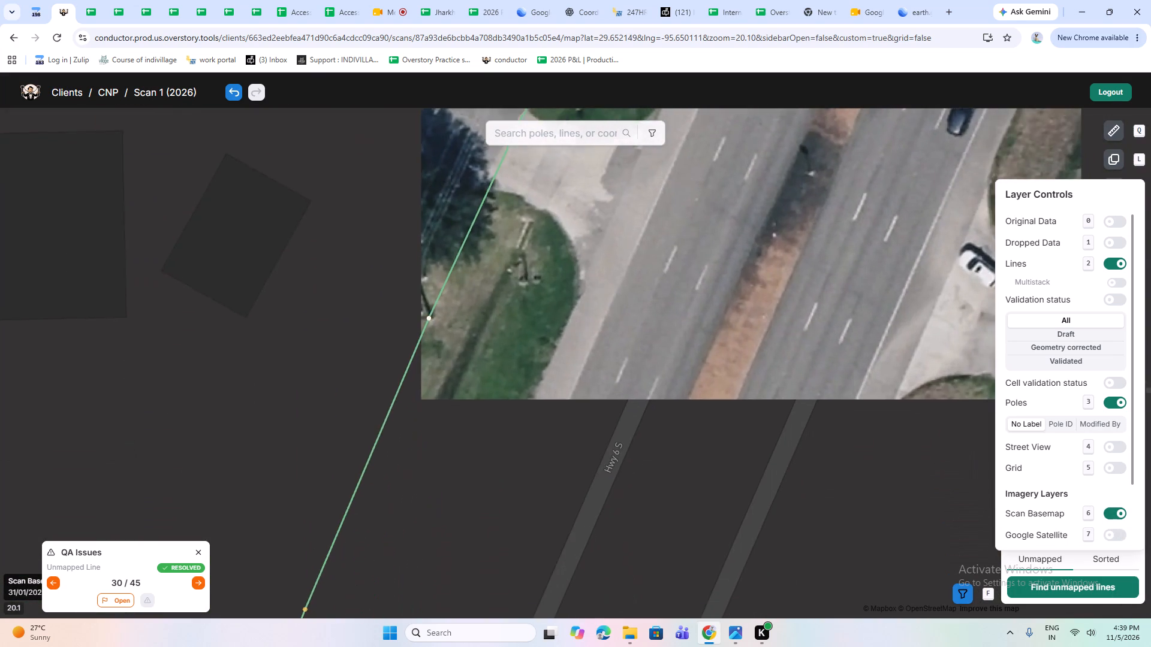
scroll(429, 315, "up", 1)
left_click(429, 314)
left_click(431, 311)
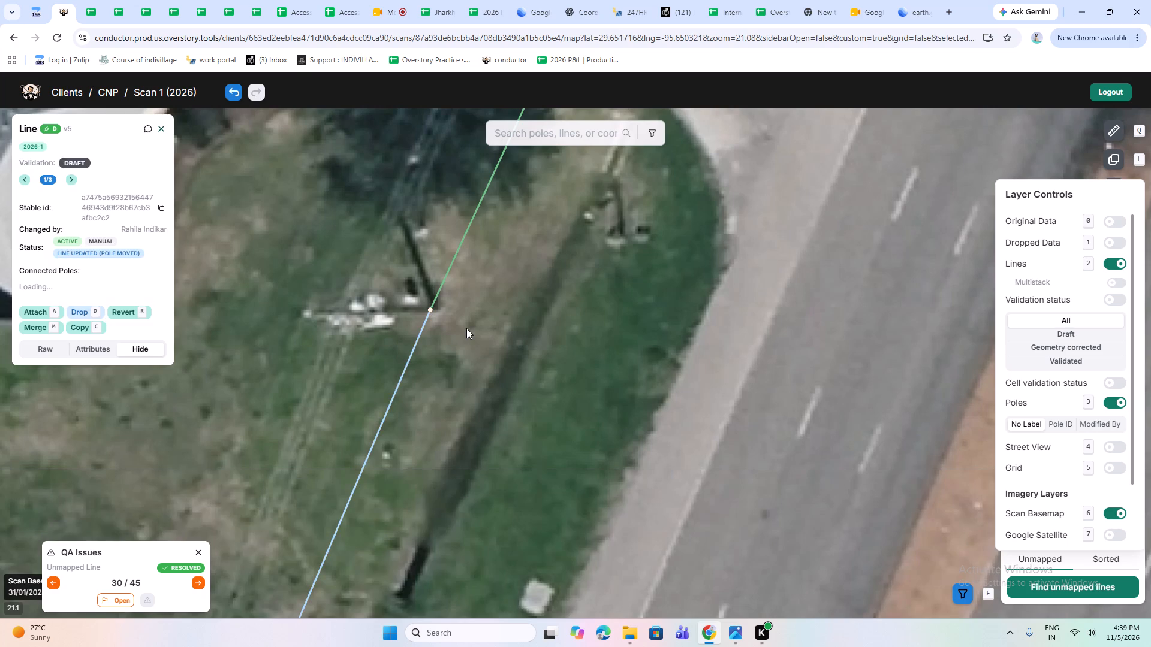
key("w")
key("w")
scroll(440, 310, "up", 2)
left_click(430, 304)
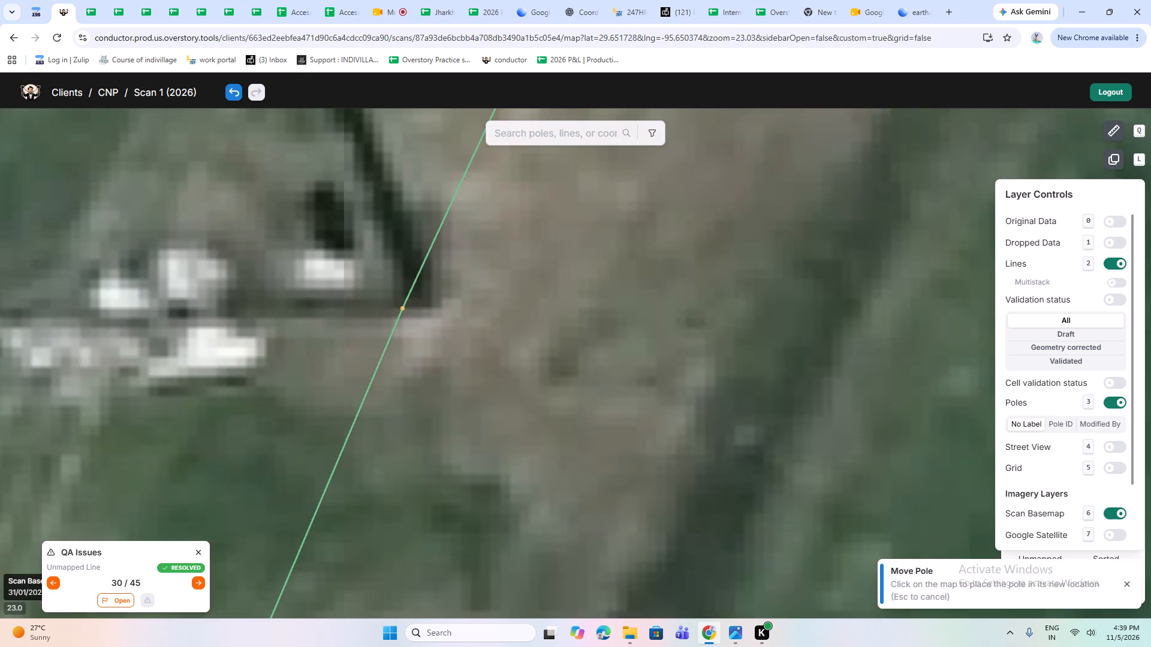
Move the next yellow pole southwest along the Hwy 6 line to the base of its shadow.
scroll(473, 334, "down", 3)
left_click_drag(411, 558, 527, 222)
scroll(444, 318, "up", 1)
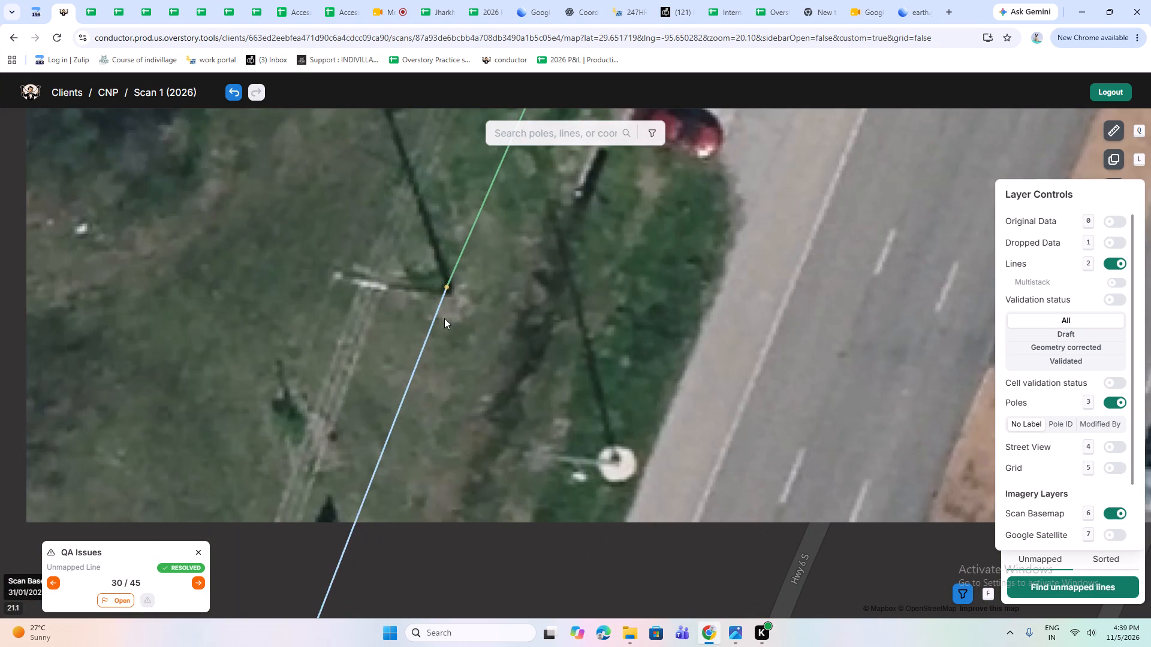
left_click(448, 289)
key("w")
scroll(448, 291, "up", 1)
key("w")
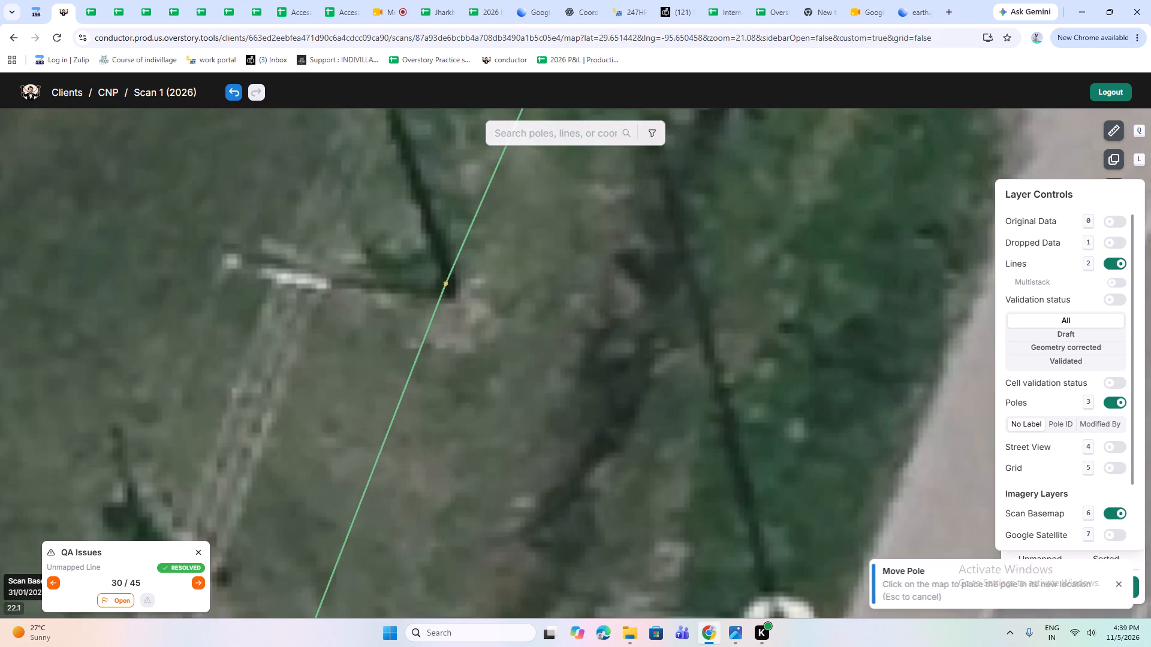
left_click(454, 296)
Move the southern end pole of the Hwy 6 line, near the billboard and W Airport crossing, to its shadow base.
scroll(485, 328, "down", 3)
left_click_drag(462, 494, 540, 225)
left_click_drag(473, 509, 466, 332)
scroll(383, 299, "up", 3)
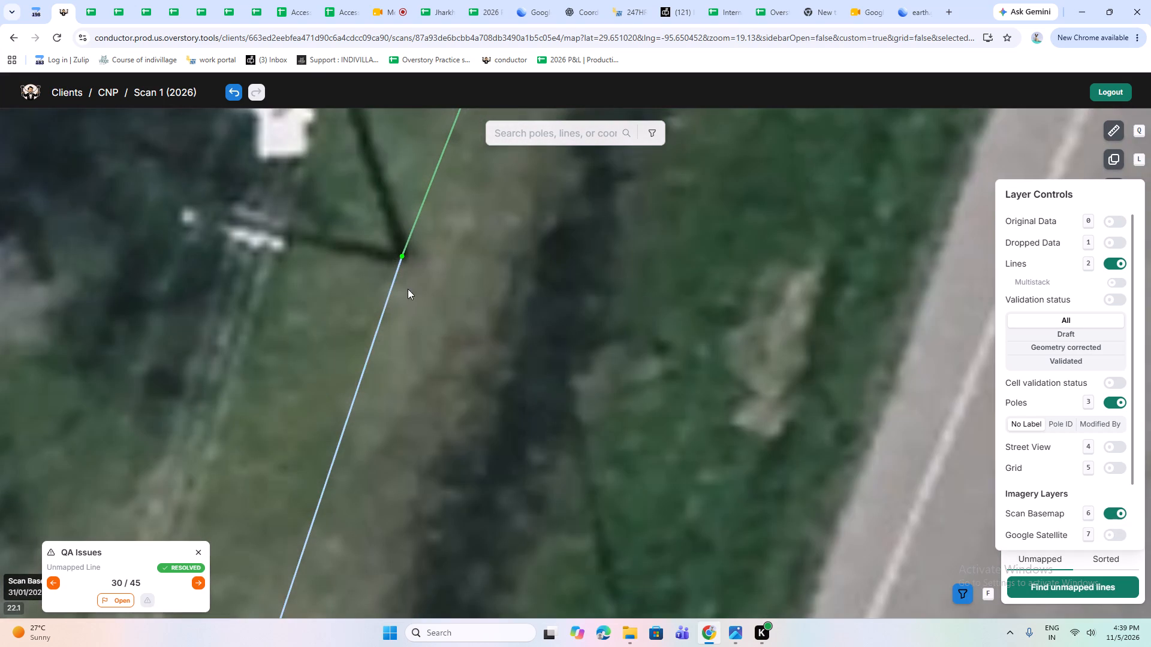
scroll(432, 323, "down", 3)
left_click_drag(389, 498, 395, 266)
left_click_drag(379, 432, 475, 268)
left_click(397, 323)
left_click(398, 322)
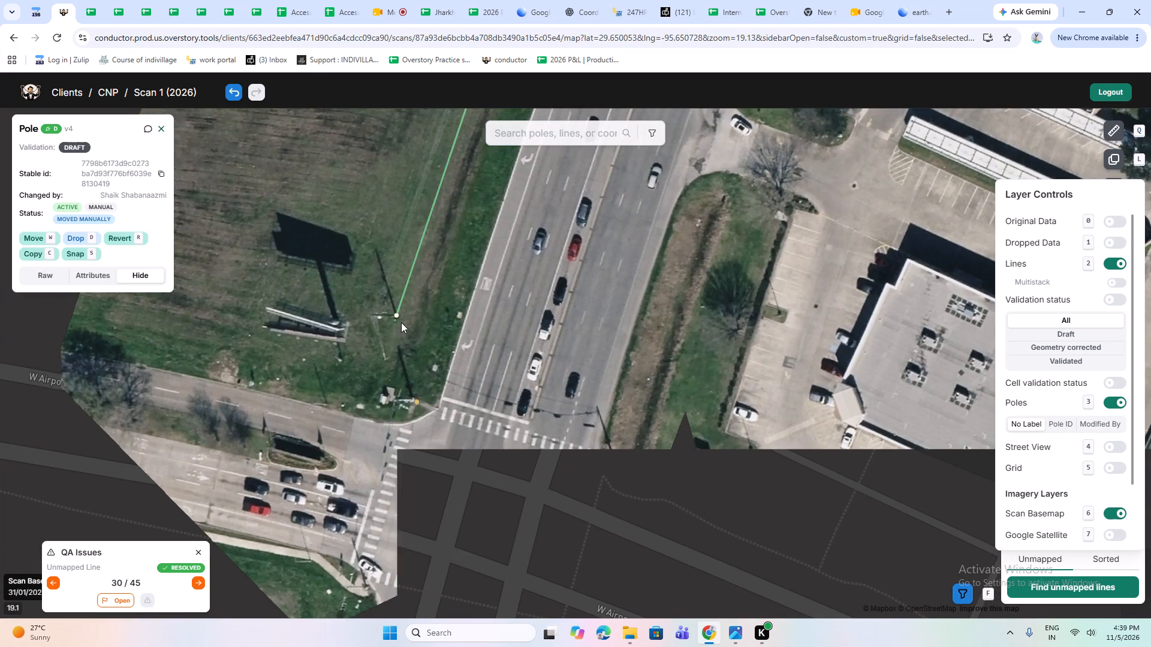
key("w")
scroll(397, 321, "up", 5)
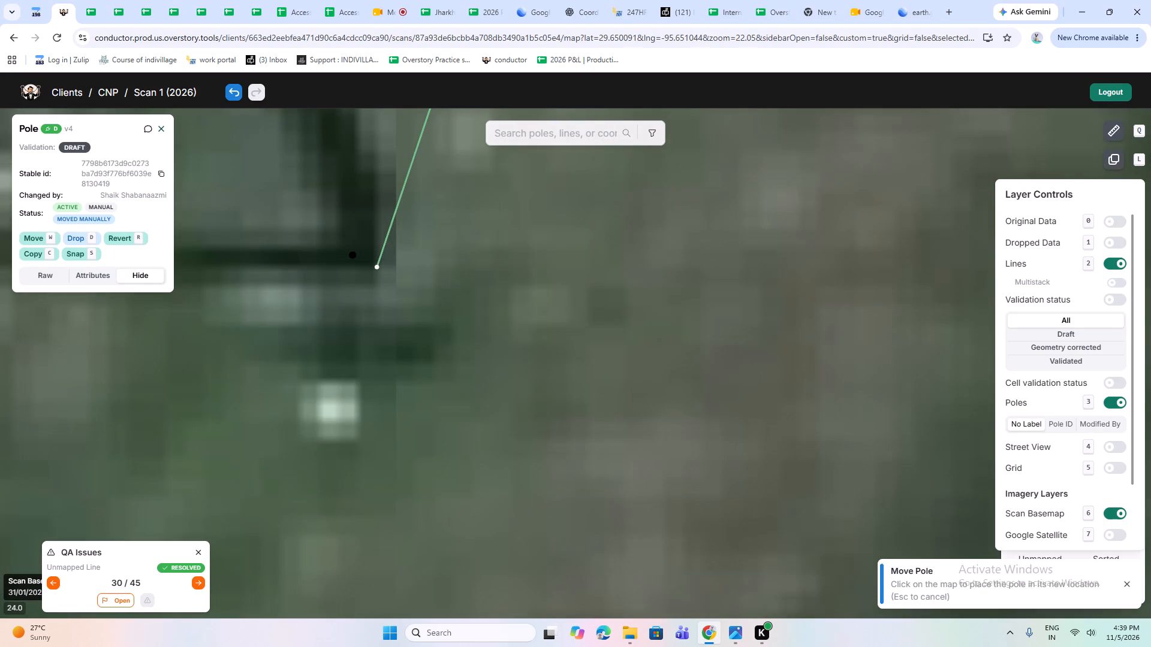
left_click(385, 268)
Review pole placement against the shadows along the Hwy 6 line and the Mc Kaskle Rd line across the highway.
scroll(424, 304, "down", 4)
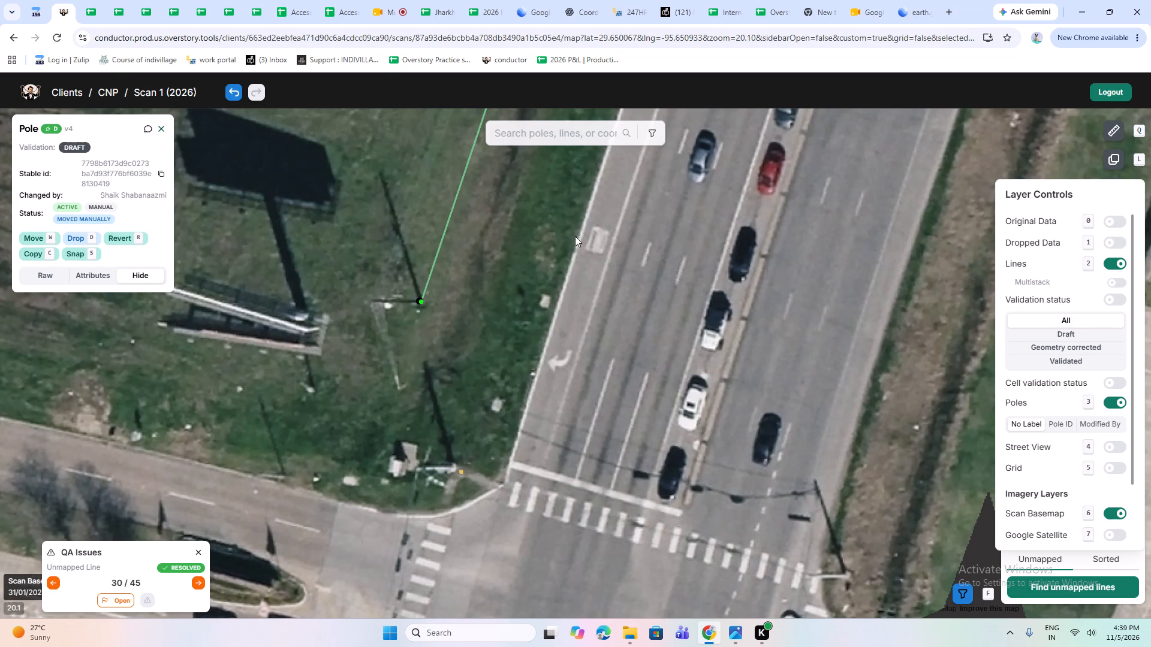
scroll(431, 332, "down", 2)
scroll(547, 235, "down", 1)
left_click_drag(547, 235, 417, 537)
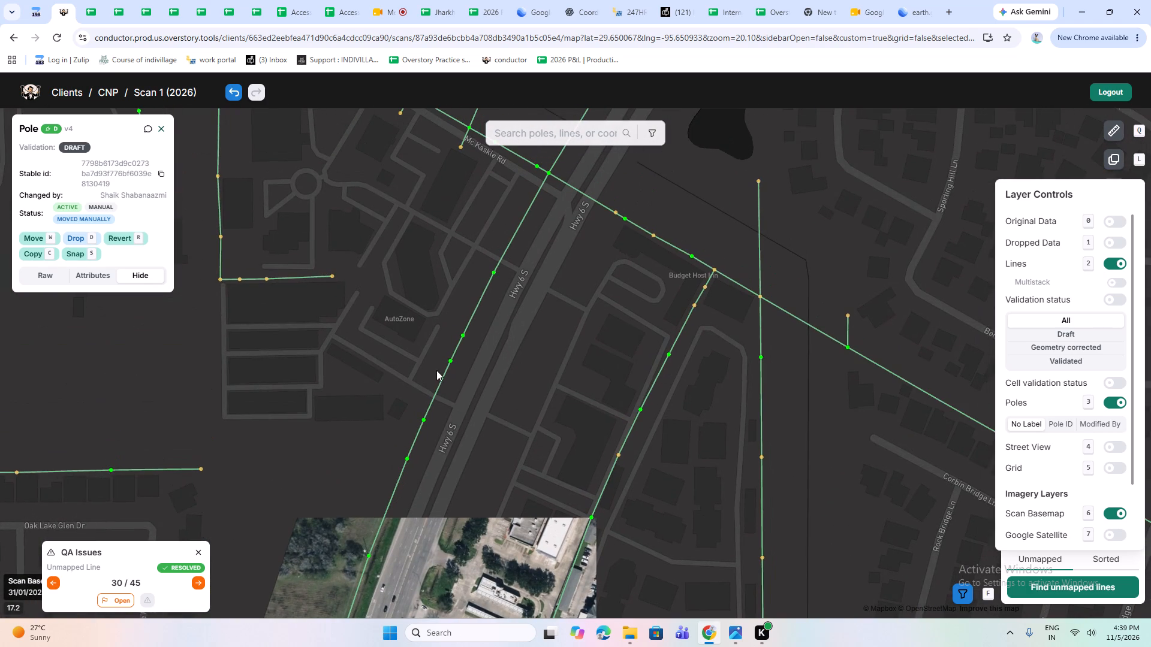
left_click_drag(646, 353, 528, 395)
scroll(579, 326, "up", 3)
left_click_drag(597, 261, 653, 499)
left_click_drag(517, 381, 593, 440)
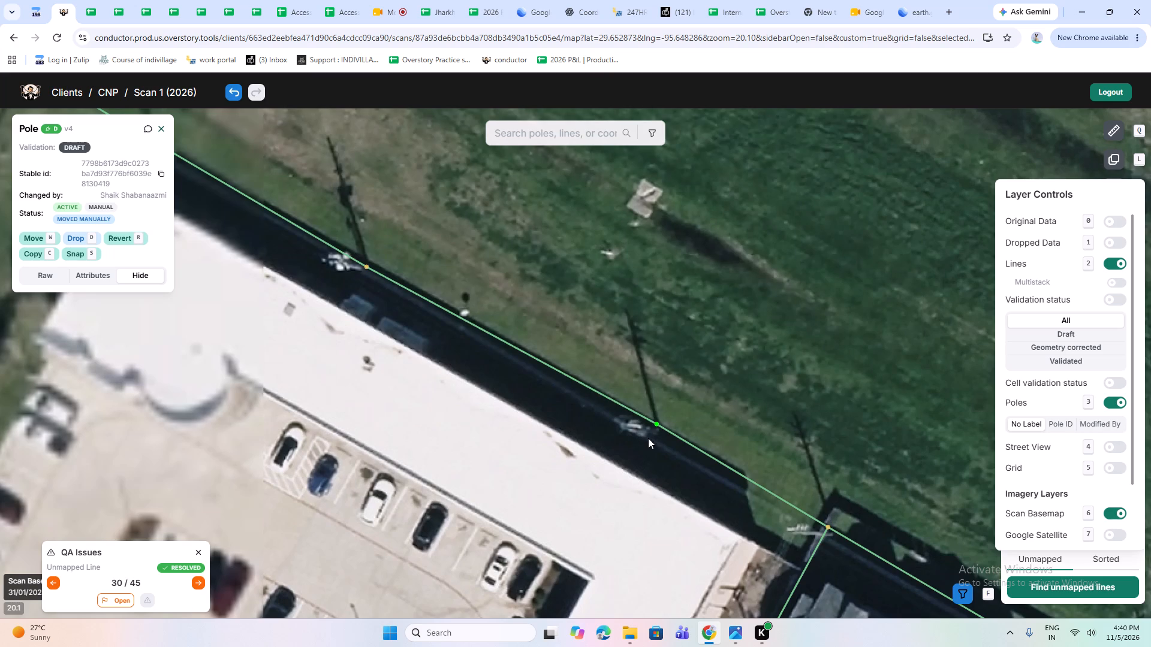
left_click_drag(350, 328, 793, 554)
left_click_drag(574, 416, 558, 504)
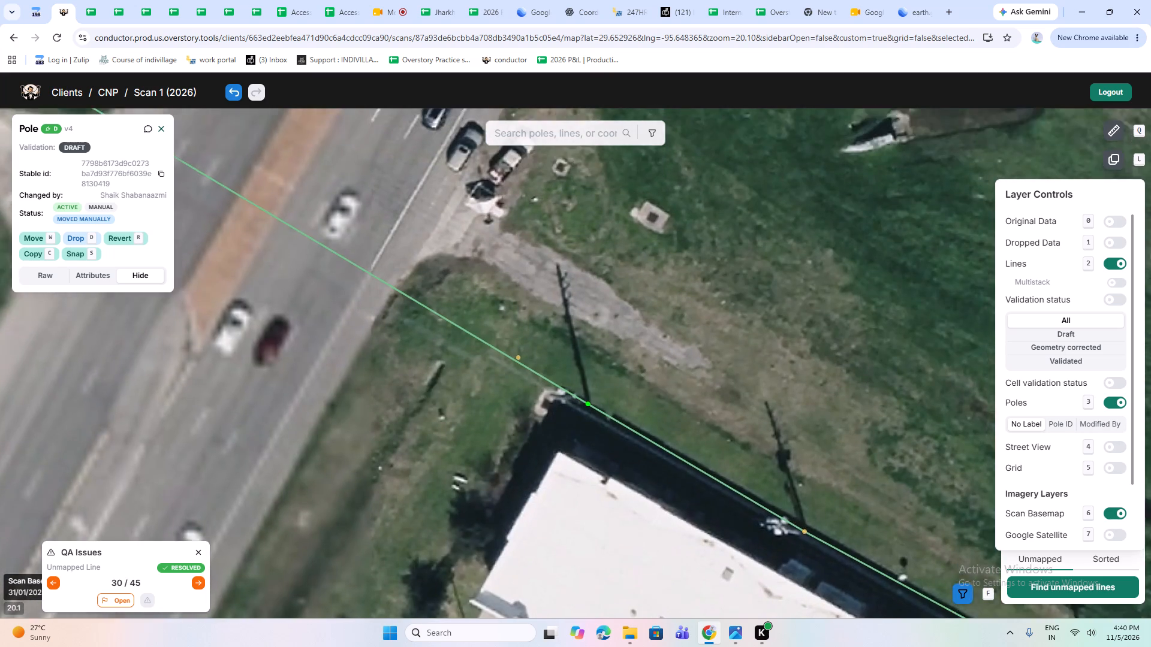
left_click_drag(558, 504, 558, 515)
scroll(580, 486, "up", 1)
scroll(580, 486, "down", 1)
left_click_drag(294, 370, 598, 562)
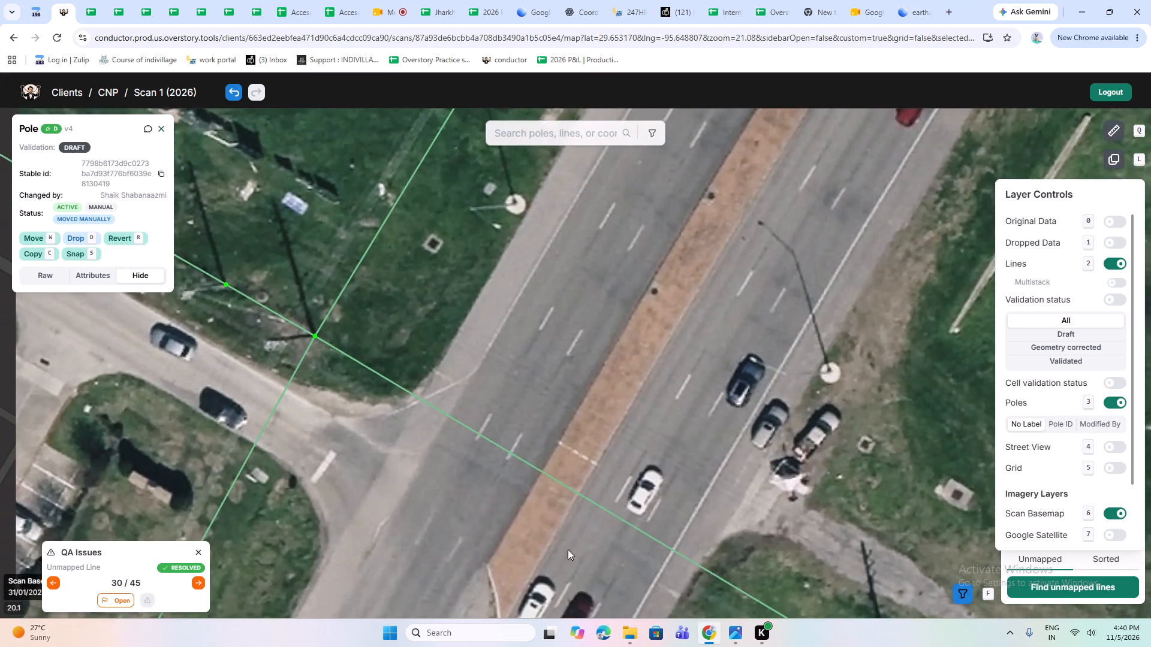
left_click_drag(351, 420, 577, 559)
scroll(448, 430, "up", 1)
scroll(504, 464, "down", 1)
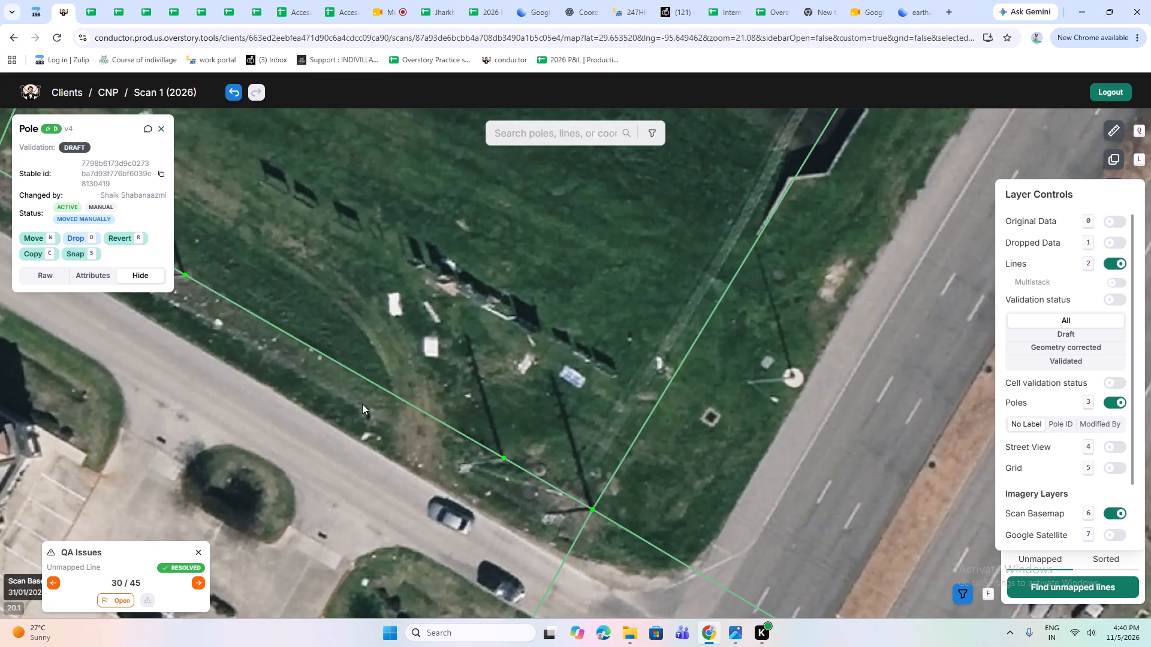
left_click_drag(262, 346, 651, 536)
left_click_drag(460, 411, 579, 495)
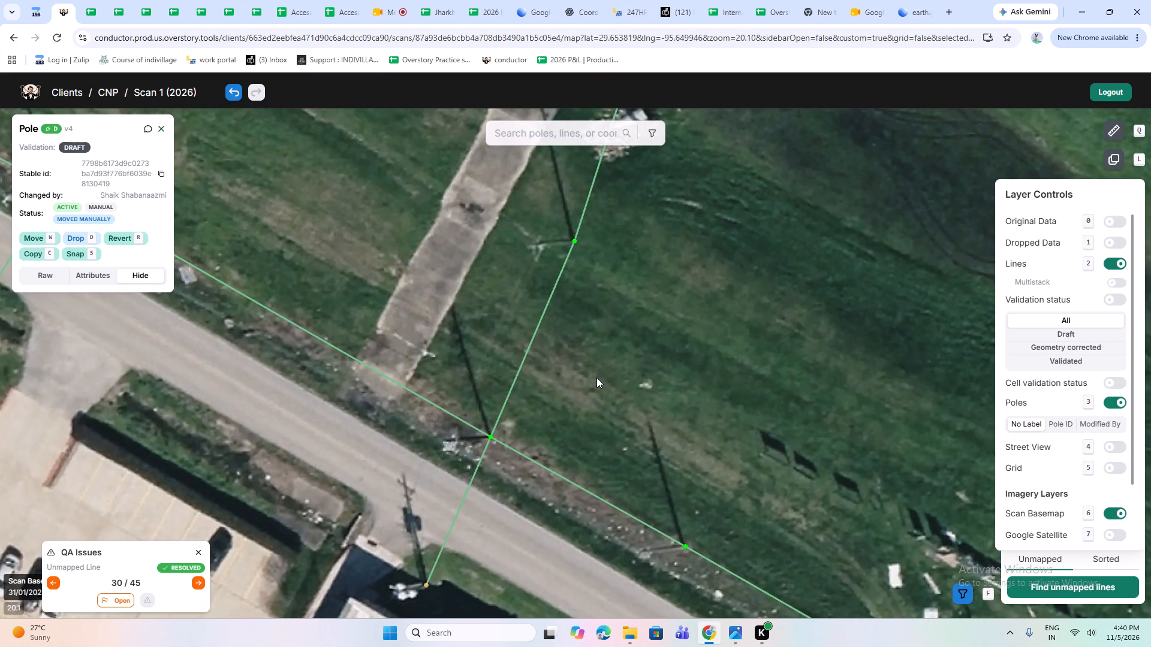
Move the end pole beside the grey-roofed building south of Mc Kaskle Rd to the base of its shadow.
left_click_drag(509, 463, 467, 342)
left_click_drag(402, 471, 503, 307)
left_click(480, 313)
key("w")
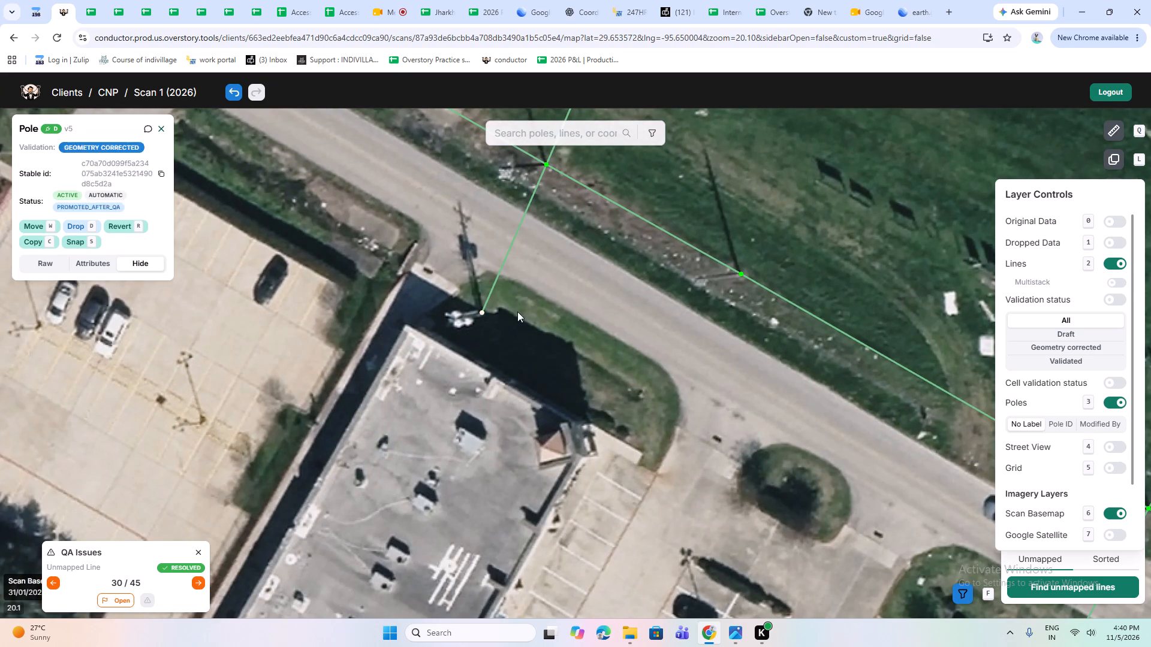
scroll(514, 312, "up", 2)
scroll(407, 325, "up", 2)
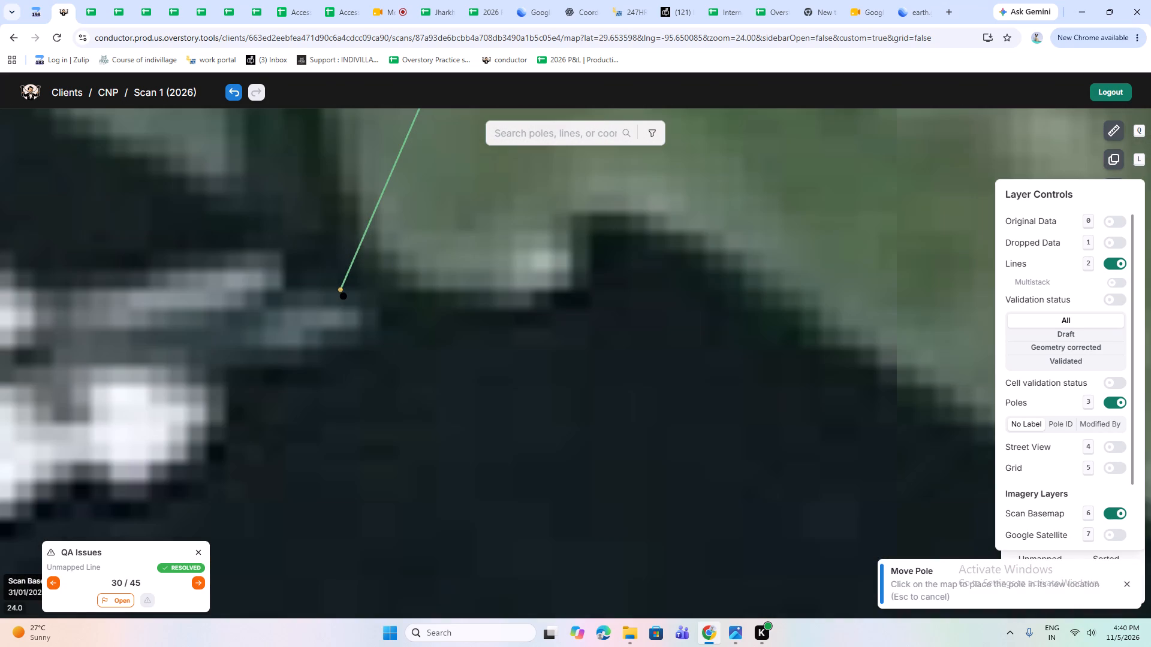
left_click(357, 292)
Move the Mc Kaskle Rd junction pole northwest of the concrete strip, where a short line crosses the road, to its shadow base.
scroll(381, 347, "down", 3)
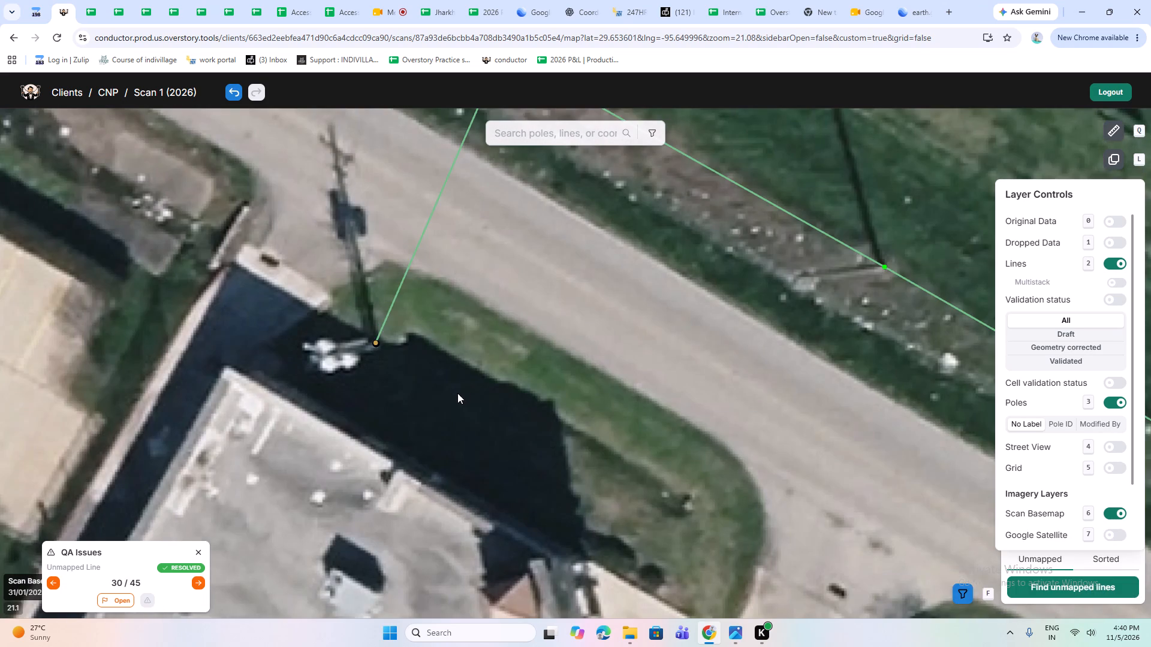
scroll(382, 399, "down", 3)
scroll(285, 258, "up", 1)
scroll(262, 313, "up", 2)
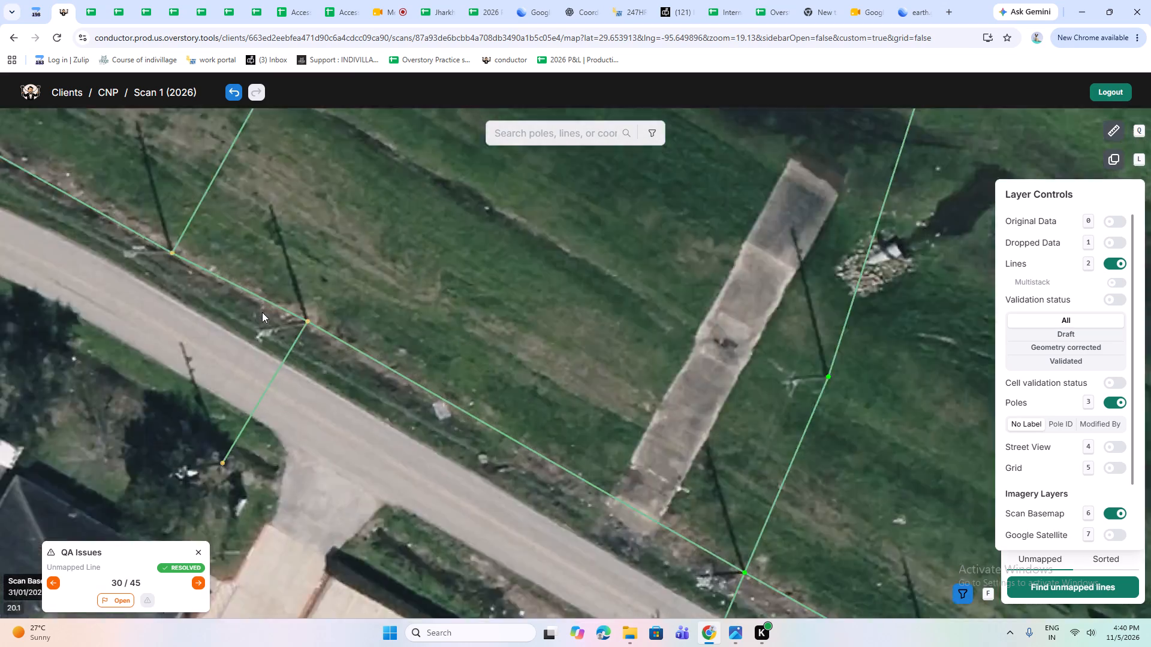
left_click_drag(314, 389, 439, 378)
left_click_drag(405, 452, 486, 391)
left_click_drag(507, 351, 472, 431)
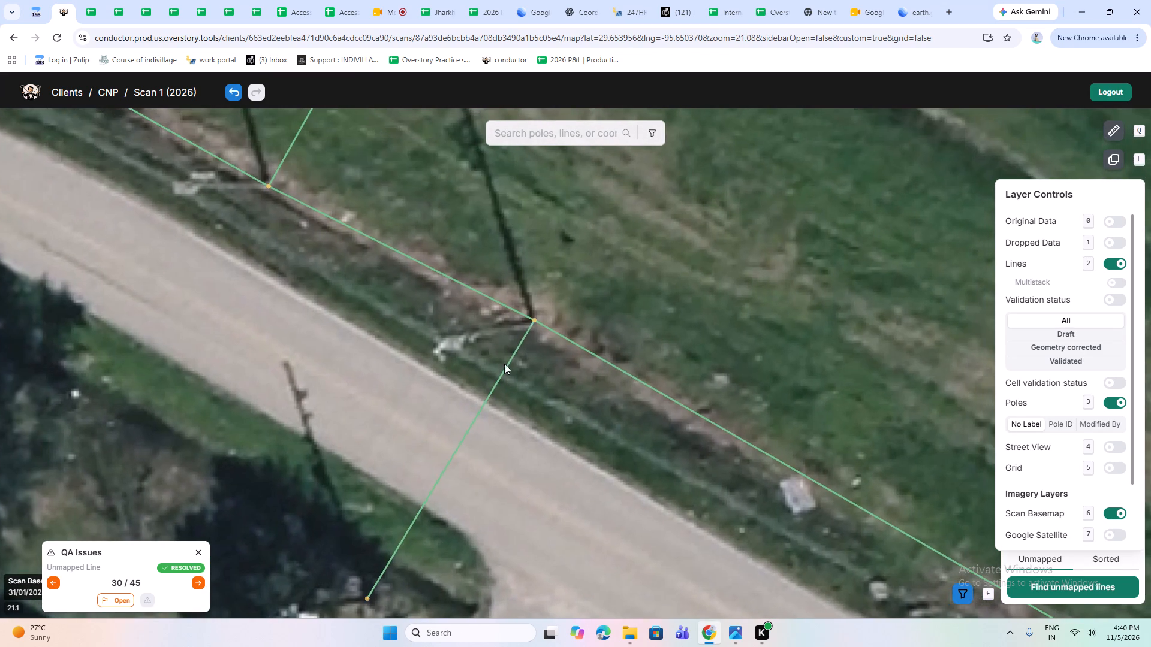
left_click(534, 317)
key("w")
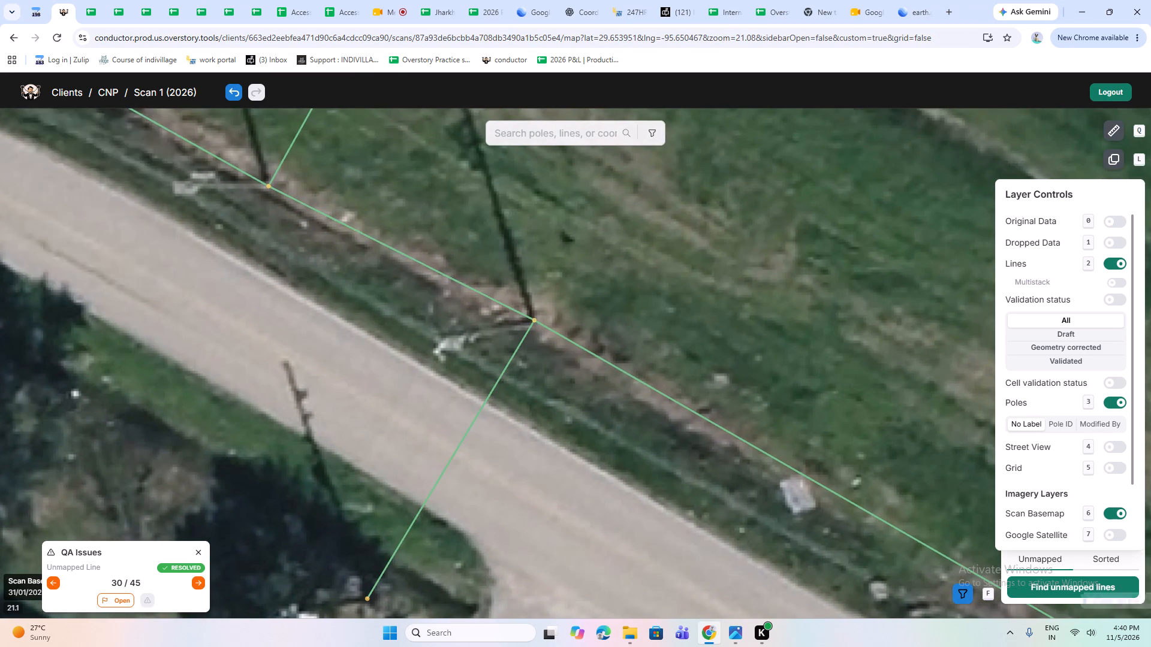
scroll(524, 325, "up", 4)
left_click(601, 308)
Move the end pole south of Mc Kaskle Rd, beside the concrete driveway entrance, to the base of its shadow.
scroll(604, 354, "down", 3)
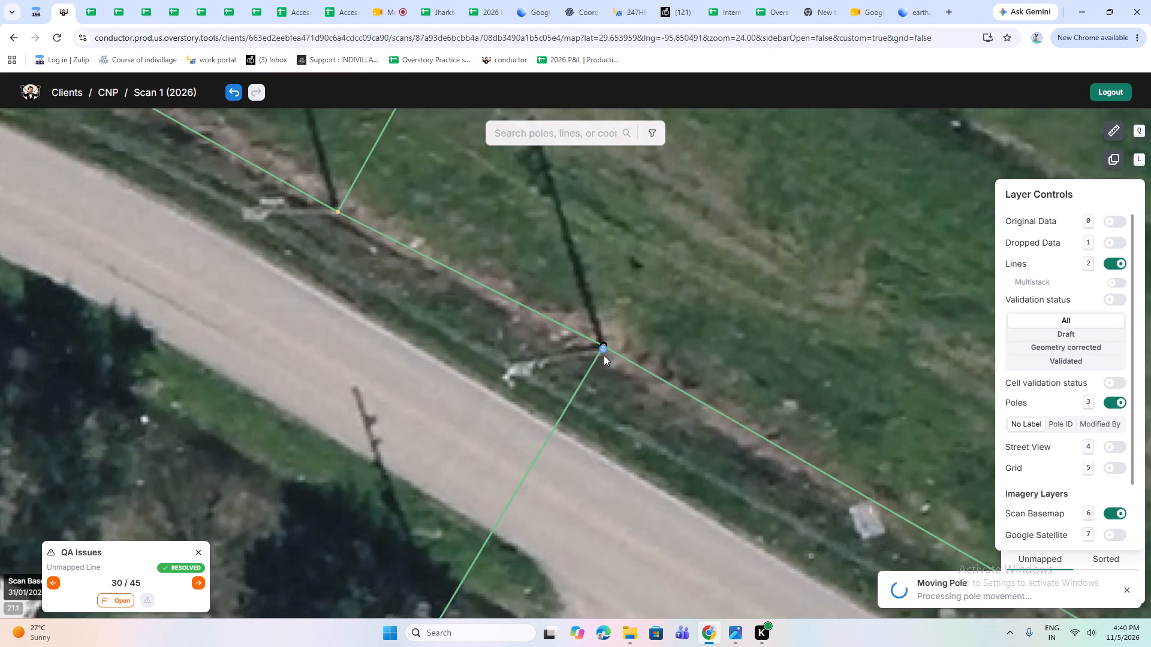
left_click_drag(436, 362, 470, 400)
left_click_drag(551, 481, 532, 276)
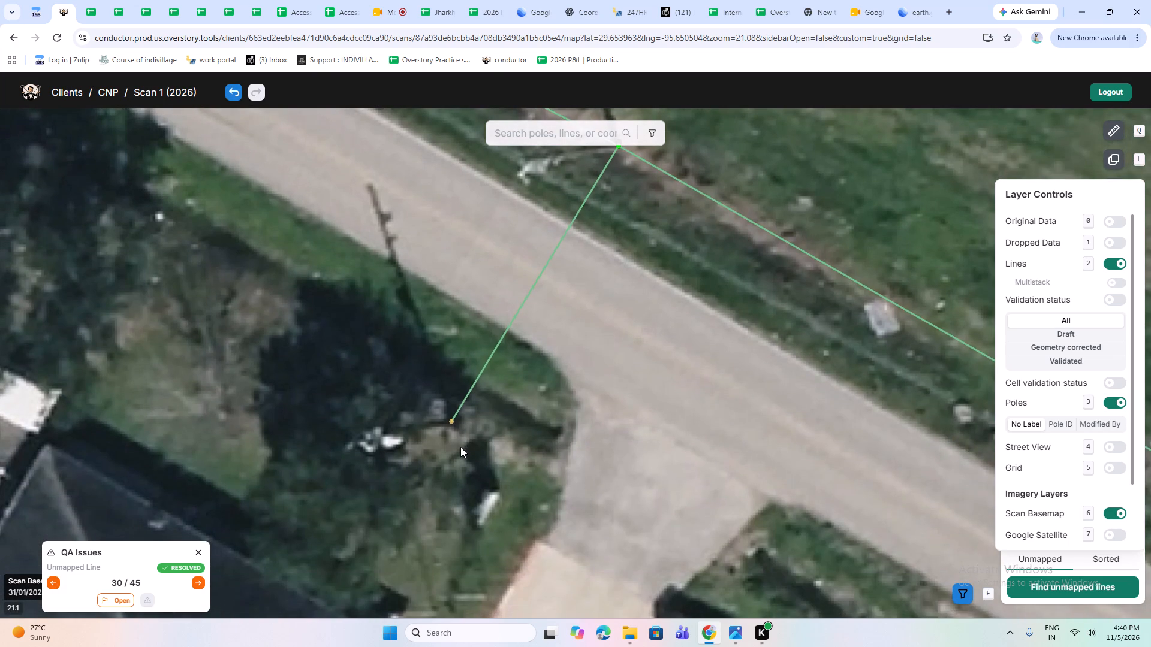
left_click(452, 430)
left_click(452, 424)
key("w")
scroll(457, 426, "up", 2)
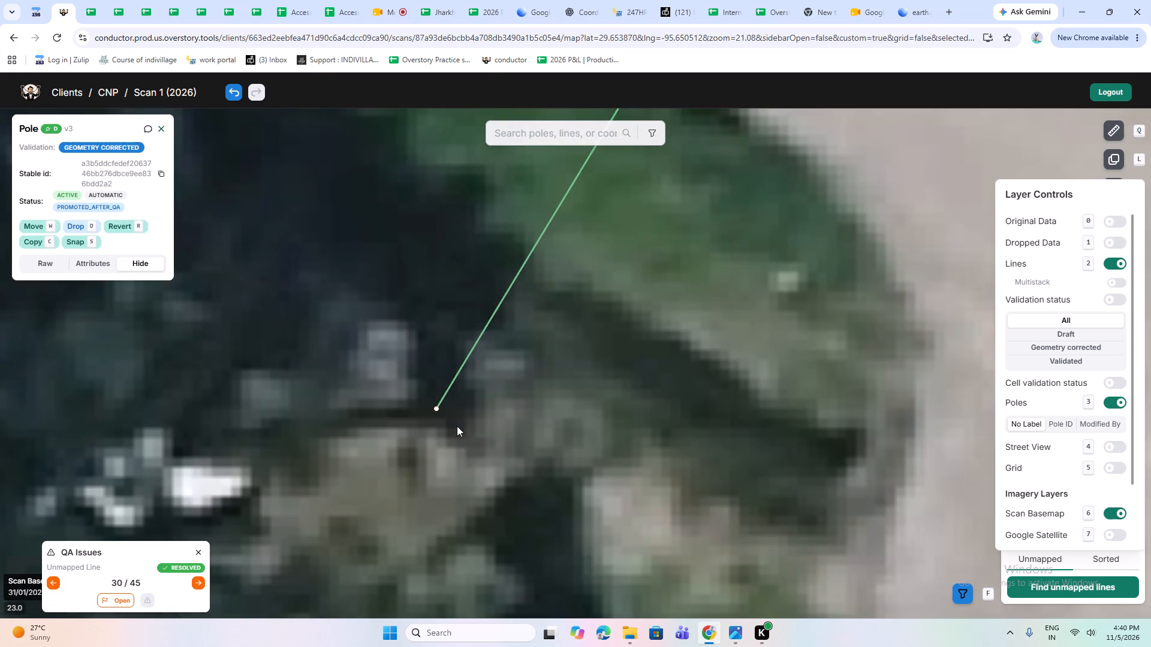
key("w")
left_click(450, 407)
Move the Mc Kaskle Rd pole where the branch line leaves northeast across the grass to its shadow base.
scroll(475, 465, "down", 4)
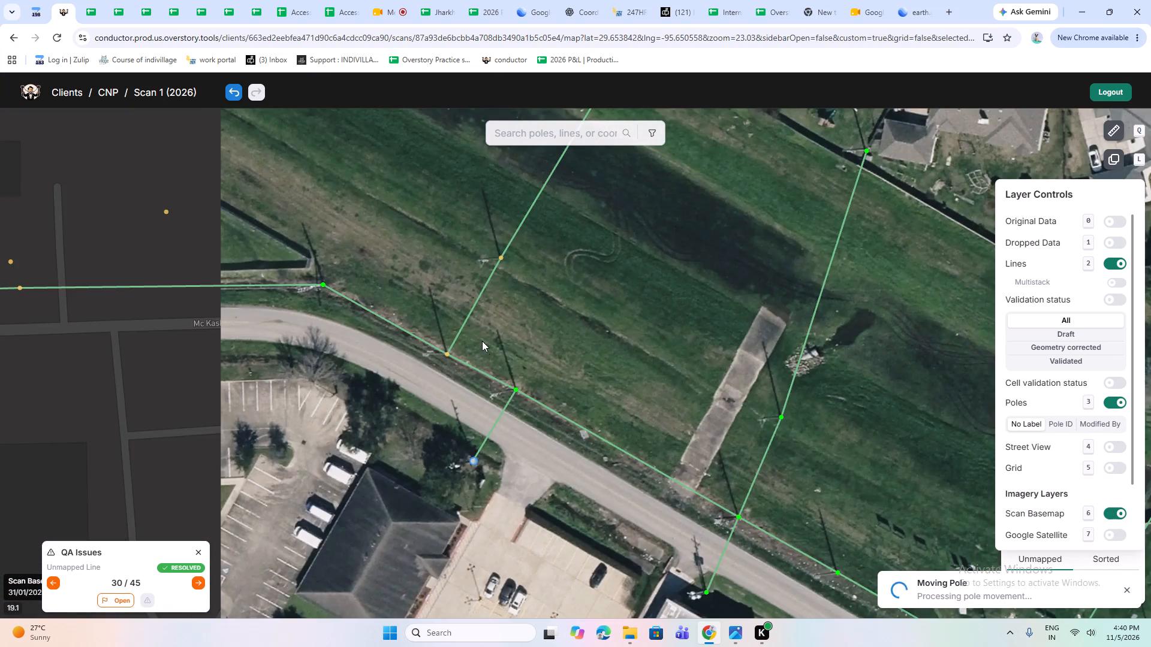
left_click_drag(479, 335, 412, 542)
scroll(377, 551, "up", 2)
left_click_drag(410, 578, 379, 414)
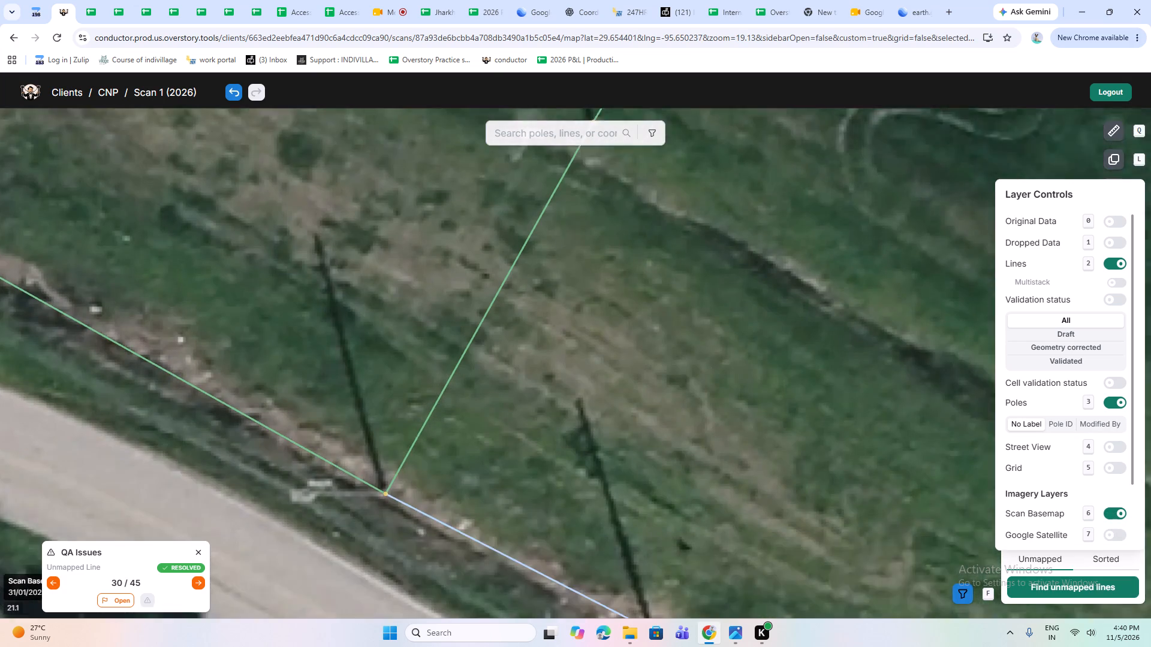
left_click_drag(379, 414, 379, 406)
left_click(376, 440)
left_click(376, 437)
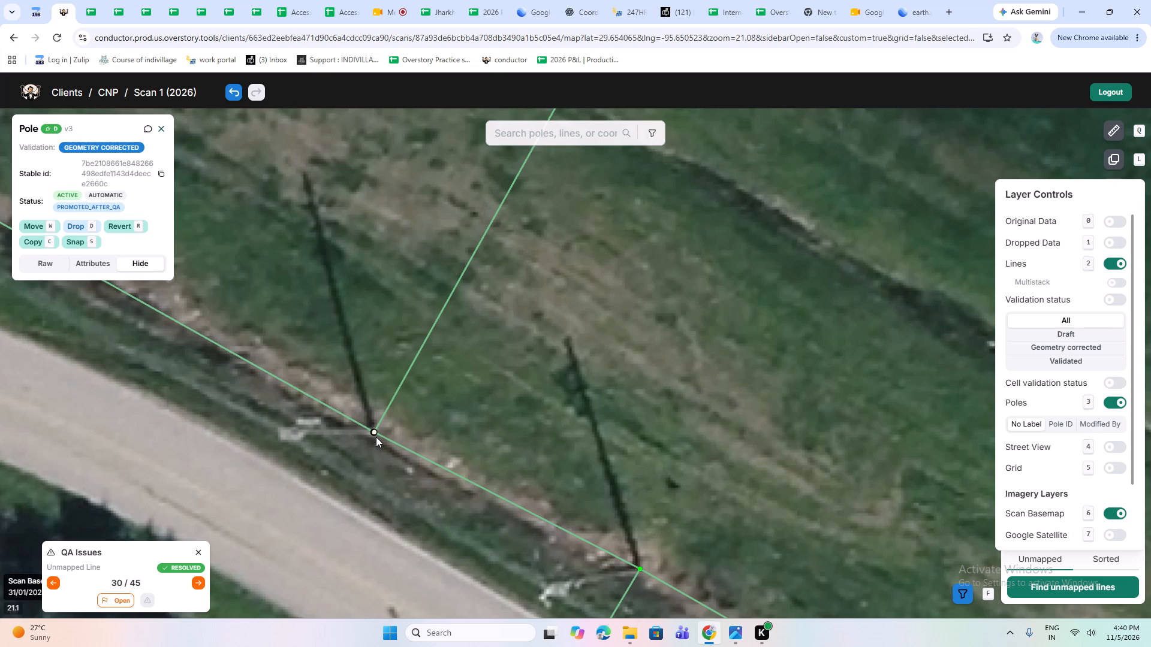
key("w")
scroll(376, 437, "up", 3)
left_click(375, 397)
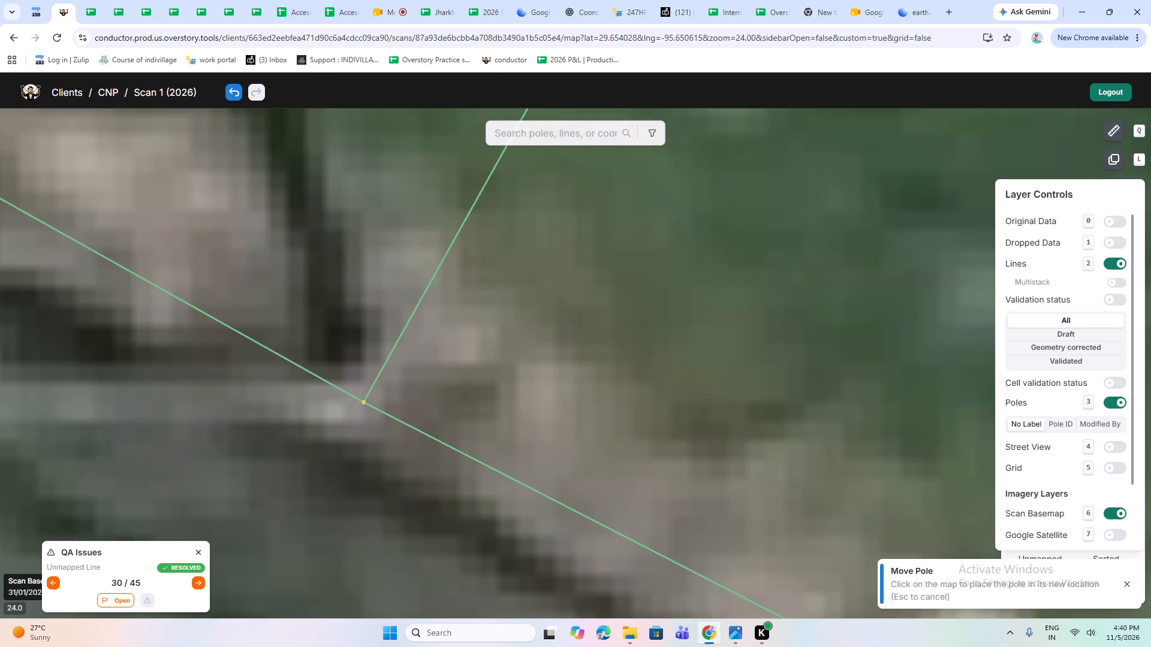
Move the mid-field pole on the branch line north of Mc Kaskle Rd to its shadow base.
scroll(380, 436, "down", 4)
left_click_drag(456, 304, 459, 465)
left_click(489, 376)
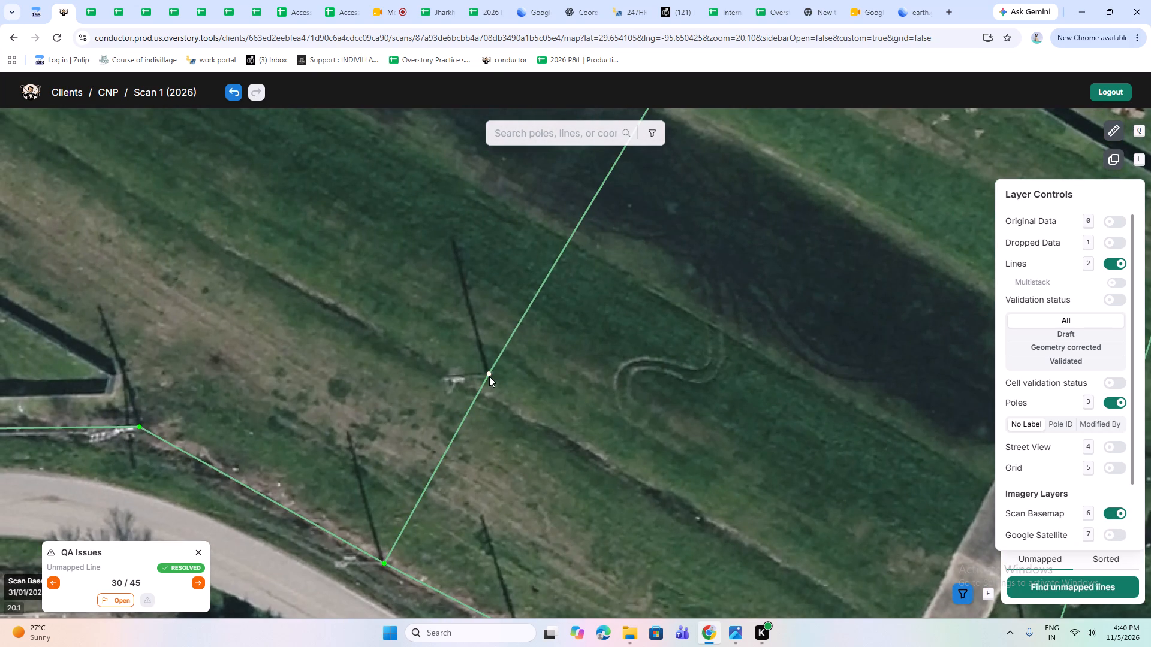
key("w")
scroll(486, 377, "up", 3)
left_click(512, 360)
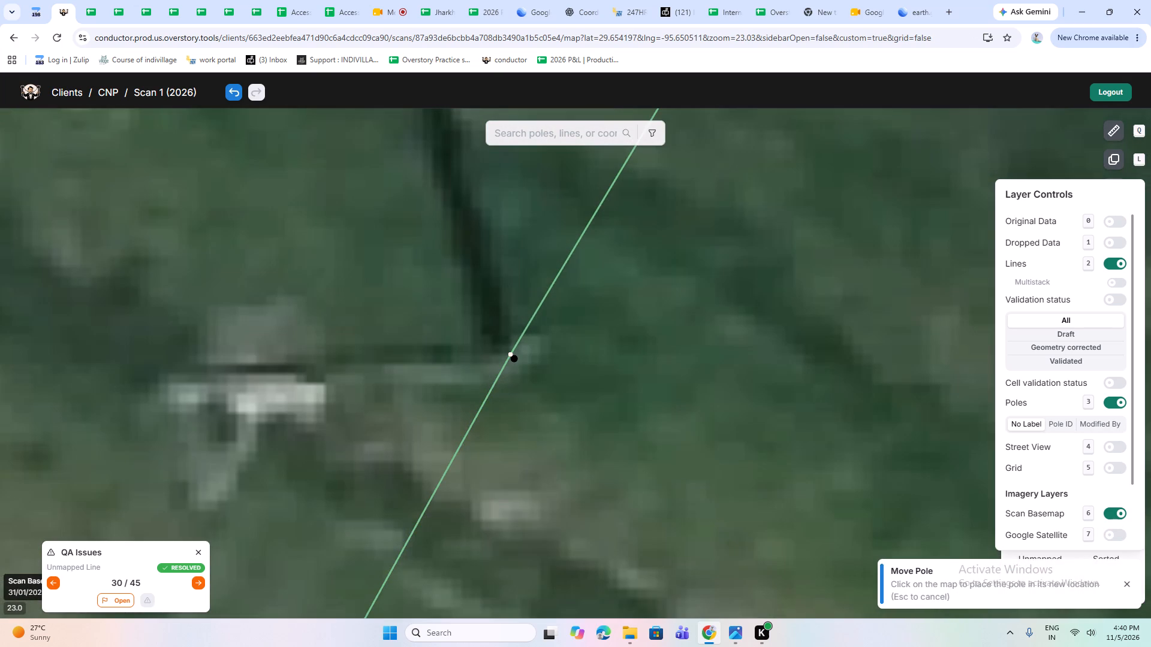
Move the branch line's corner pole at the back fence, southeast of the swimming pool, to the pole's base.
scroll(526, 428, "down", 5)
left_click_drag(601, 326, 516, 428)
scroll(514, 396, "up", 2)
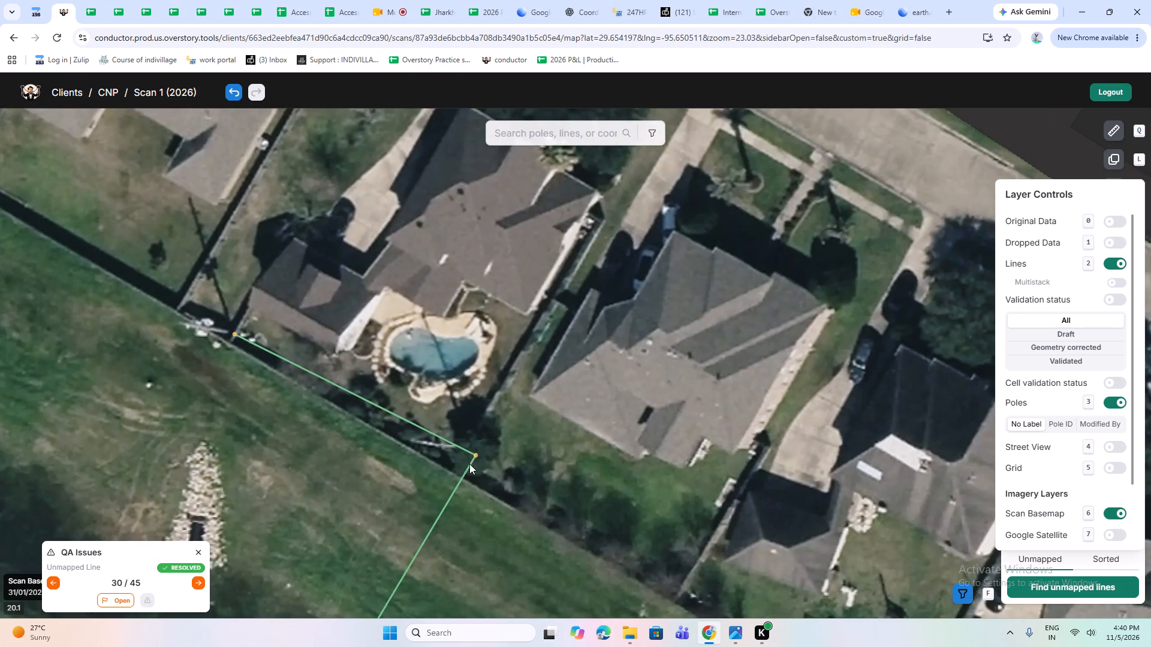
left_click_drag(469, 465, 517, 409)
scroll(510, 412, "up", 1)
left_click(513, 410)
left_click(517, 407)
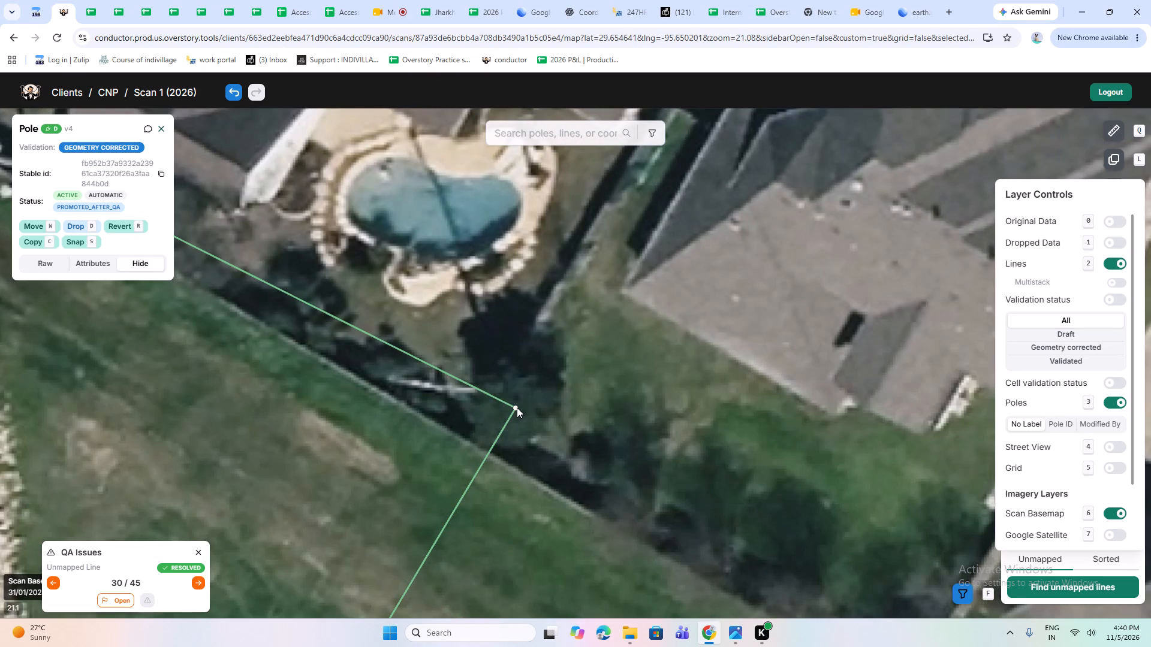
key("w")
scroll(511, 427, "down", 2)
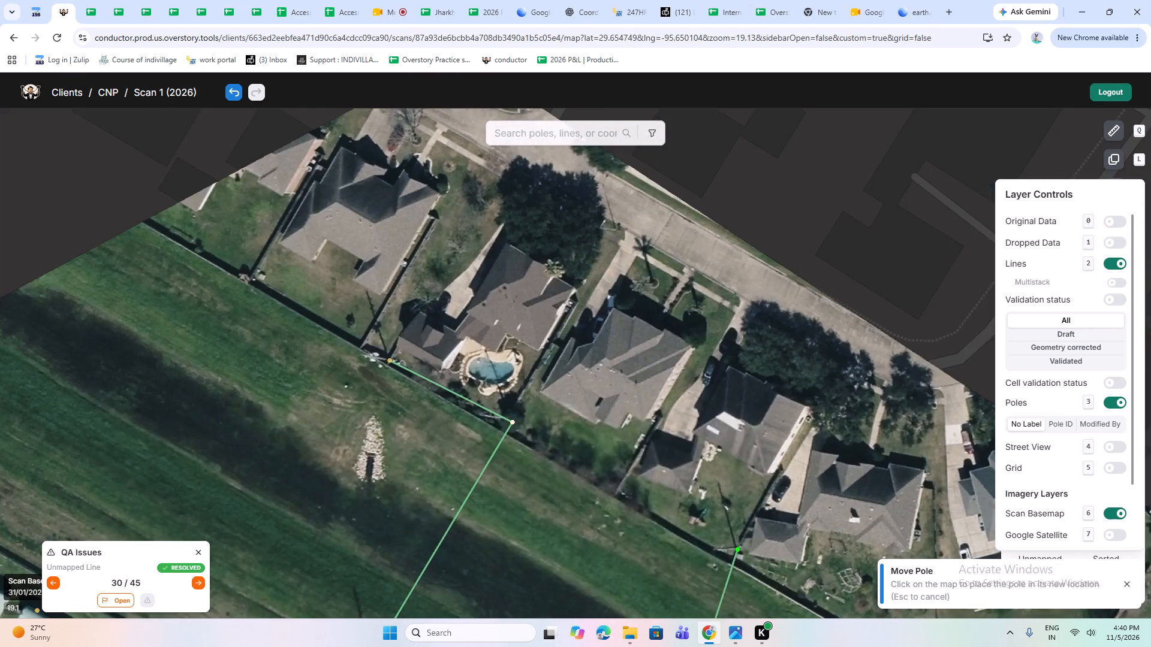
scroll(509, 420, "up", 2)
scroll(479, 434, "down", 1)
scroll(507, 432, "up", 1)
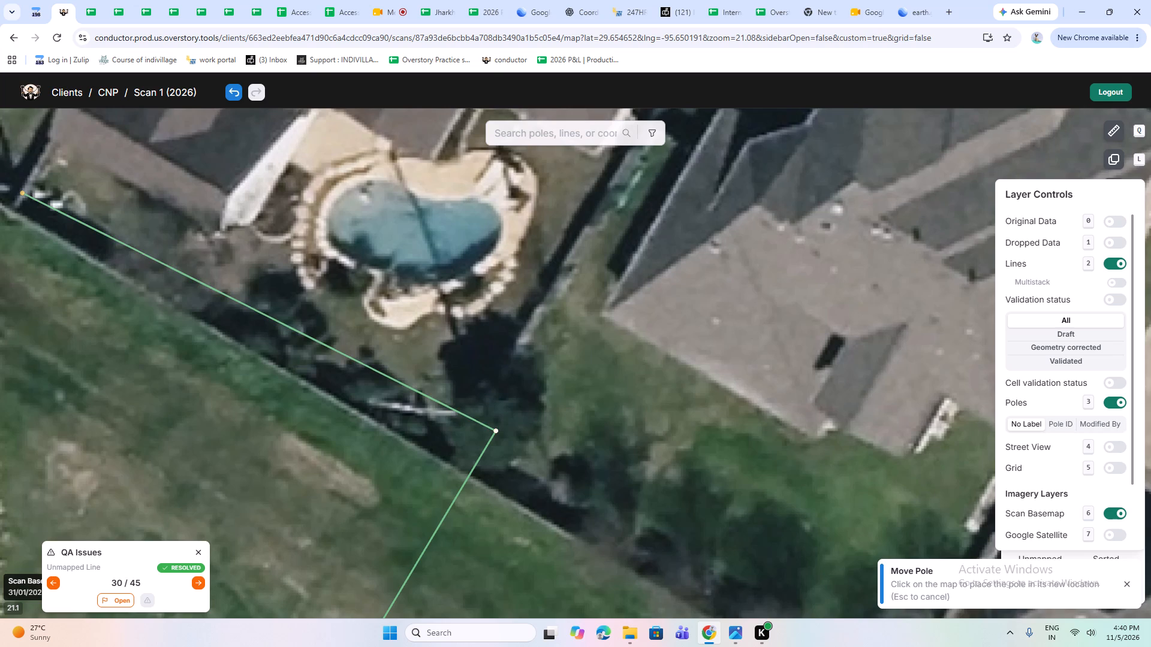
left_click(493, 434)
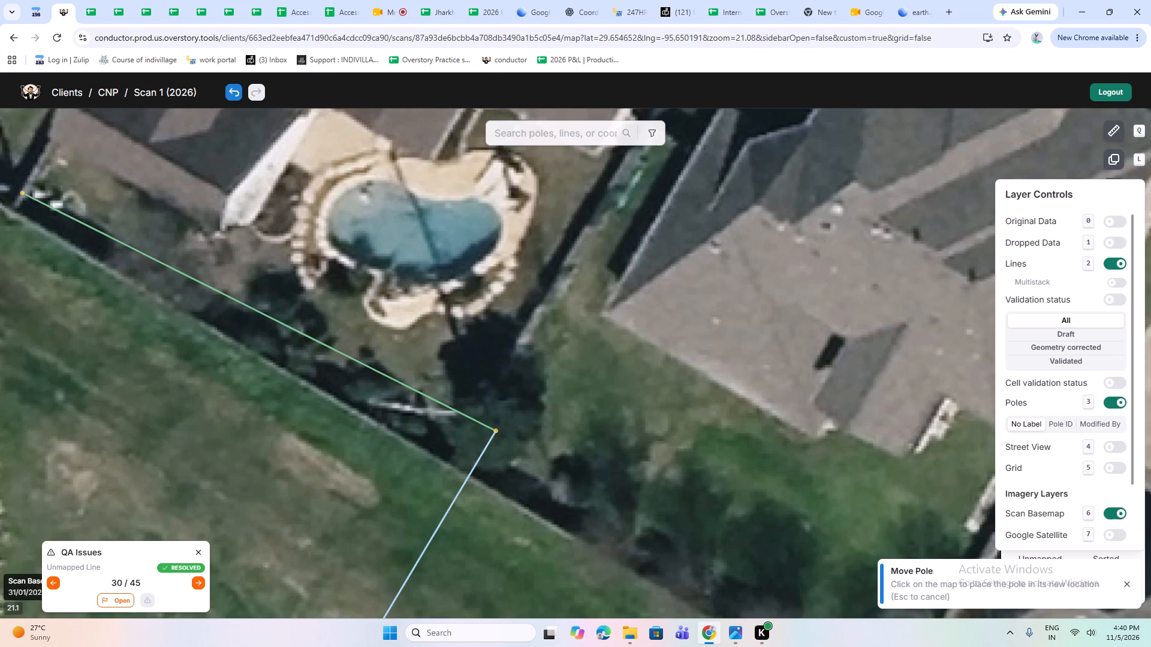
Move the branch line's end pole at the fence corner, west of the swimming pool house, to its shadow base.
scroll(493, 440, "down", 2)
scroll(373, 394, "up", 1)
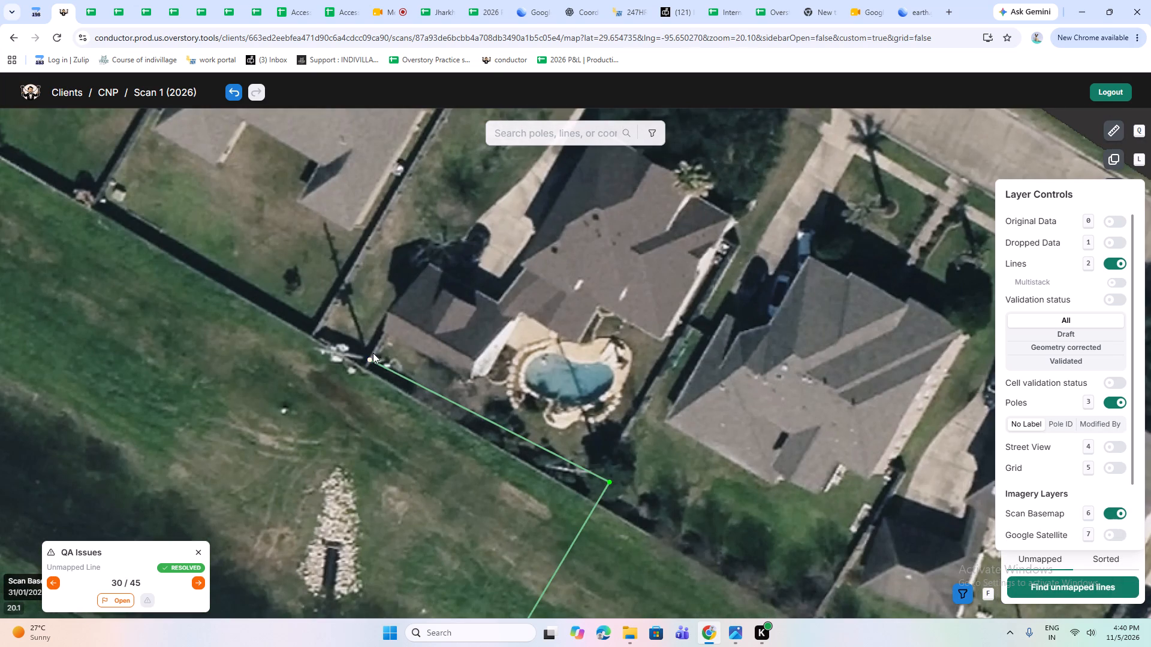
left_click(367, 356)
key("w")
scroll(367, 356, "up", 3)
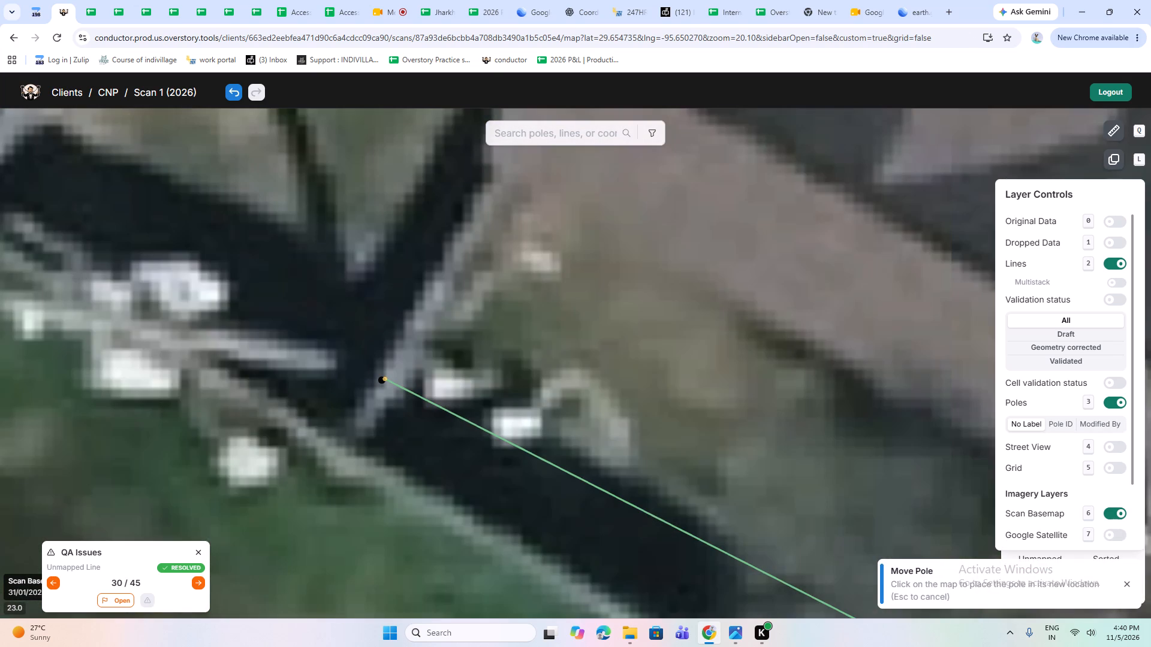
left_click(370, 360)
Review pole placement along the neighbouring fence-side line, the Mc Kaskle Rd junctions and the crossing over Hwy 6.
scroll(392, 380, "down", 2)
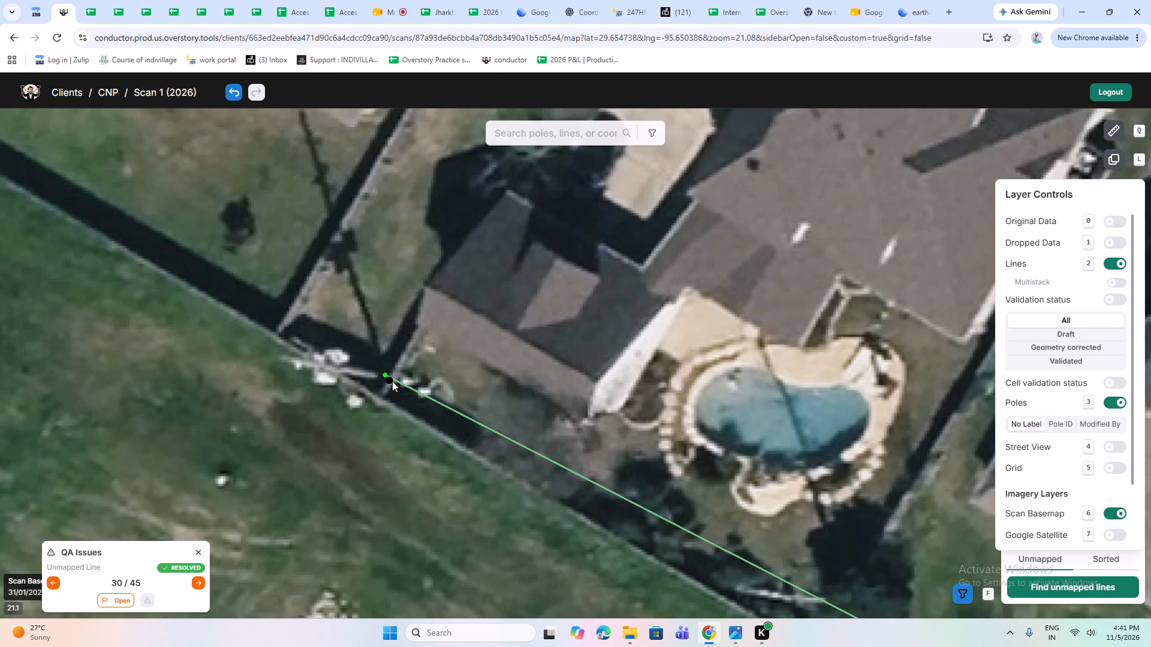
scroll(502, 371, "down", 3)
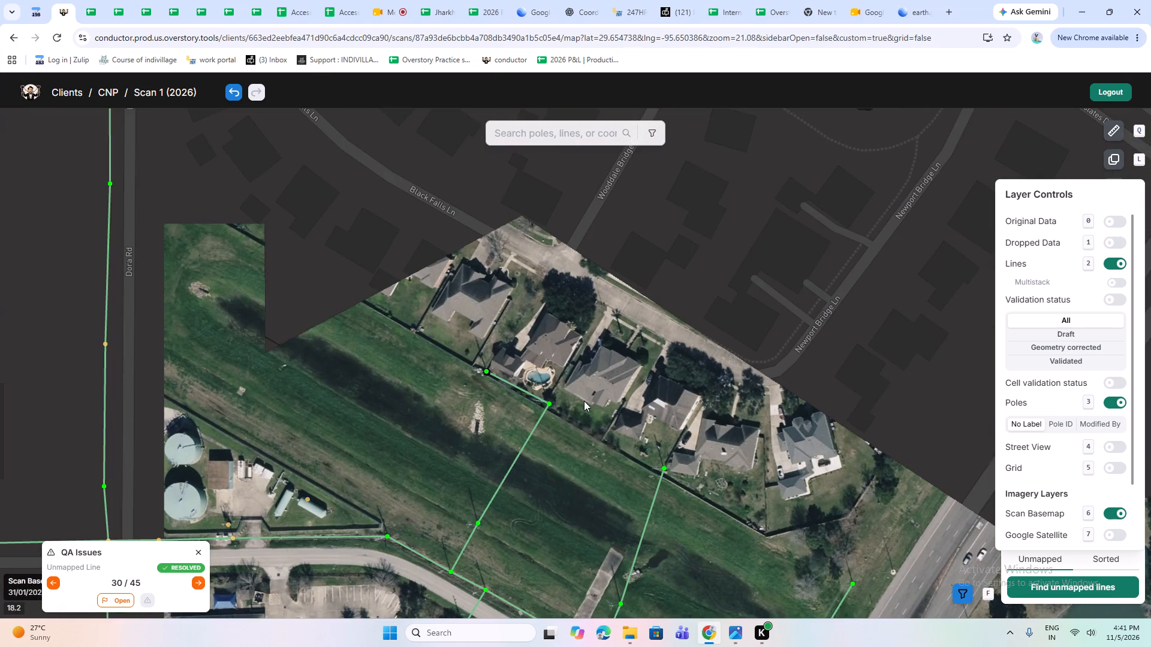
left_click_drag(584, 401, 447, 331)
scroll(530, 419, "up", 3)
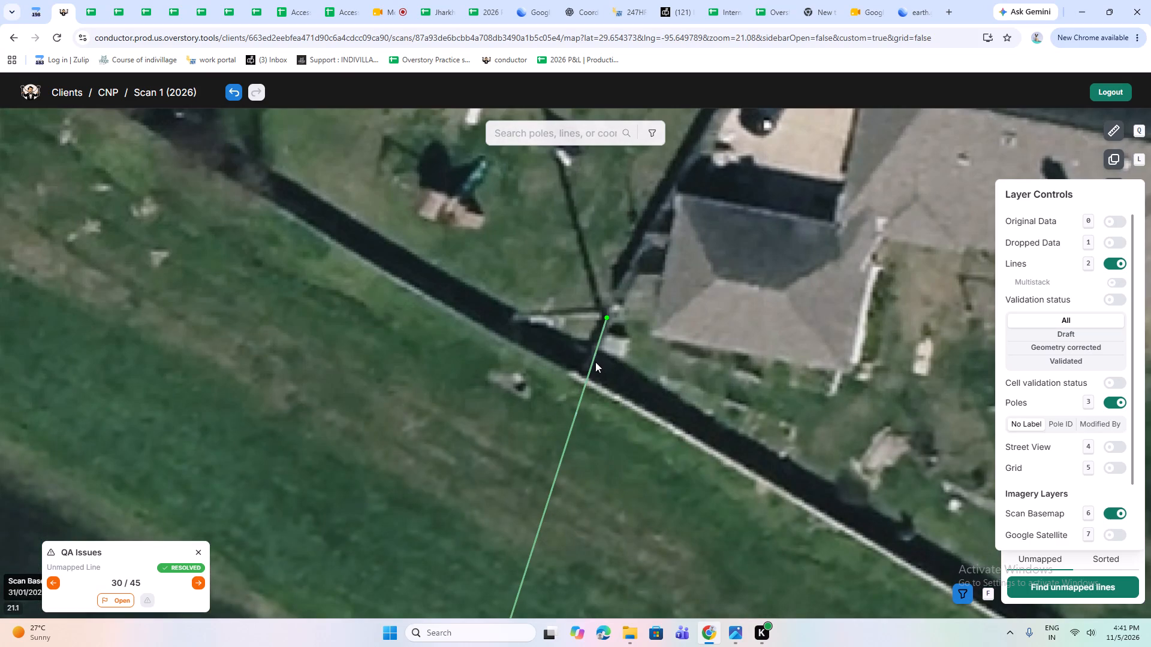
scroll(594, 358, "down", 2)
left_click_drag(598, 489, 466, 297)
left_click_drag(794, 453, 613, 307)
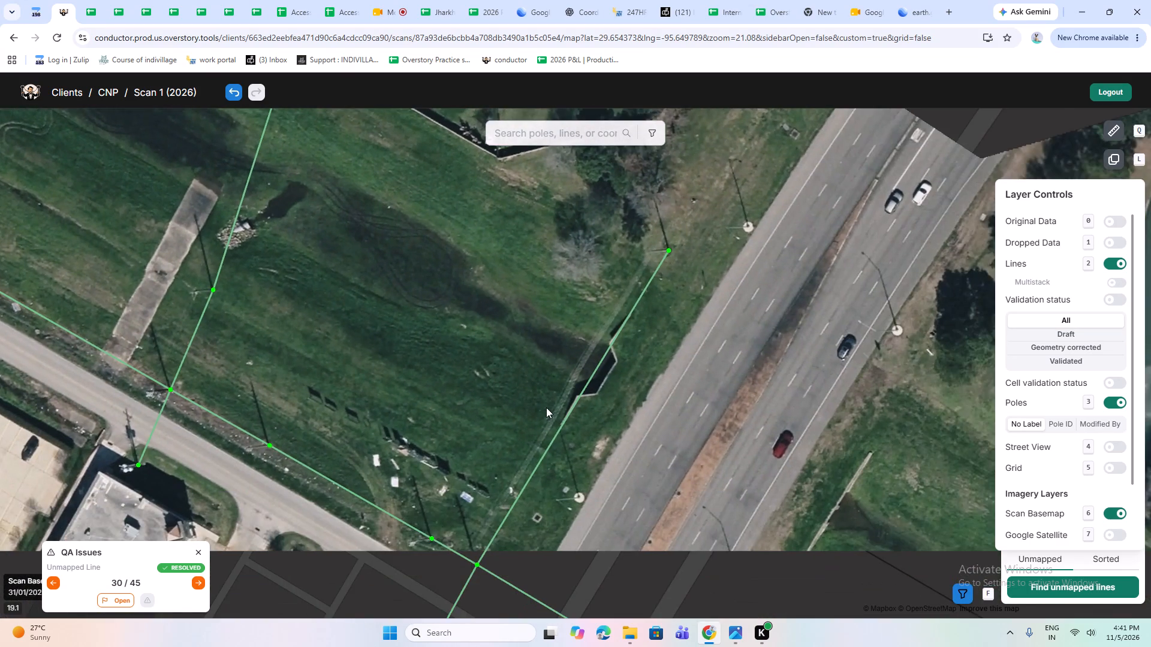
left_click_drag(546, 407, 567, 265)
left_click_drag(701, 391, 502, 254)
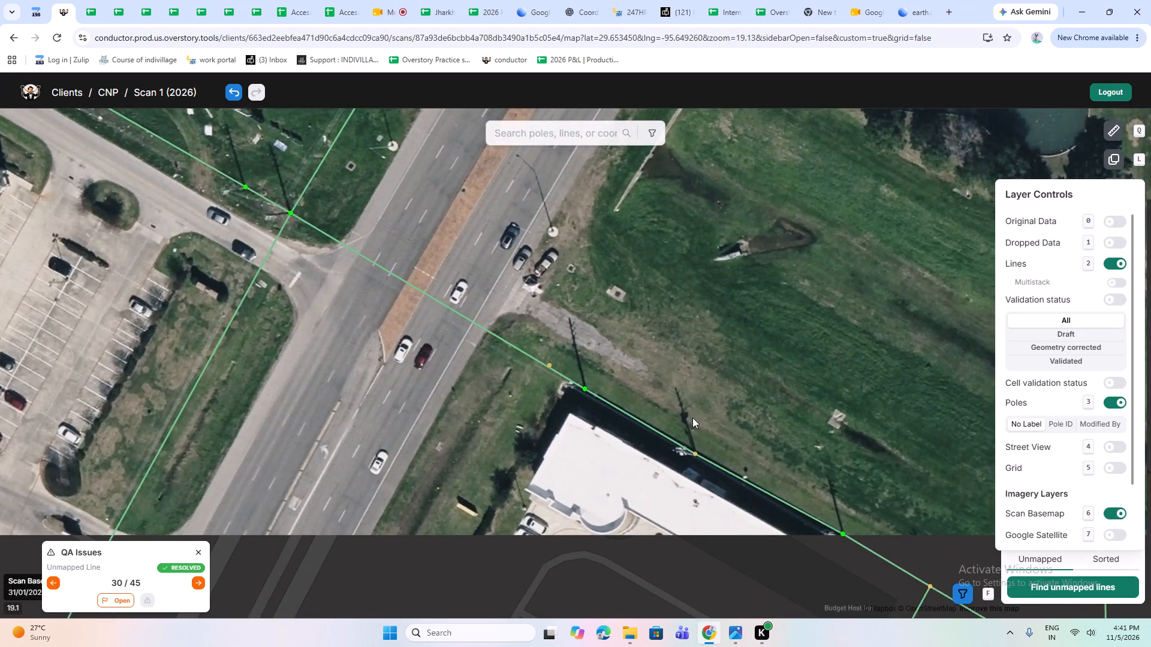
Move the middle pole along the north side of the white-roofed building east of Hwy 6 to its shadow base.
left_click_drag(692, 418, 492, 307)
scroll(505, 346, "up", 2)
left_click(528, 388)
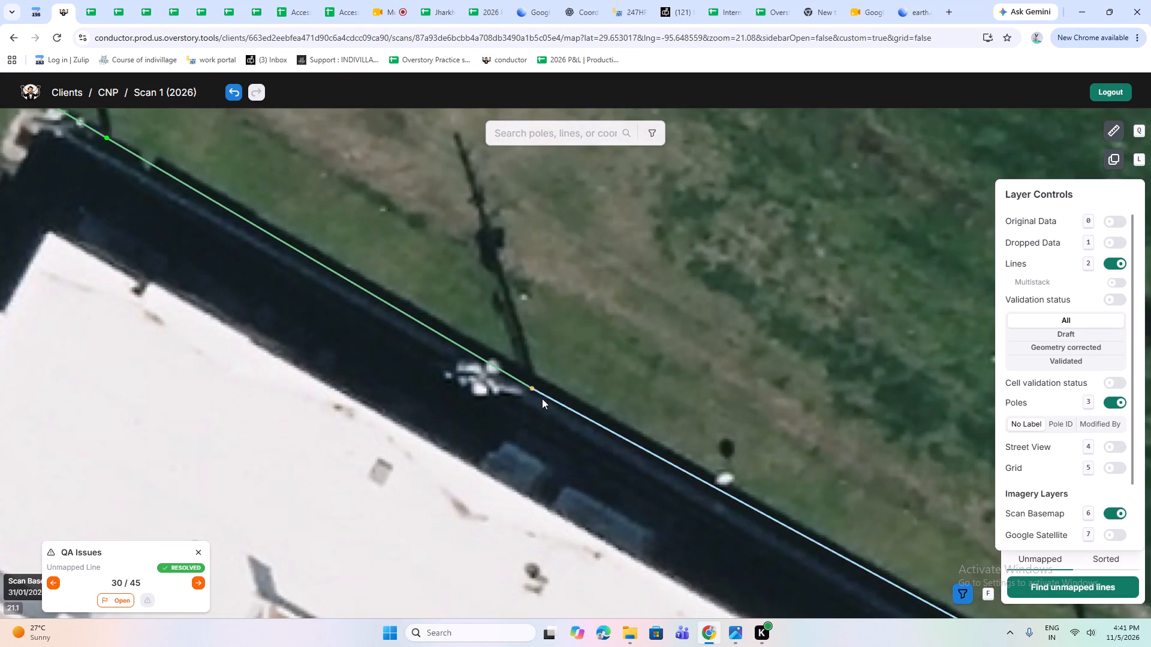
key("w")
scroll(542, 401, "up", 2)
left_click(514, 364)
Move the junction pole at the fence corner between Budget Host Inn and the grey-roofed building to its base.
scroll(522, 416, "down", 3)
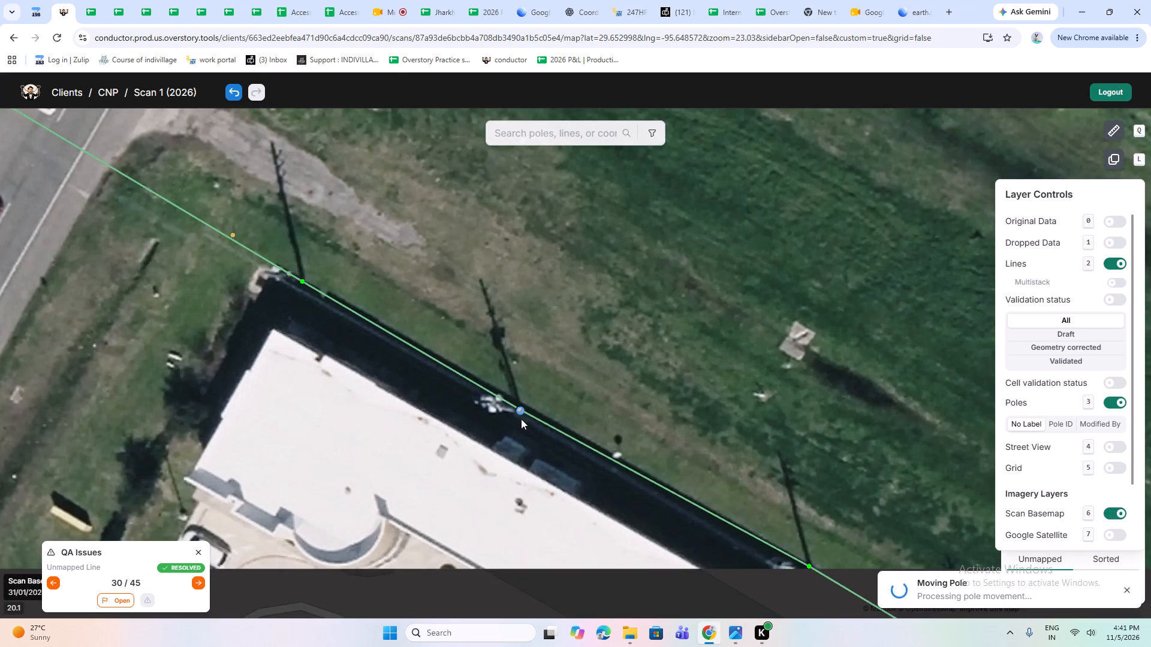
left_click_drag(679, 481, 421, 348)
left_click_drag(648, 449, 242, 188)
scroll(367, 311, "up", 1)
left_click(373, 298)
key("w")
scroll(379, 310, "up", 2)
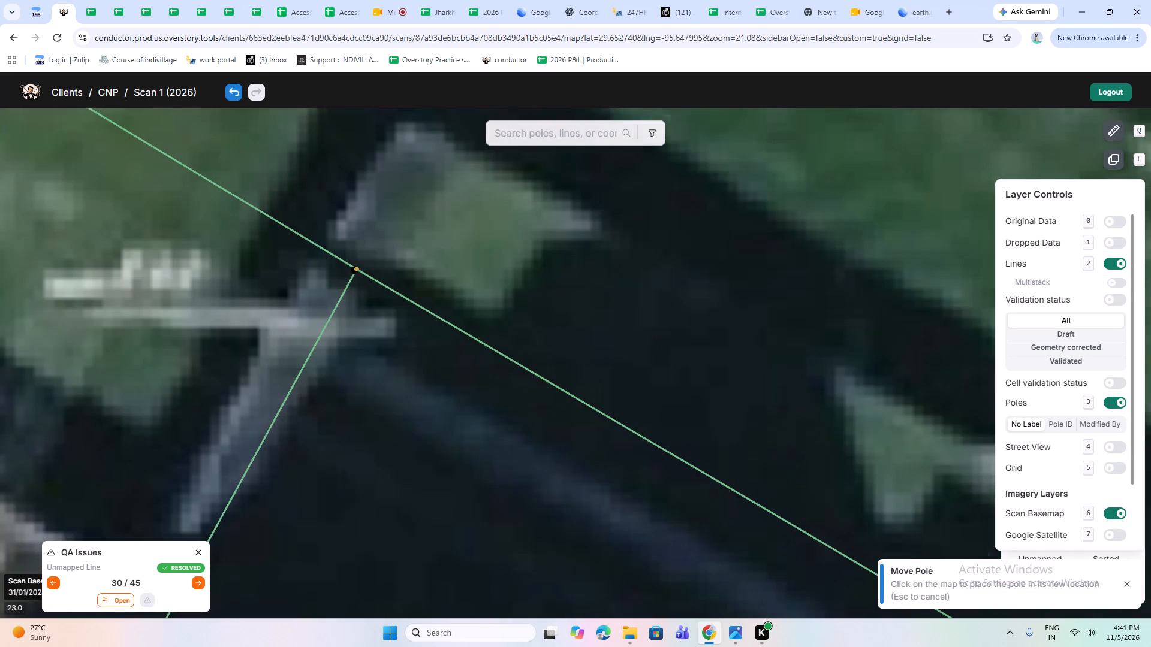
left_click(398, 319)
Hide the Scan Basemap to examine the lines around Budget Host Inn, and show the basemap again.
scroll(409, 333, "down", 2)
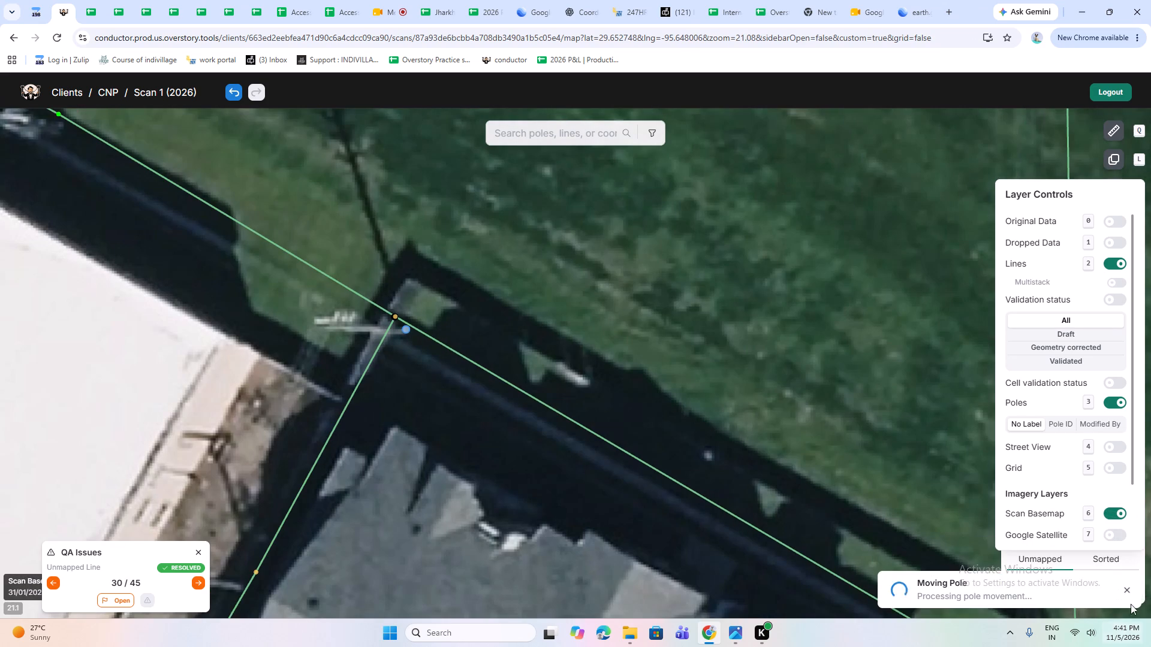
left_click(1116, 516)
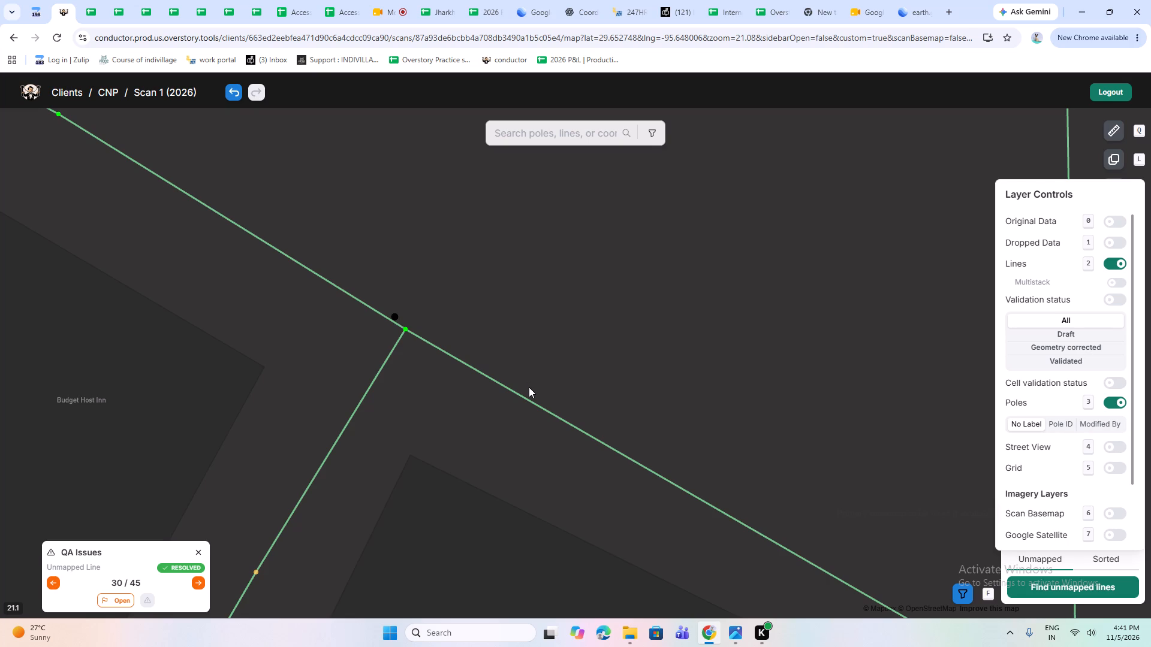
left_click_drag(499, 452, 632, 285)
scroll(583, 322, "down", 1)
left_click_drag(547, 489, 632, 325)
left_click_drag(661, 310, 668, 344)
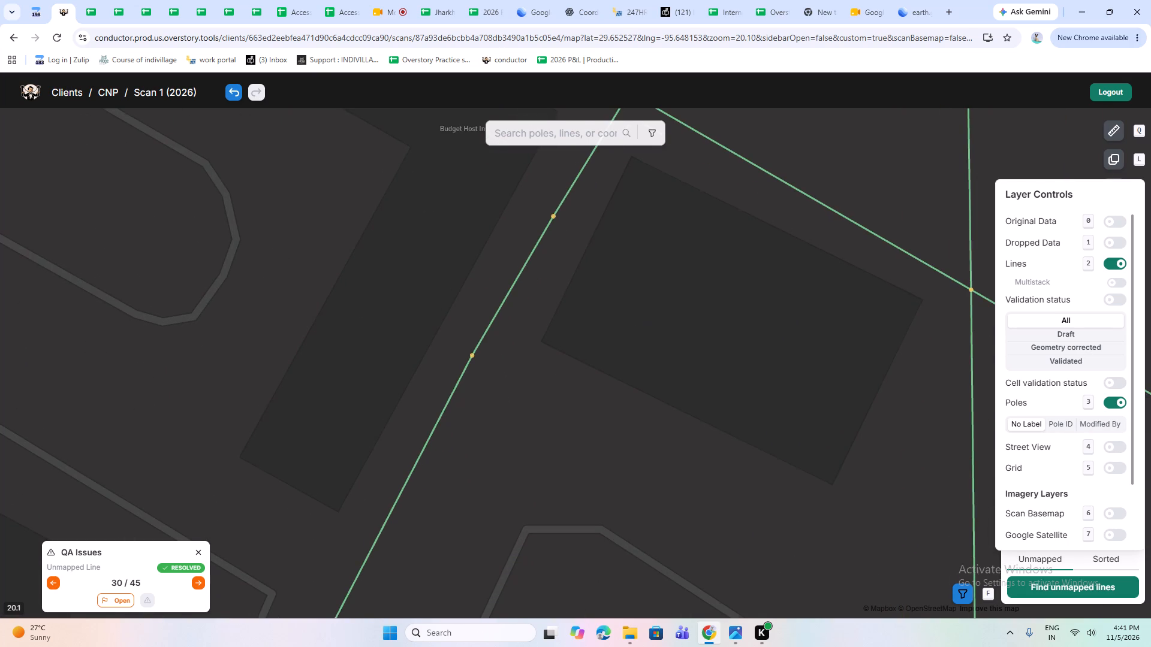
left_click_drag(668, 344, 669, 379)
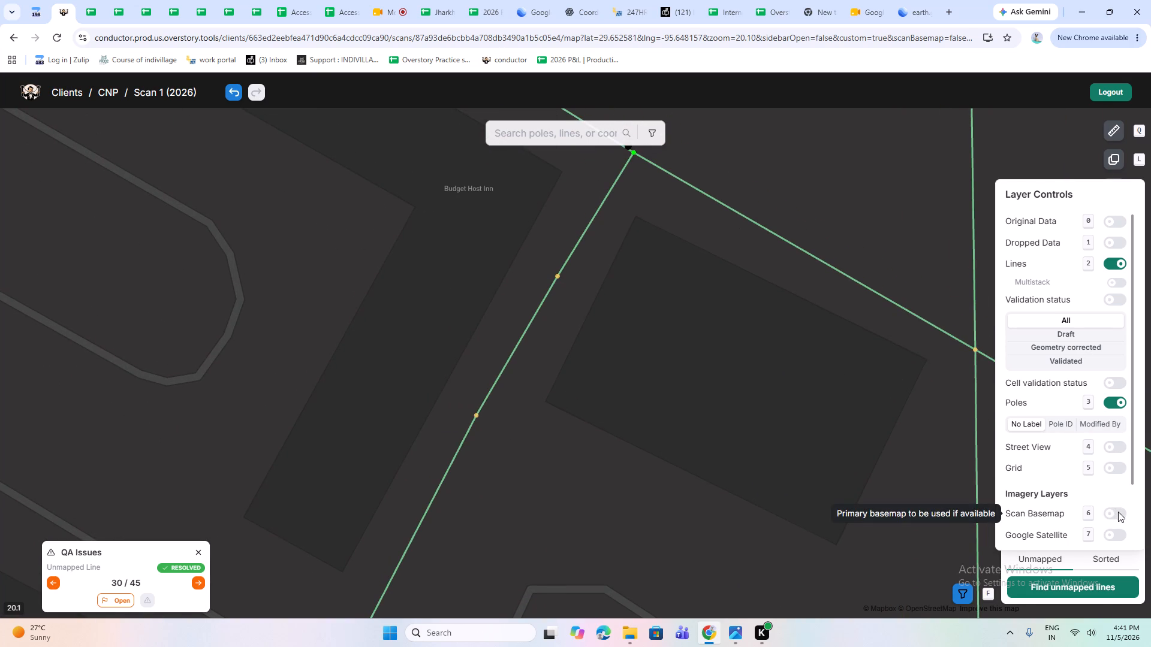
left_click(1118, 512)
Move the first pole south of the junction, between Budget Host Inn and the grey-roofed building, to its base.
left_click_drag(627, 340, 584, 382)
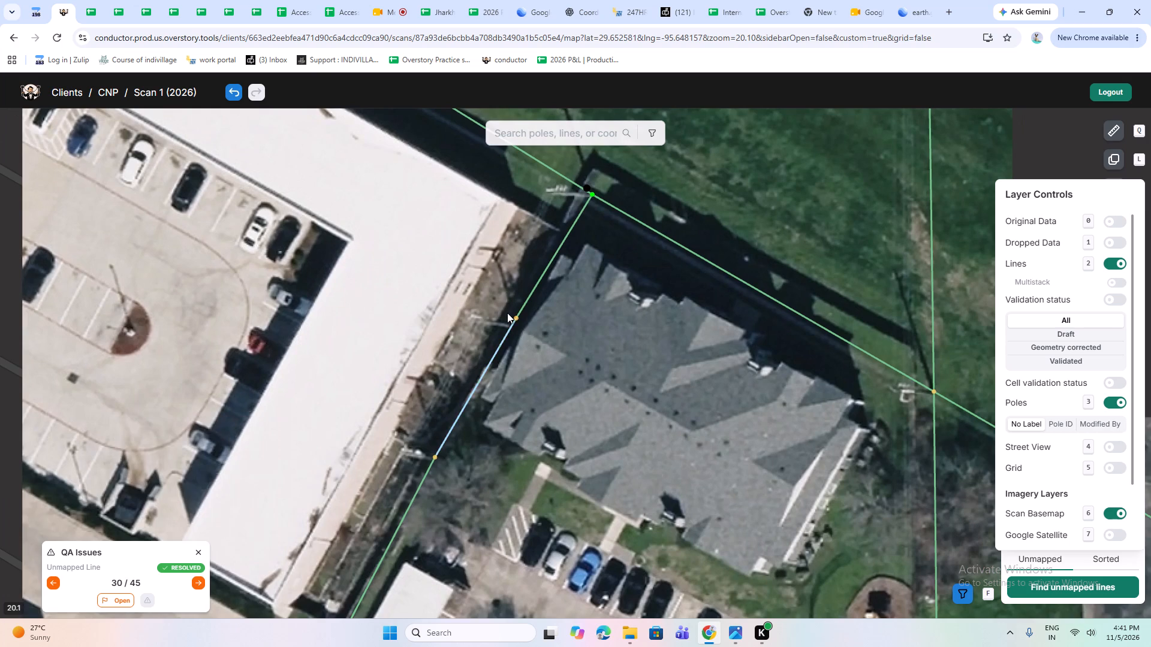
left_click(518, 319)
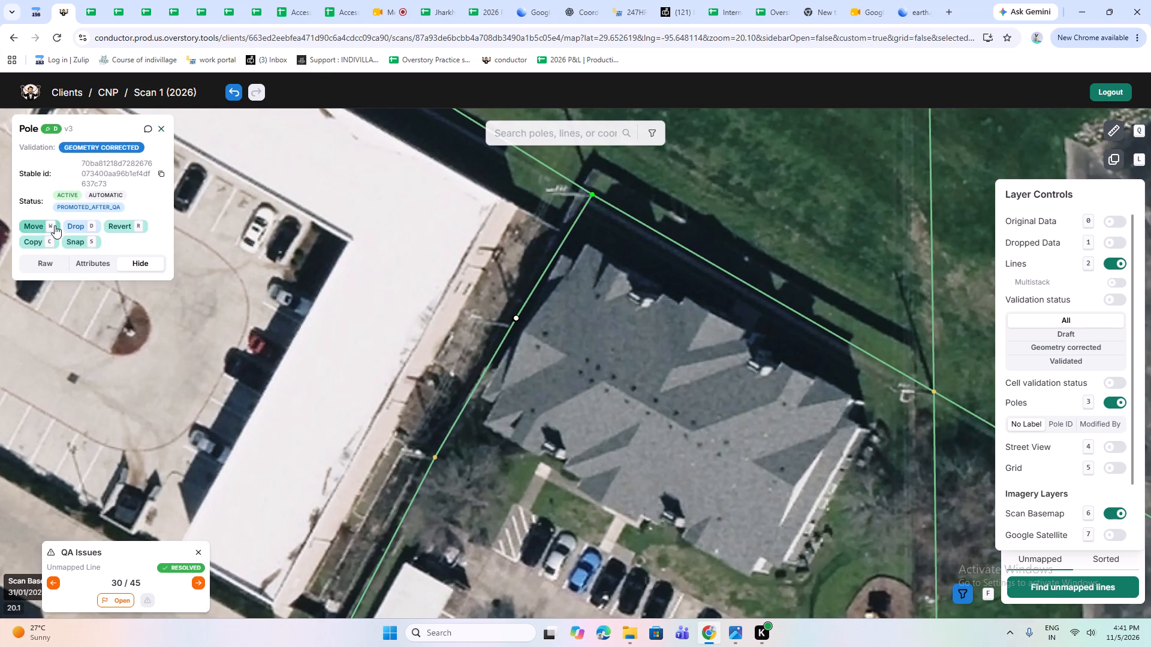
left_click(49, 223)
scroll(490, 344, "up", 2)
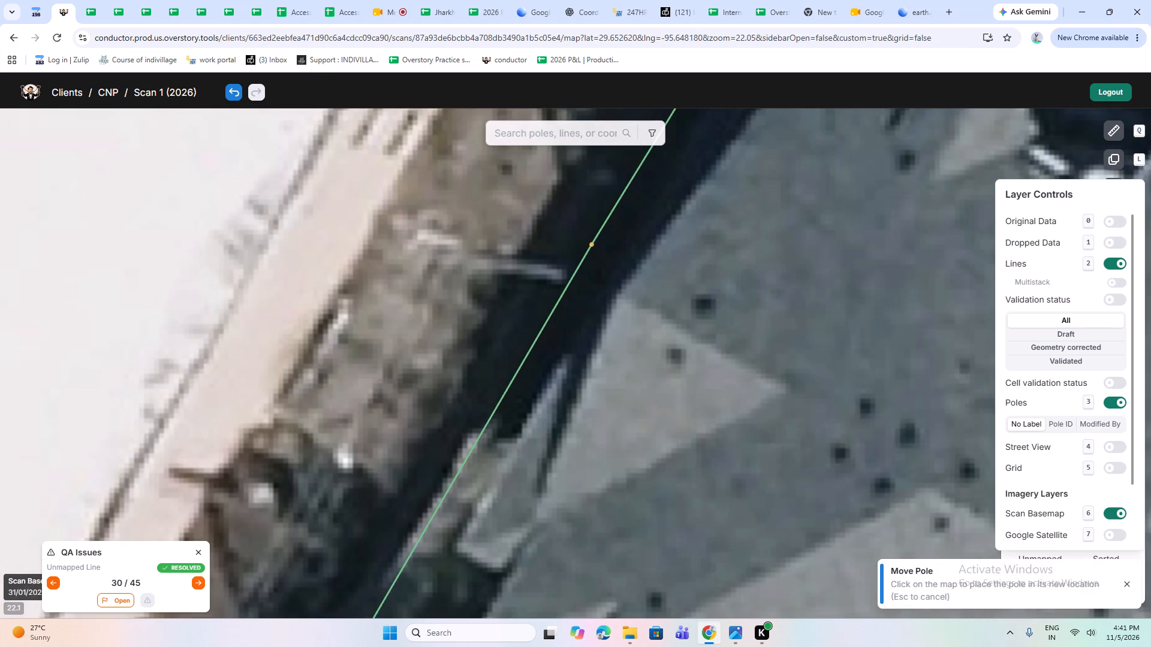
left_click(590, 276)
Move the second pole south of the junction, beside the bare trees behind Budget Host Inn, to its base.
scroll(589, 324, "up", 1)
scroll(589, 324, "down", 2)
left_click_drag(511, 561, 583, 416)
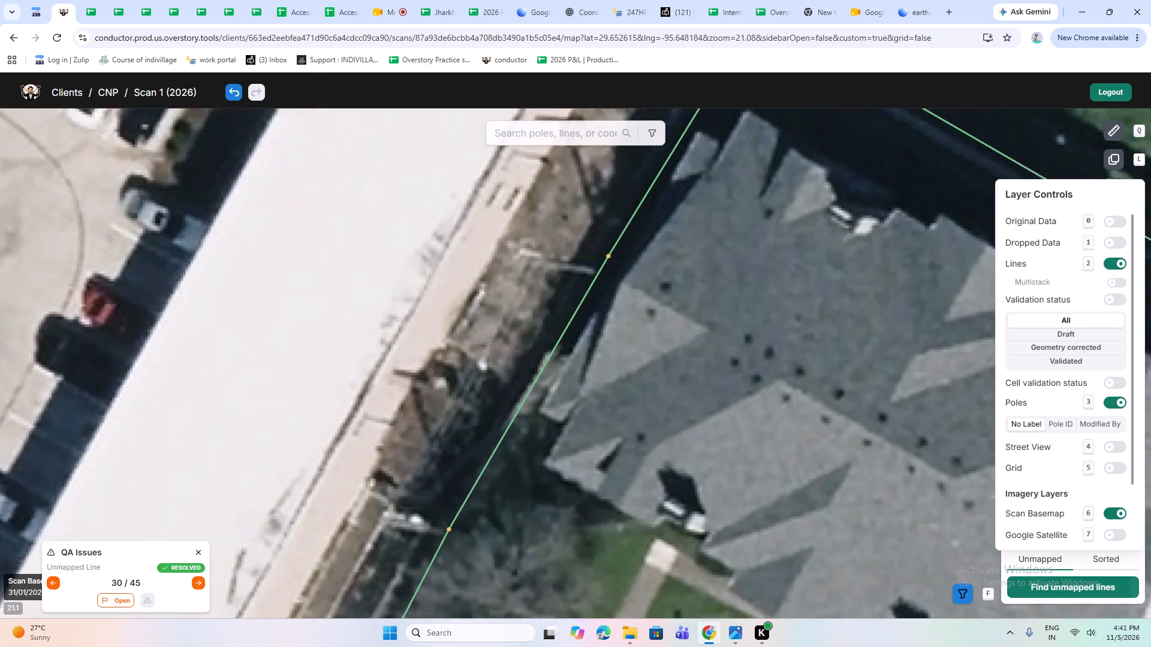
left_click_drag(583, 416, 585, 401)
left_click_drag(550, 437, 550, 500)
left_click(498, 432)
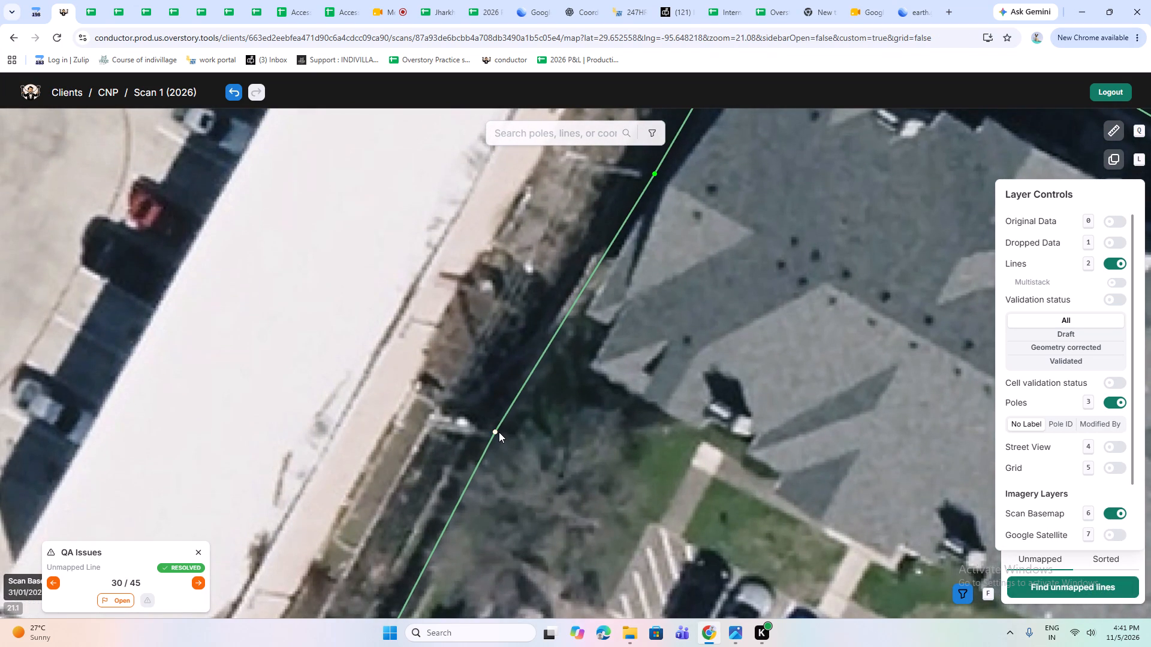
key("w")
scroll(503, 449, "up", 2)
left_click(484, 404)
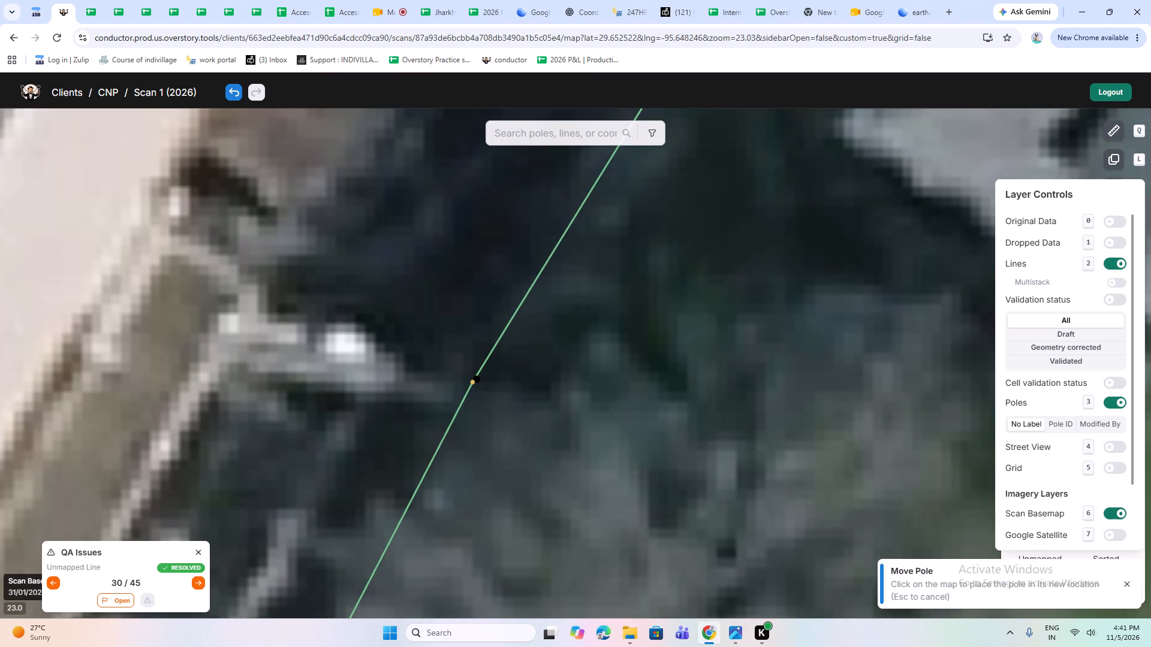
scroll(505, 425, "down", 3)
left_click_drag(492, 560, 596, 283)
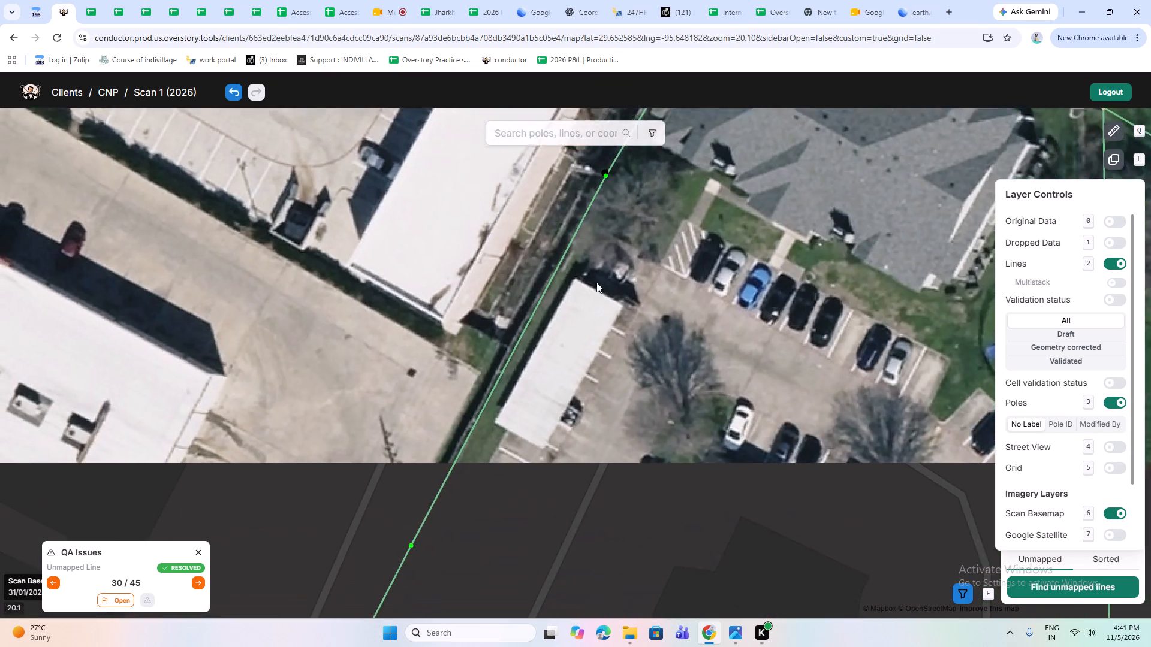
Move the fence-line pole on the grass strip beside the apartment parking, just south of the white carport, to its base.
left_click_drag(411, 571, 529, 340)
left_click(519, 316)
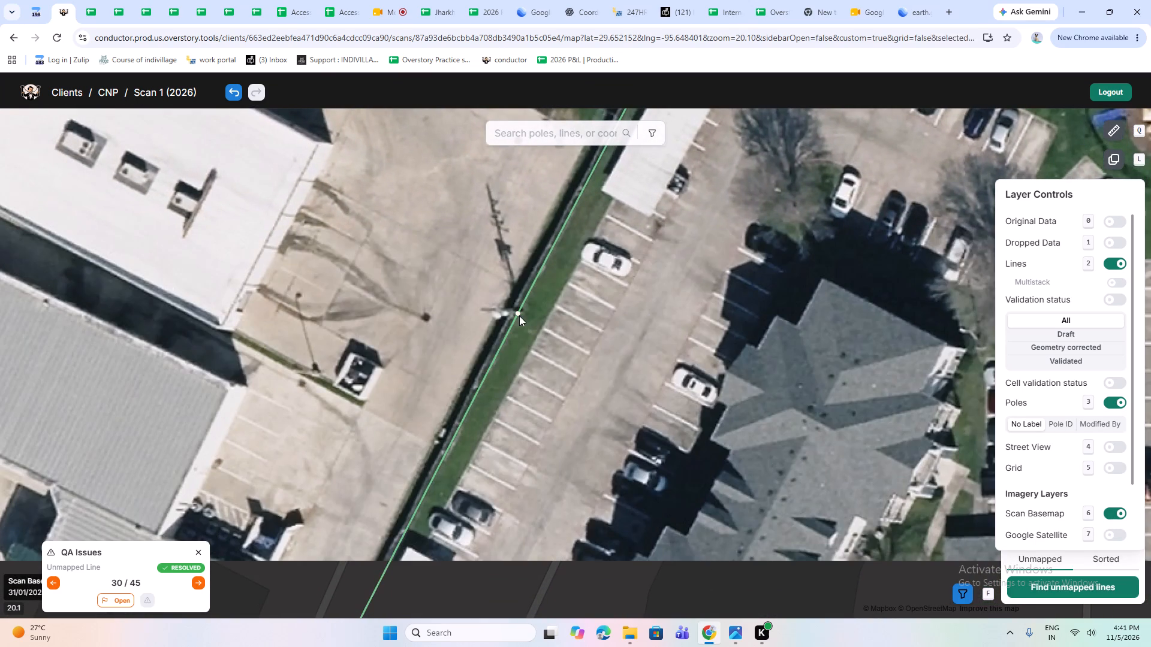
key("w")
scroll(519, 316, "up", 3)
left_click(550, 295)
Move the next fence-line pole south, between the grey metal-roofed building and the end of the white carport, to its base.
scroll(569, 342, "down", 1)
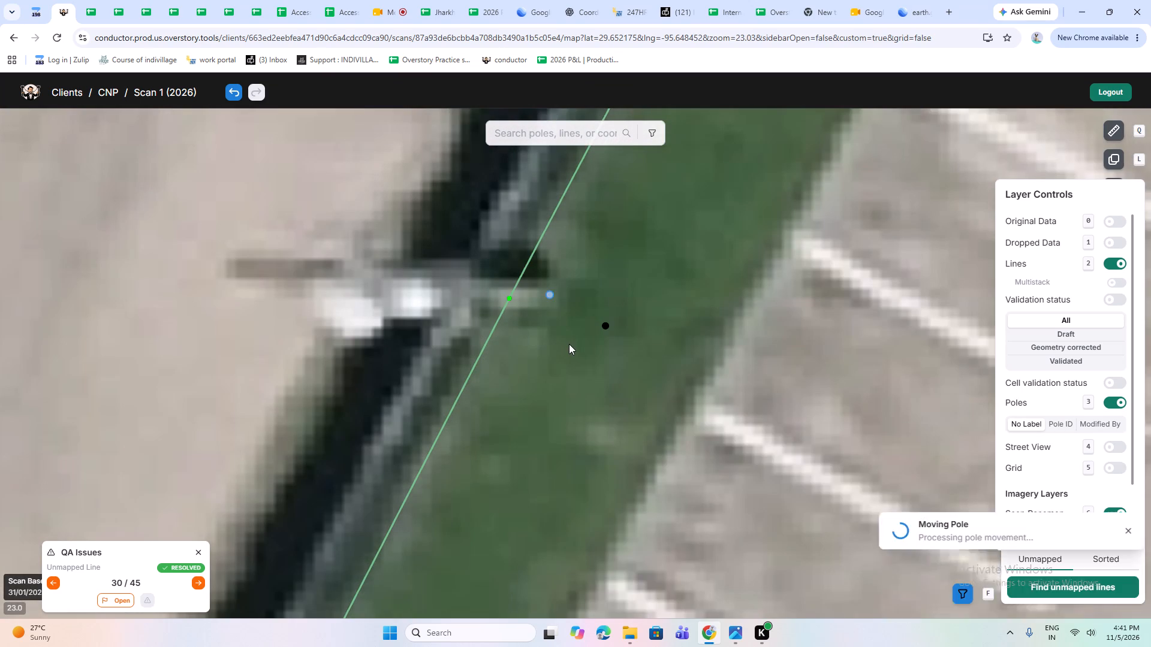
scroll(569, 344, "down", 2)
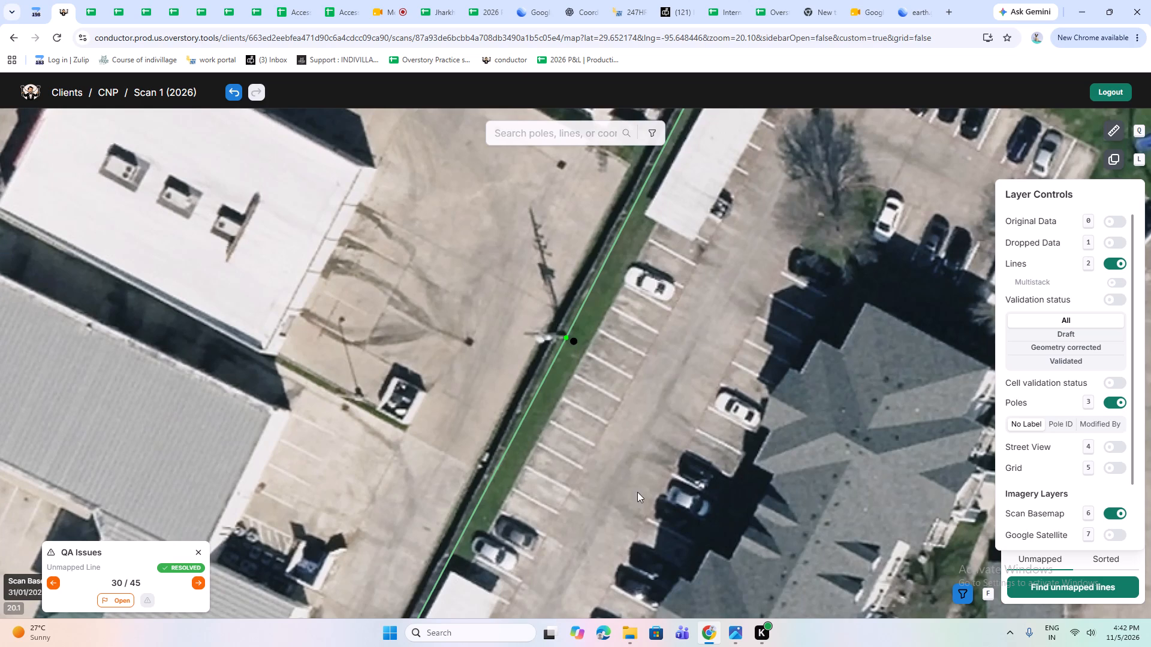
scroll(523, 439, "down", 1)
left_click_drag(479, 547, 504, 328)
scroll(451, 414, "up", 2)
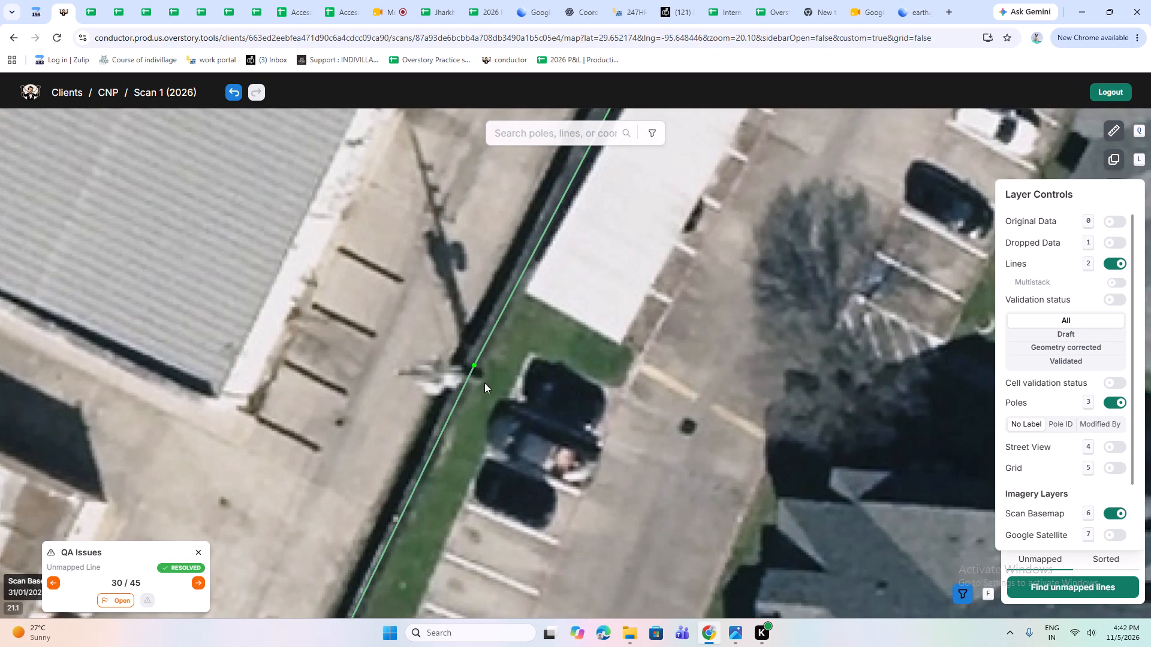
left_click(469, 362)
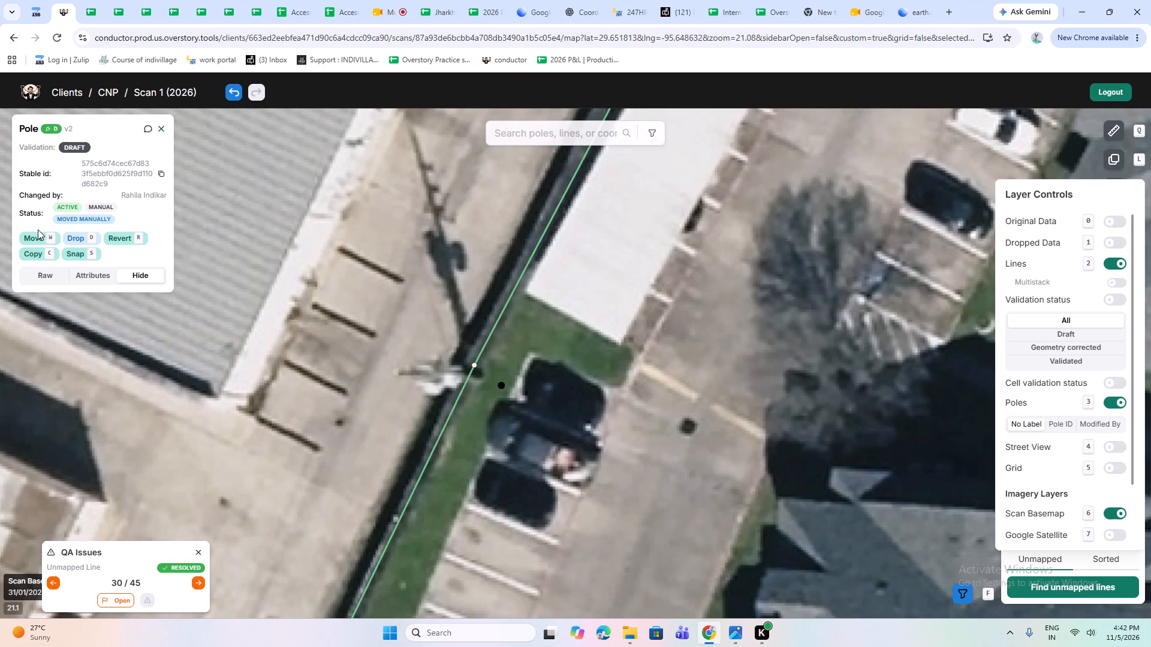
left_click(37, 229)
left_click(32, 242)
scroll(451, 373, "up", 2)
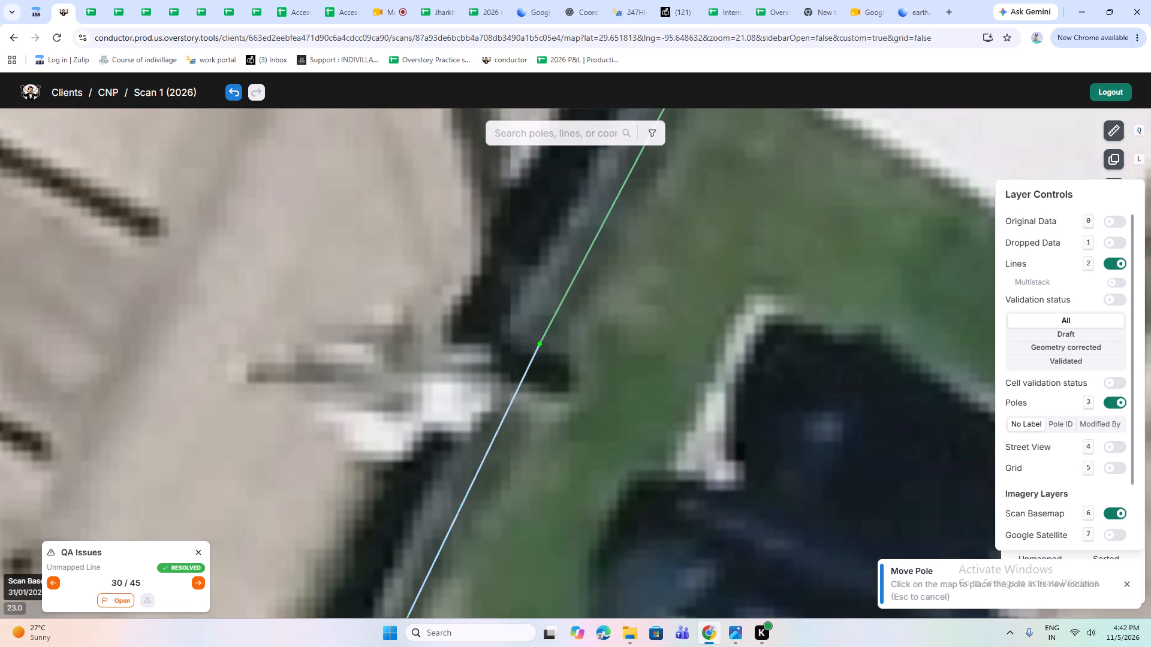
left_click(567, 386)
Move the pole in the grass gap between the white carport and the long grey-roofed garage to its base.
scroll(561, 373, "down", 3)
left_click_drag(535, 510, 543, 345)
left_click_drag(507, 500, 552, 324)
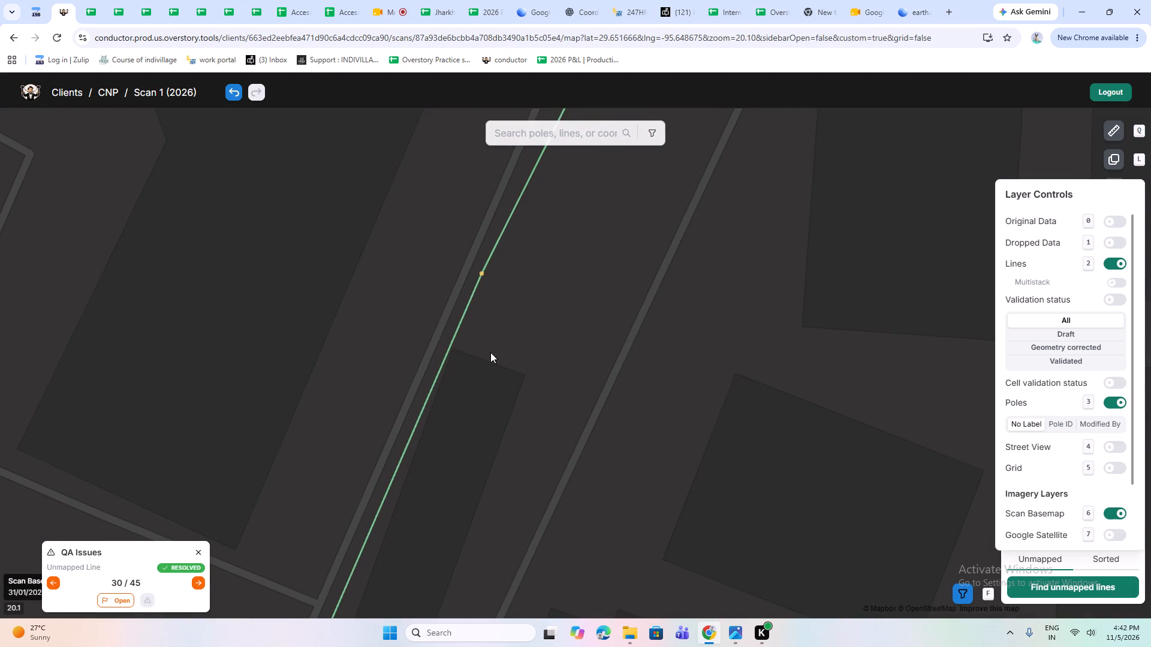
left_click(484, 276)
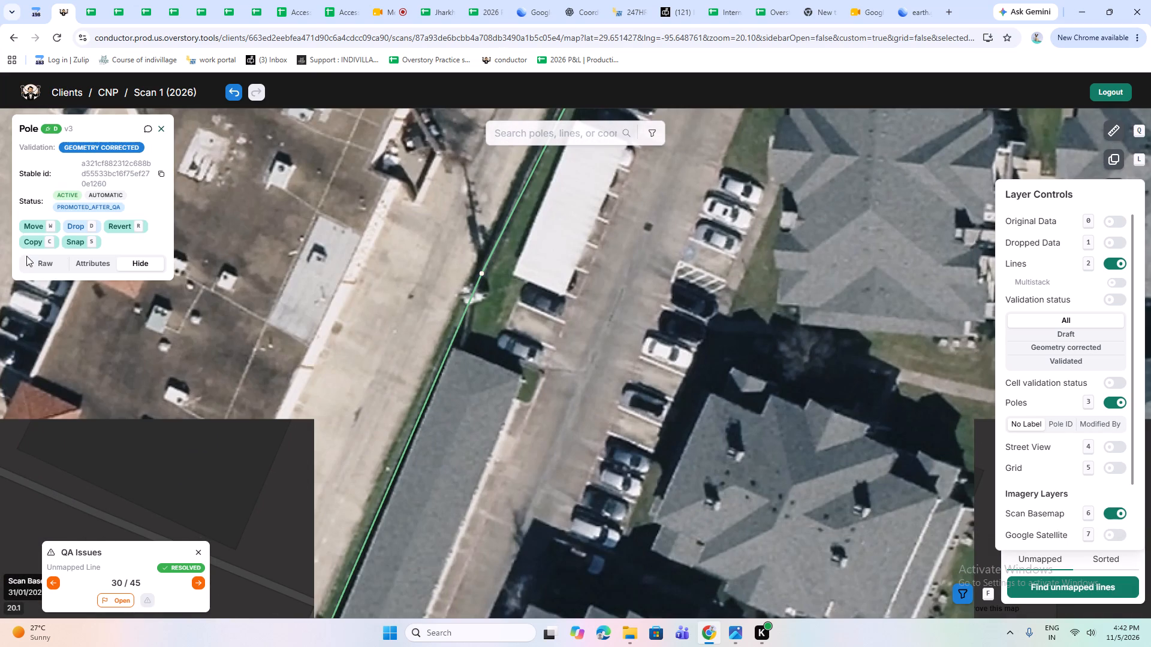
left_click(41, 228)
scroll(471, 296, "up", 2)
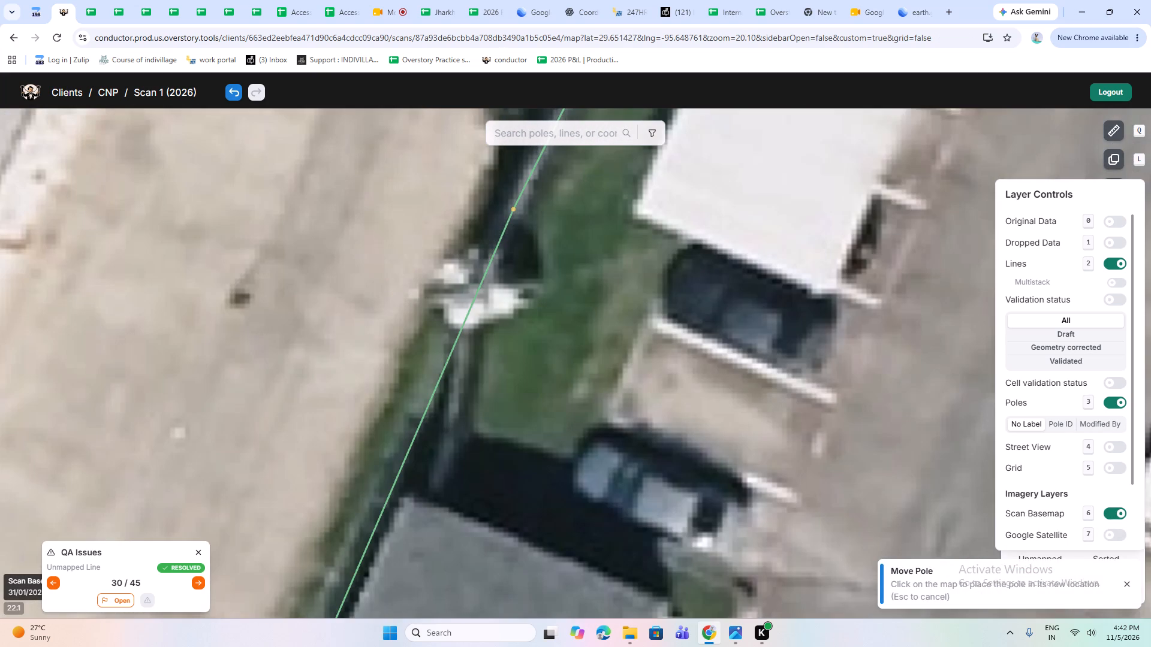
left_click(535, 286)
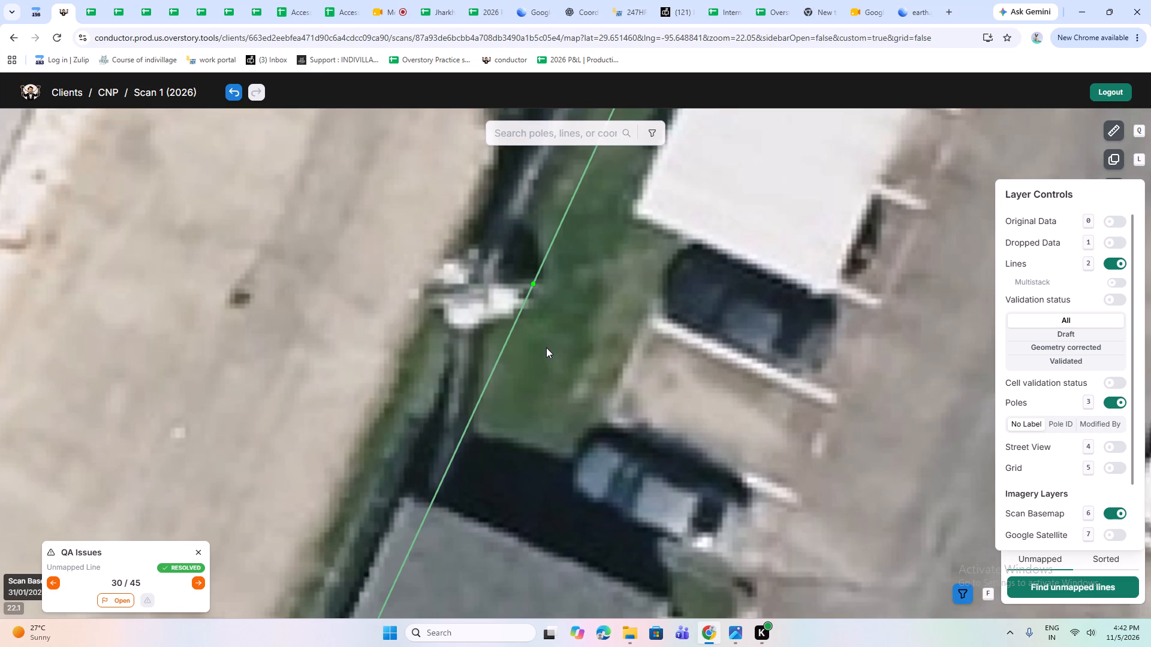
Move the pole beside the small white roof and bare tree, south of the long grey-roofed garage, to its base.
scroll(486, 342, "down", 2)
left_click_drag(508, 471, 659, 143)
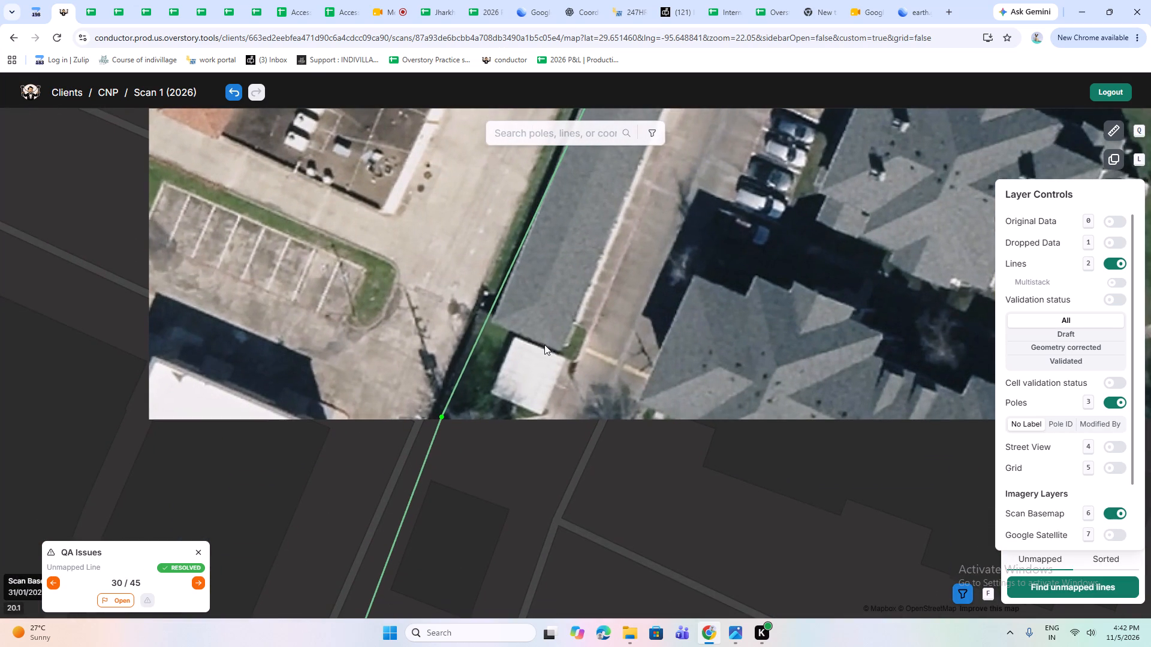
left_click(443, 420)
key("w")
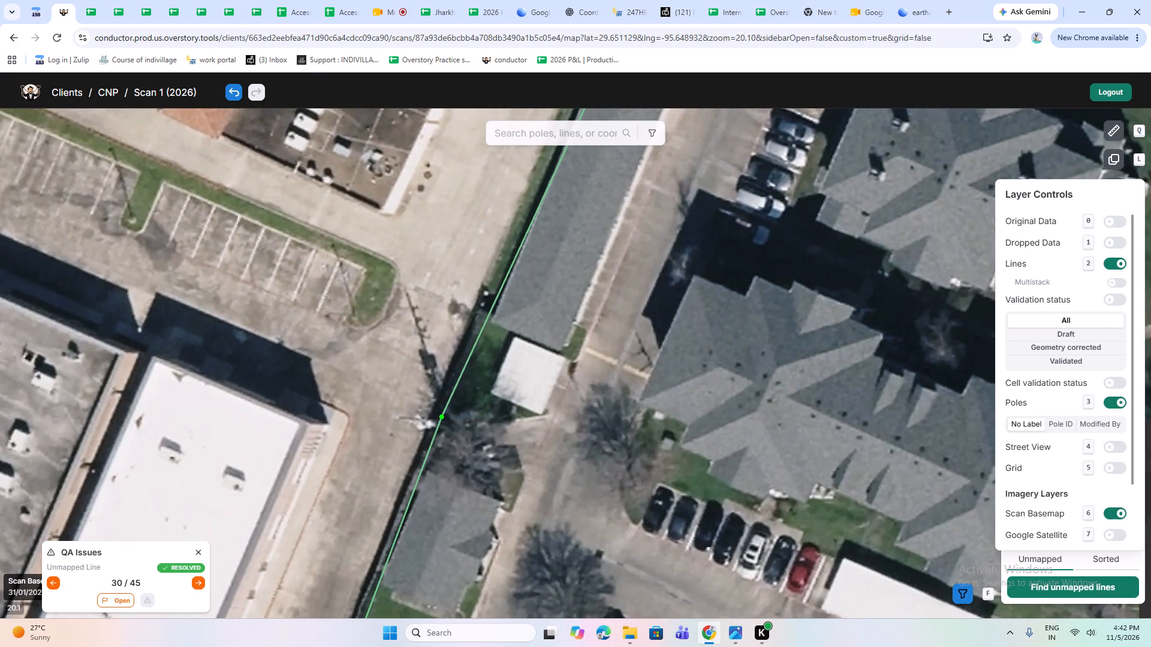
scroll(443, 415, "up", 2)
left_click(466, 436)
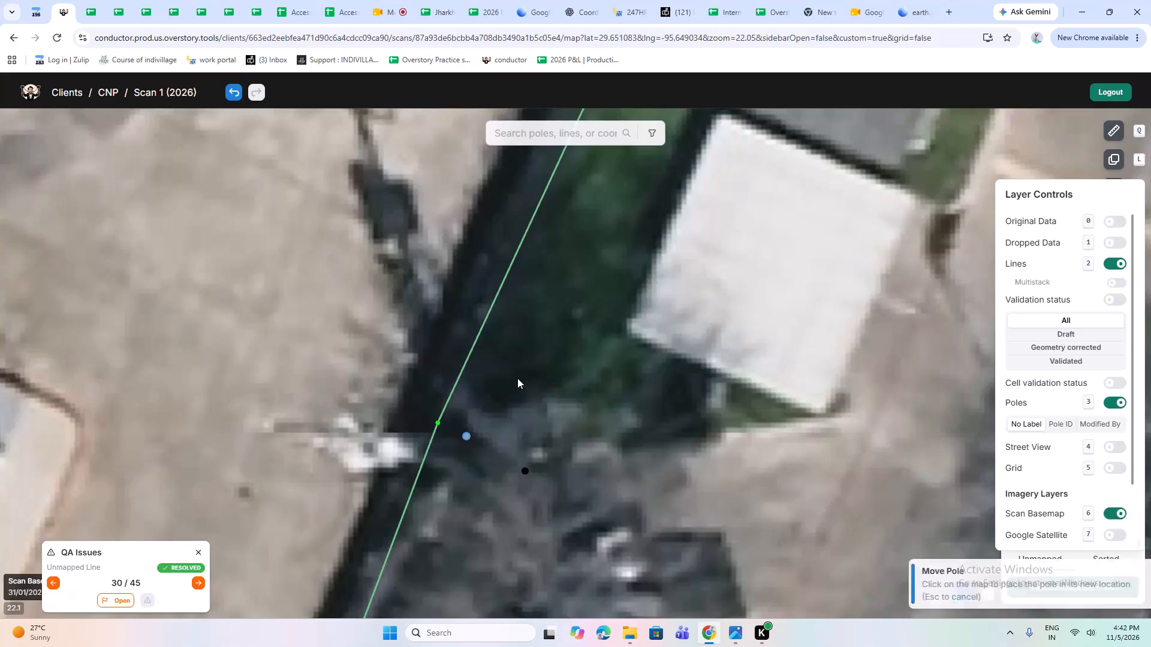
Move the second-to-last pole on the line, on the grass strip north of the small enclosure near Walgreens, to its base.
scroll(513, 373, "down", 3)
left_click_drag(490, 549, 577, 355)
left_click_drag(507, 506, 538, 312)
scroll(455, 513, "up", 2)
left_click_drag(423, 542, 480, 448)
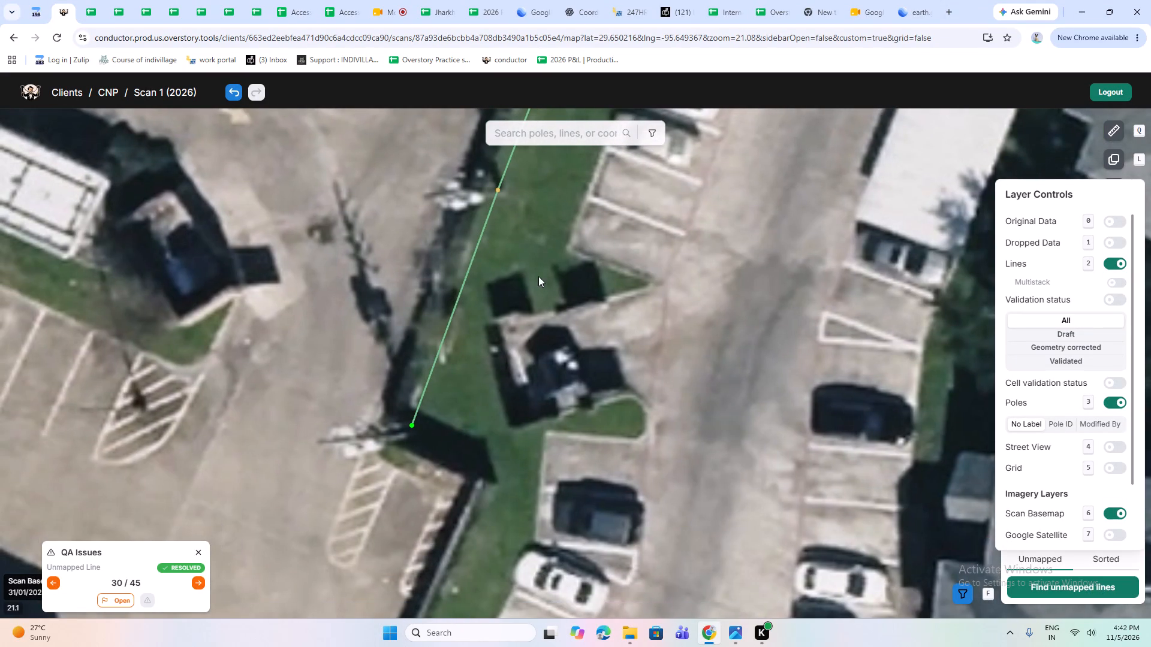
left_click_drag(540, 272, 529, 489)
left_click(483, 403)
left_click(487, 399)
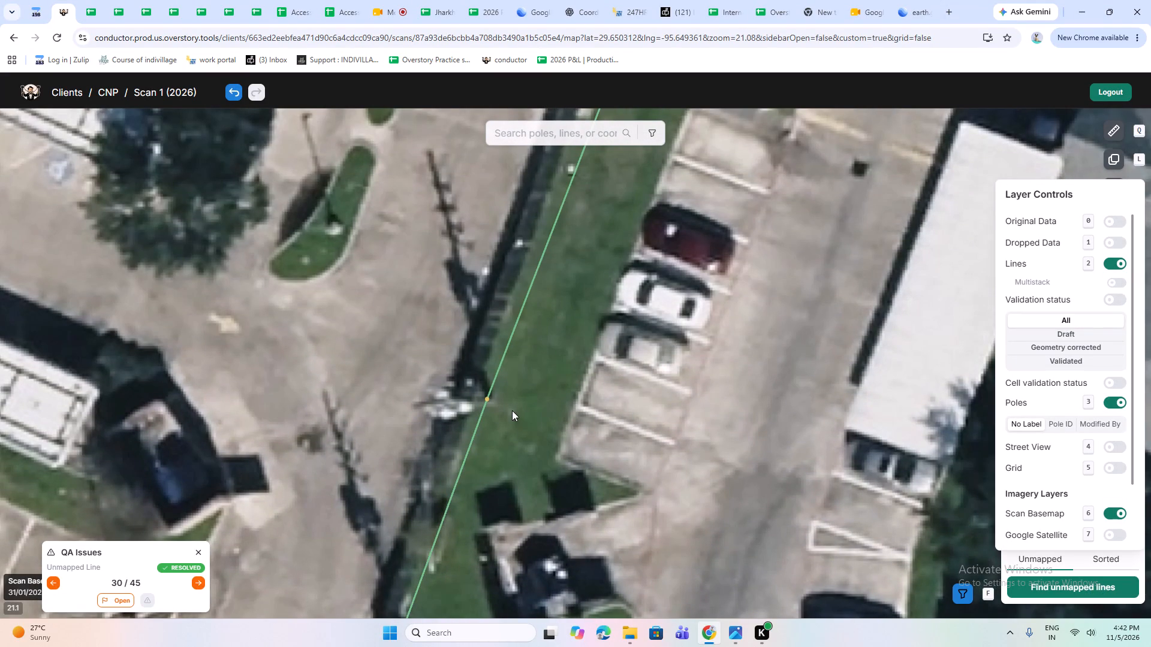
key("w")
scroll(489, 403, "up", 2)
left_click(502, 389)
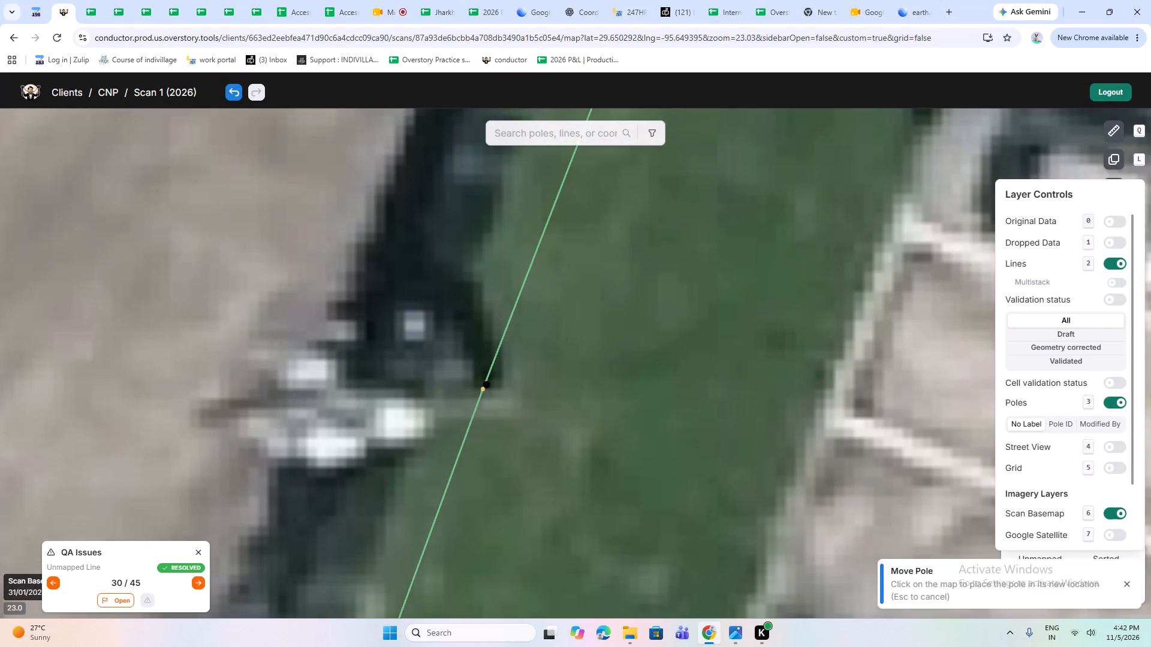
Move the line's southern end pole, at the fence corner beside the striped parking area near Walgreens, to its base.
scroll(516, 403, "down", 3)
left_click_drag(486, 523, 613, 273)
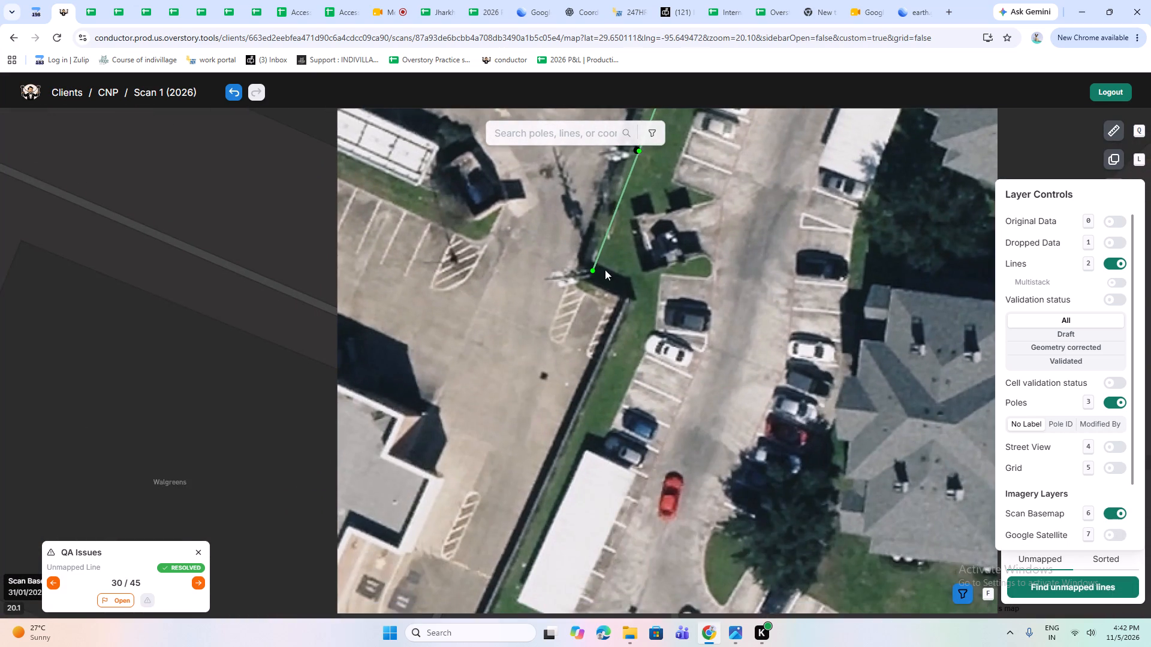
scroll(604, 270, "up", 1)
left_click(580, 271)
key("w")
scroll(583, 279, "up", 2)
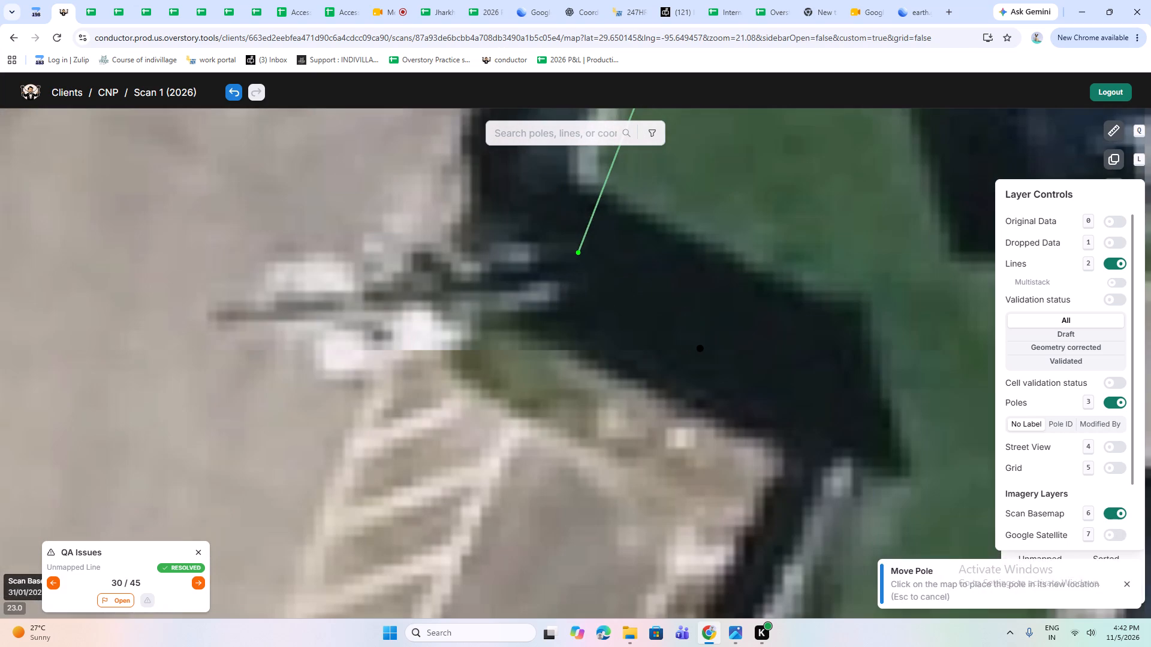
left_click(600, 254)
Move the junction pole where the diagonal and north-south lines cross, east of the grey-roofed apartment building, to its base.
scroll(594, 317, "down", 3)
left_click_drag(679, 302, 673, 316)
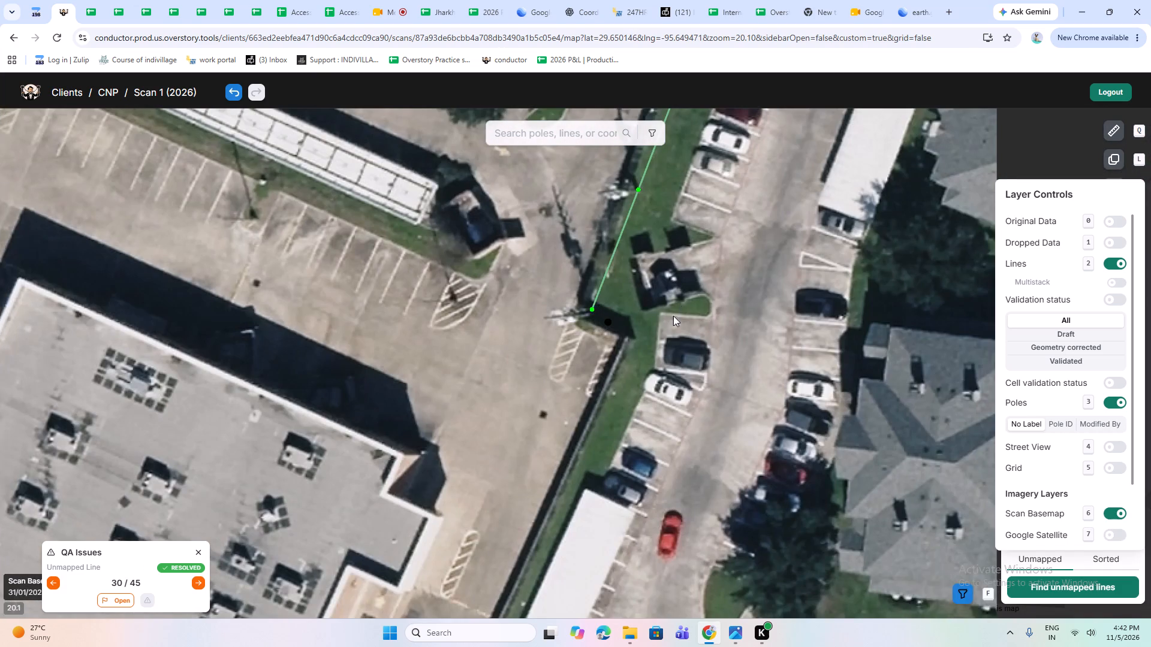
left_click_drag(673, 316, 525, 523)
scroll(535, 465, "down", 2)
left_click_drag(667, 353, 441, 618)
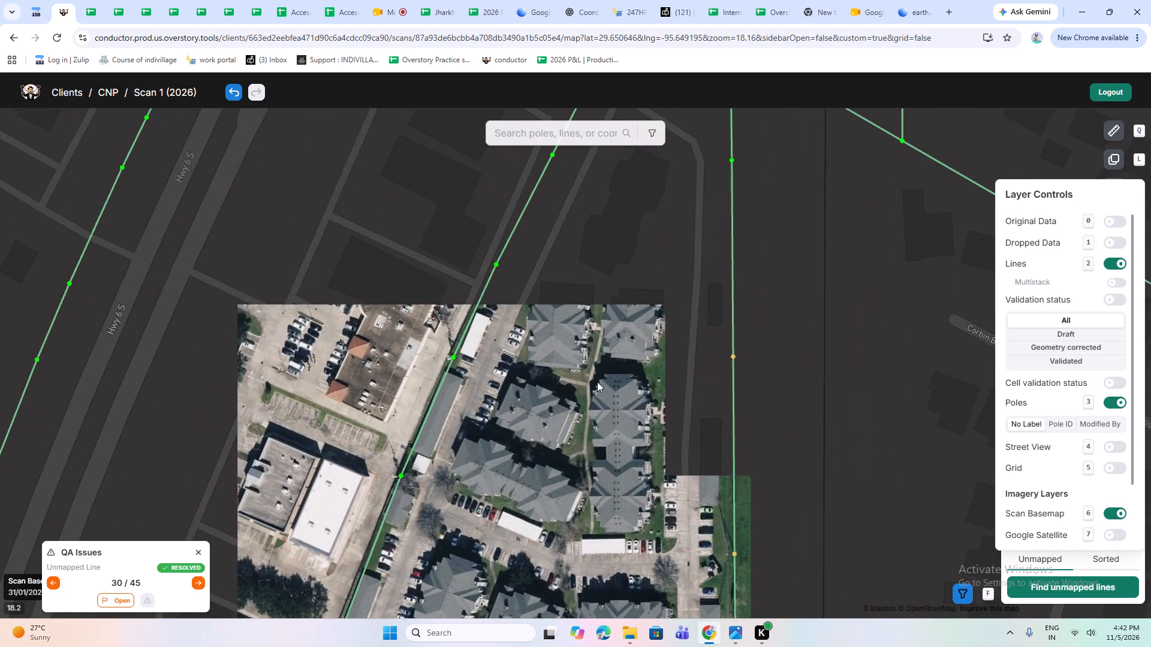
left_click_drag(595, 374, 455, 582)
left_click_drag(585, 327, 537, 445)
scroll(544, 352, "up", 3)
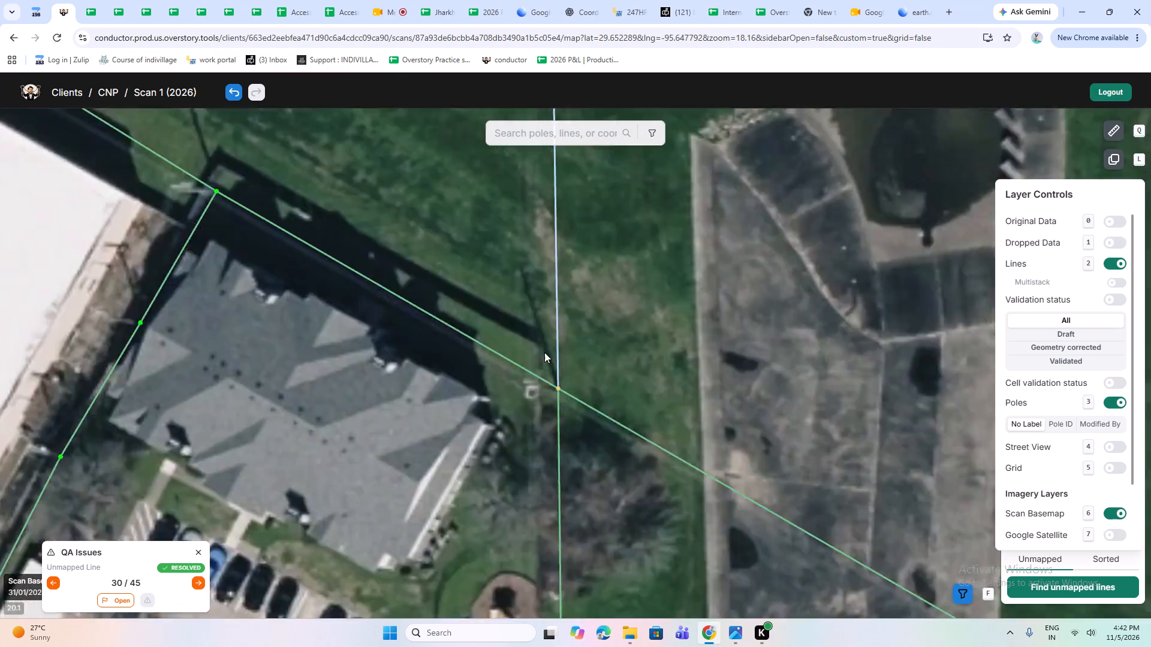
left_click(571, 421)
key("w")
scroll(573, 434, "up", 2)
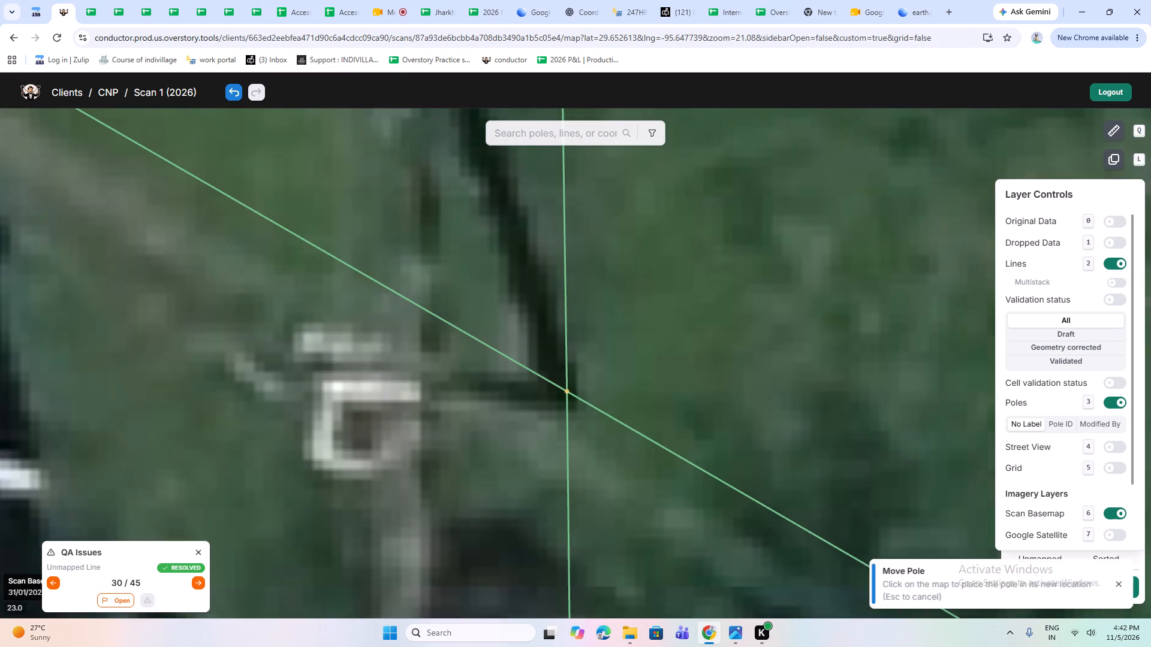
left_click(572, 403)
Move the north end pole of the short spur, behind the brown-roofed house east of the pond, to its base.
scroll(574, 415, "down", 3)
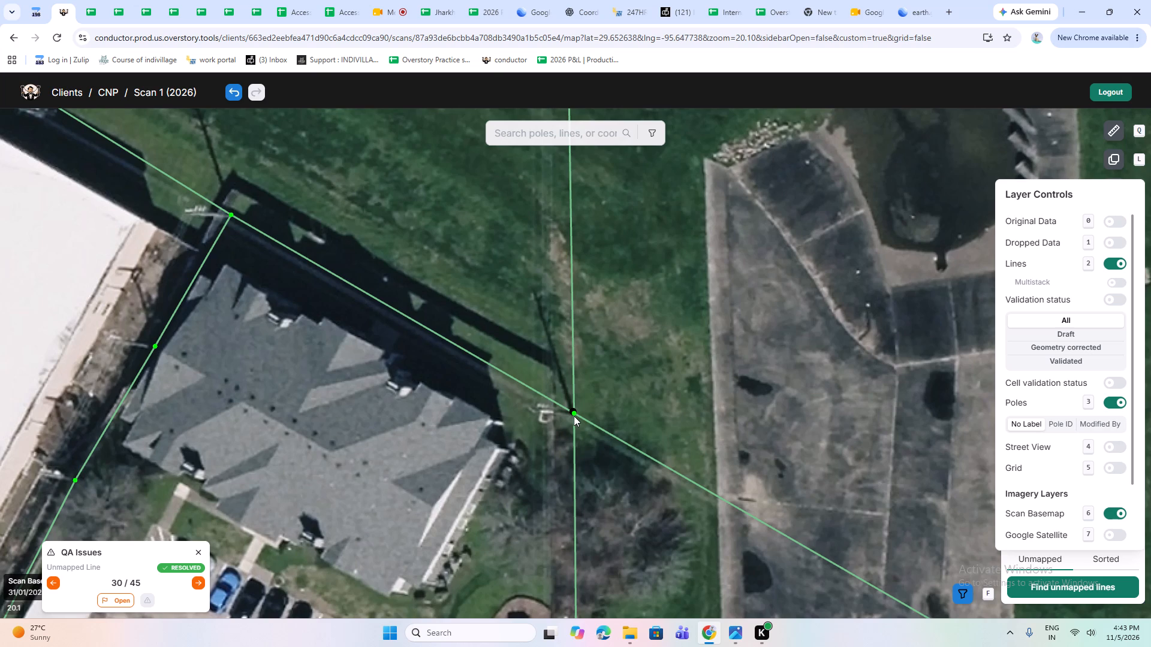
scroll(567, 424, "down", 2)
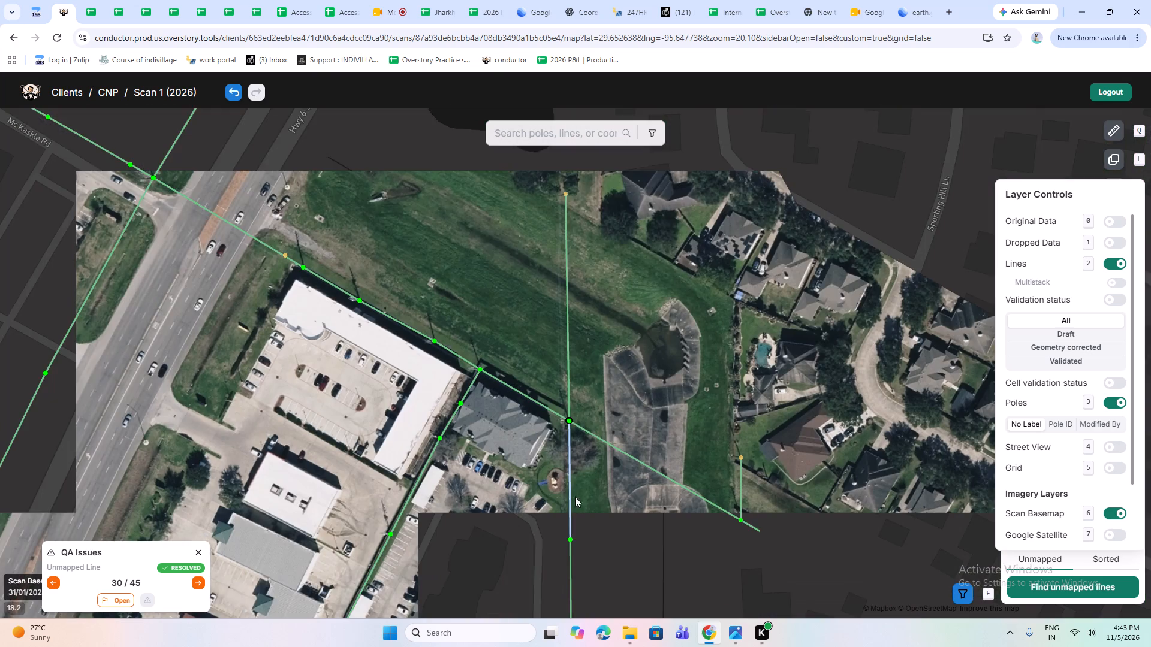
left_click_drag(577, 517, 559, 357)
scroll(559, 357, "up", 1)
left_click_drag(566, 446, 442, 364)
left_click_drag(722, 242, 338, 488)
scroll(402, 410, "up", 2)
left_click(320, 376)
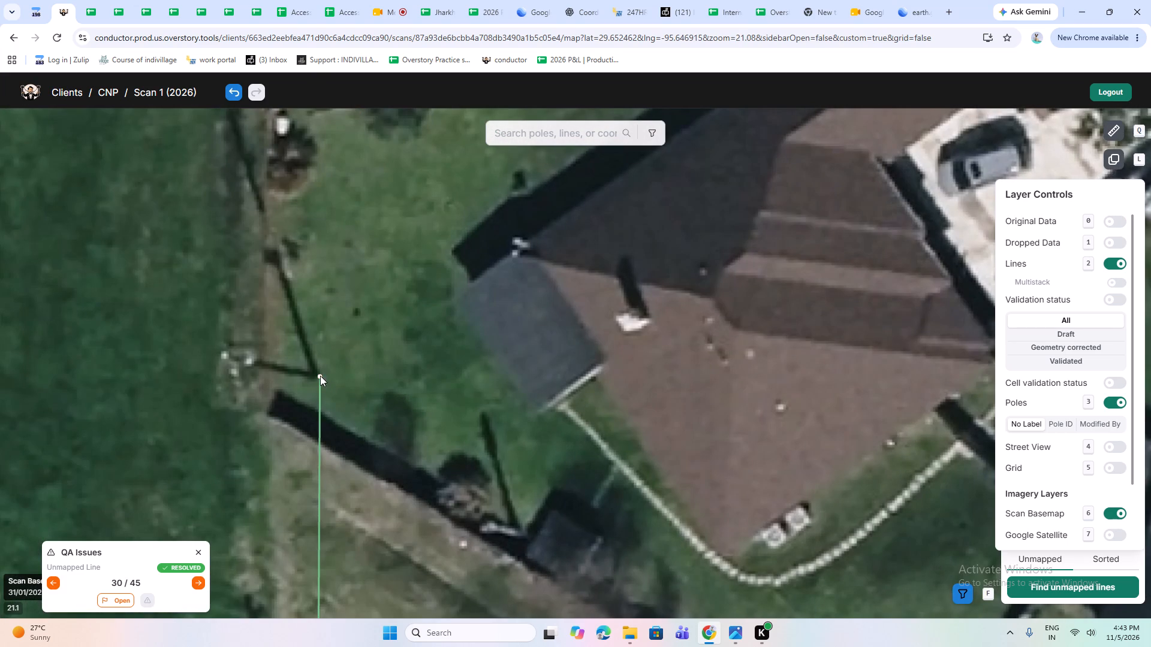
key("w")
scroll(318, 377, "up", 3)
left_click(318, 380)
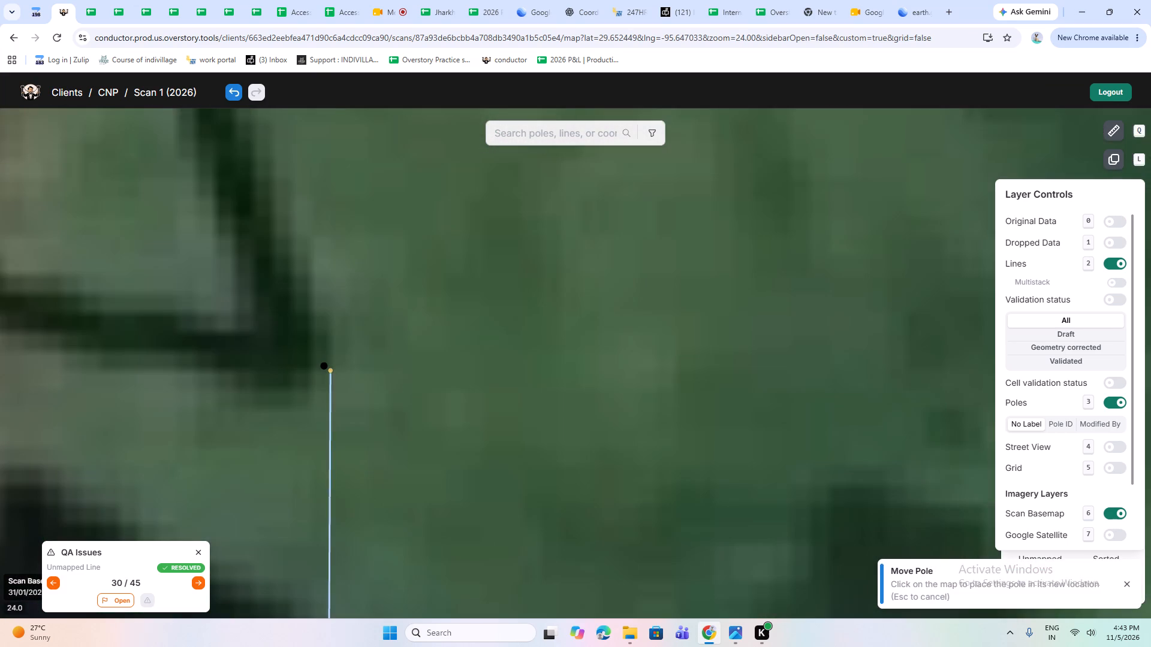
Move the junction pole where the short spur meets the diagonal line, east of the pond, to its base.
scroll(397, 368, "down", 4)
left_click_drag(420, 531, 449, 293)
scroll(421, 370, "up", 2)
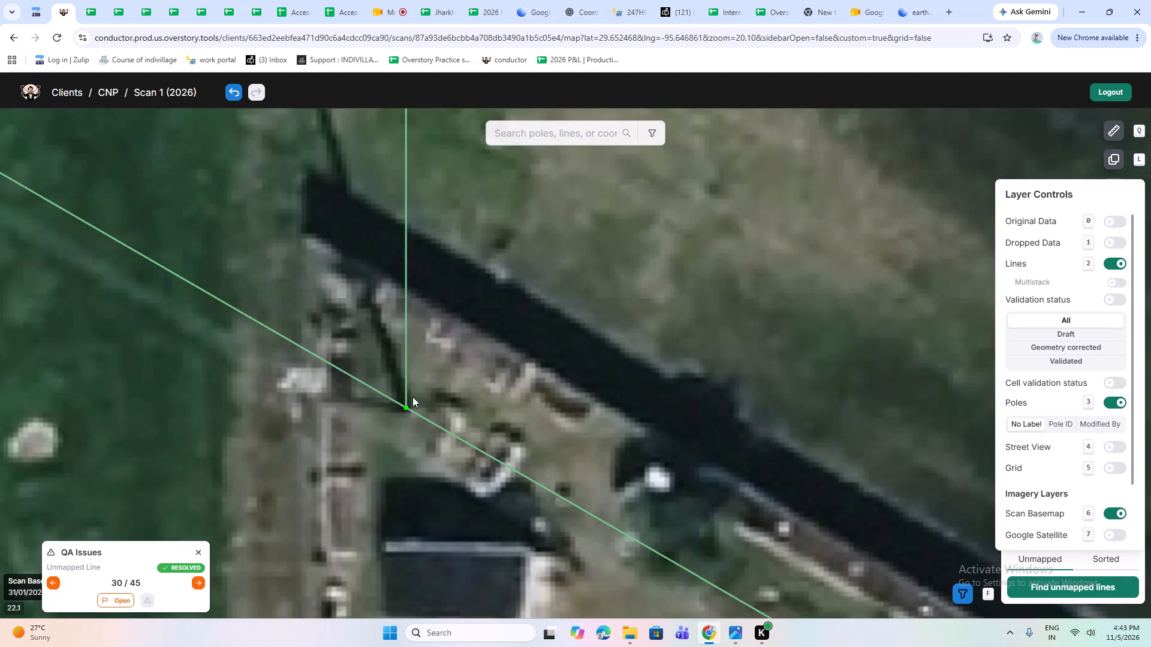
left_click(404, 409)
key("w")
scroll(406, 421, "up", 2)
key("w")
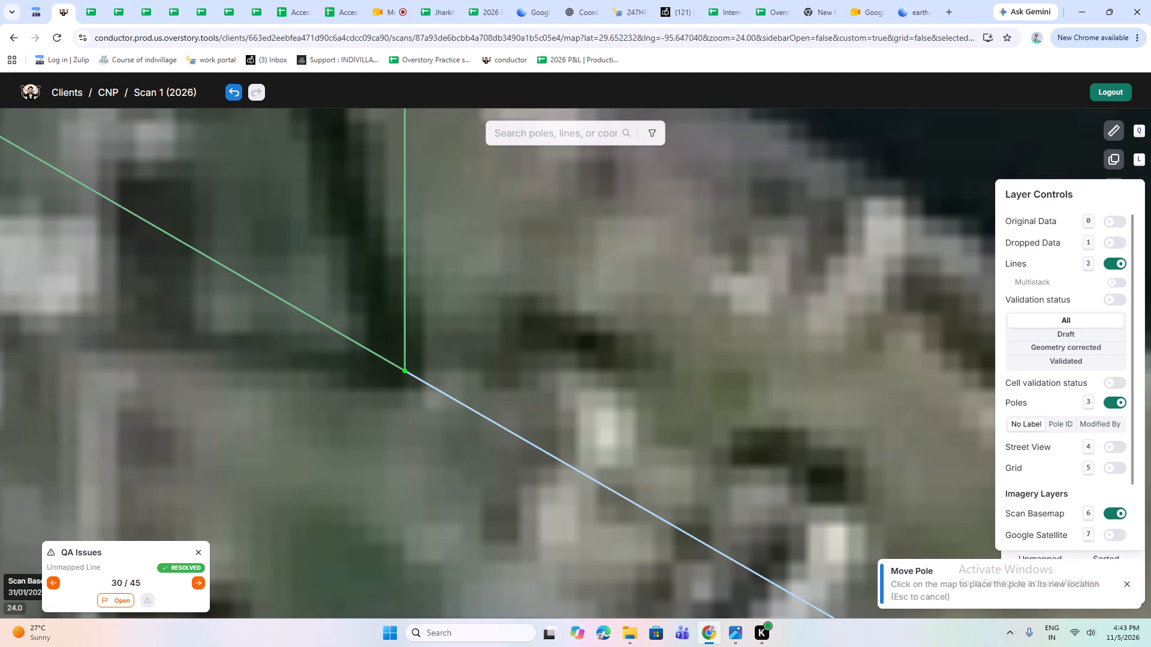
left_click(412, 376)
Move the north-south line's pole in the grass corridor beside the apartment parking, west of the Corbin cul-de-sac, to its base.
scroll(418, 404, "down", 3)
left_click_drag(427, 503, 505, 315)
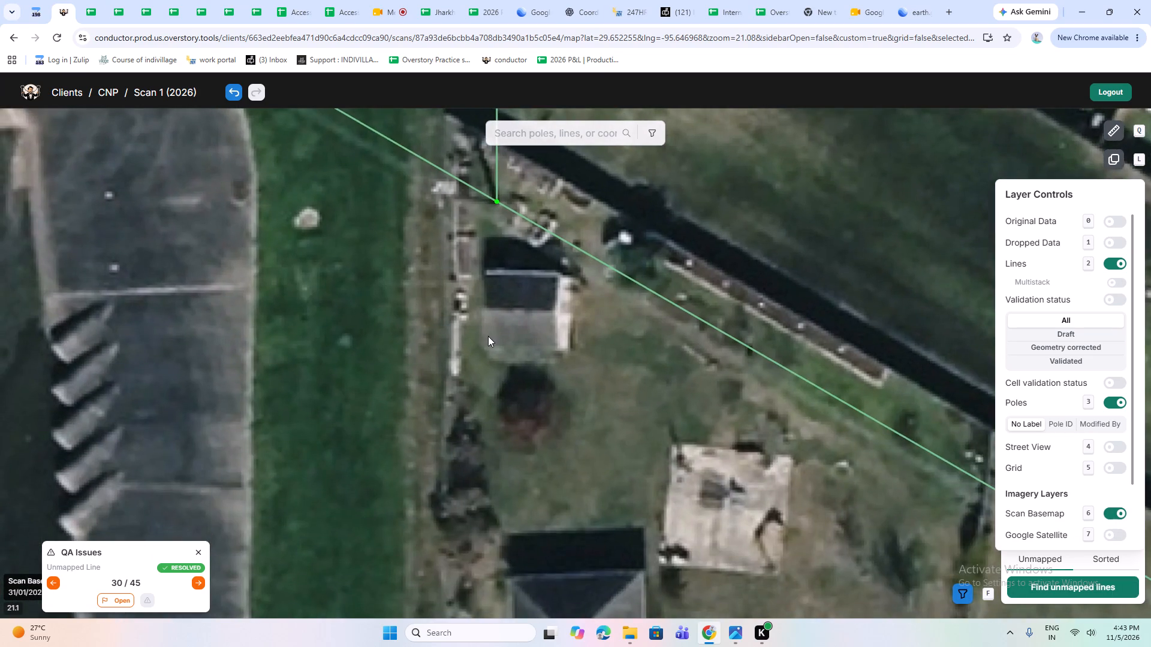
scroll(488, 339, "down", 2)
left_click_drag(354, 410, 618, 316)
left_click_drag(415, 474, 434, 342)
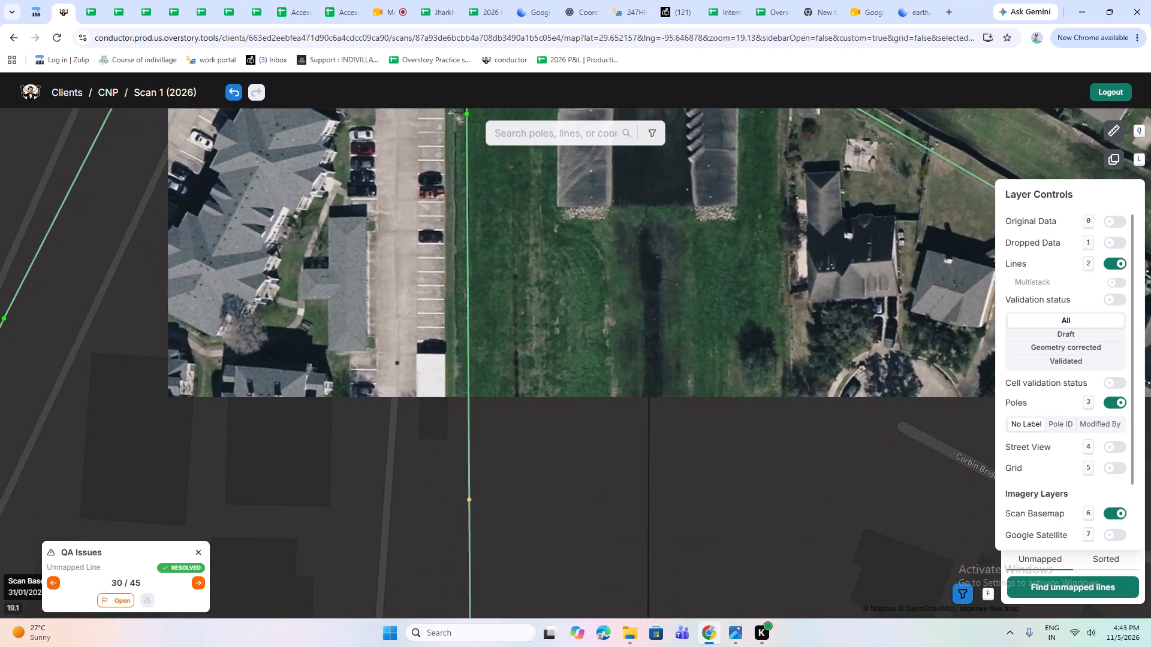
left_click_drag(434, 342, 434, 341)
left_click_drag(475, 474, 451, 336)
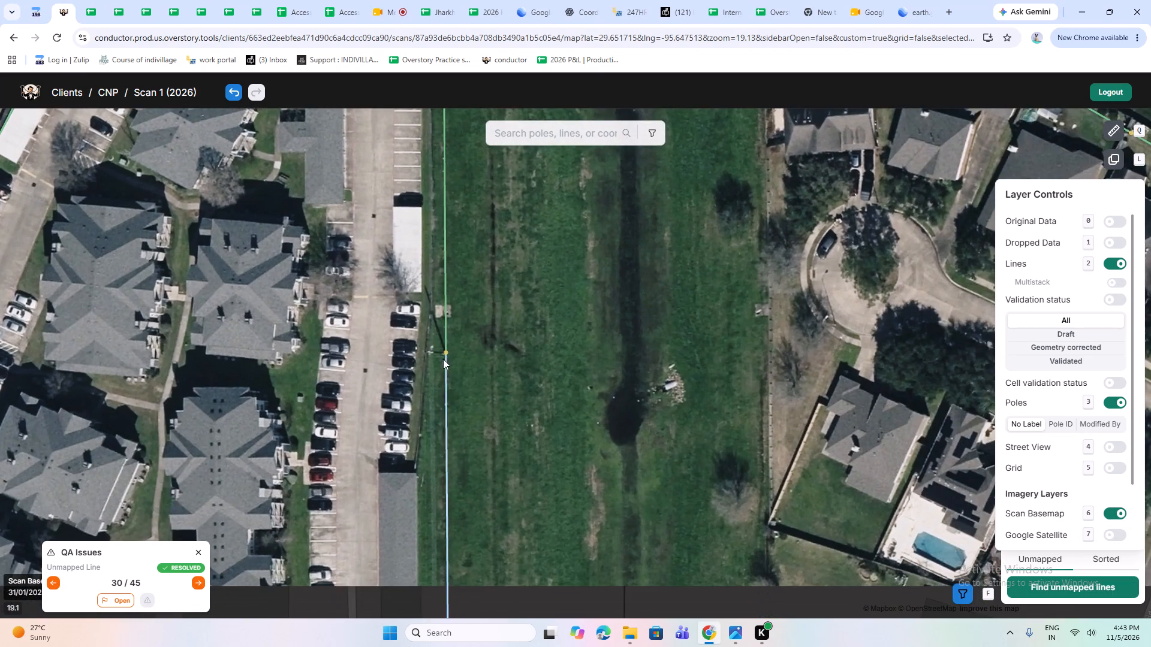
scroll(444, 346, "up", 2)
left_click(451, 373)
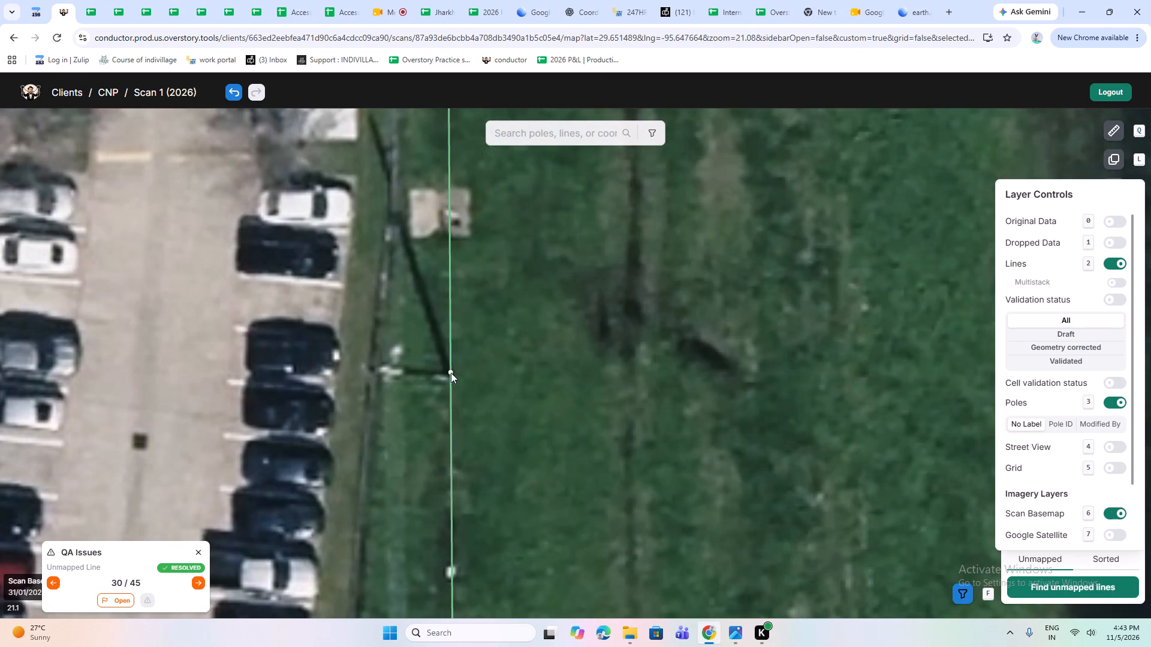
left_click(47, 229)
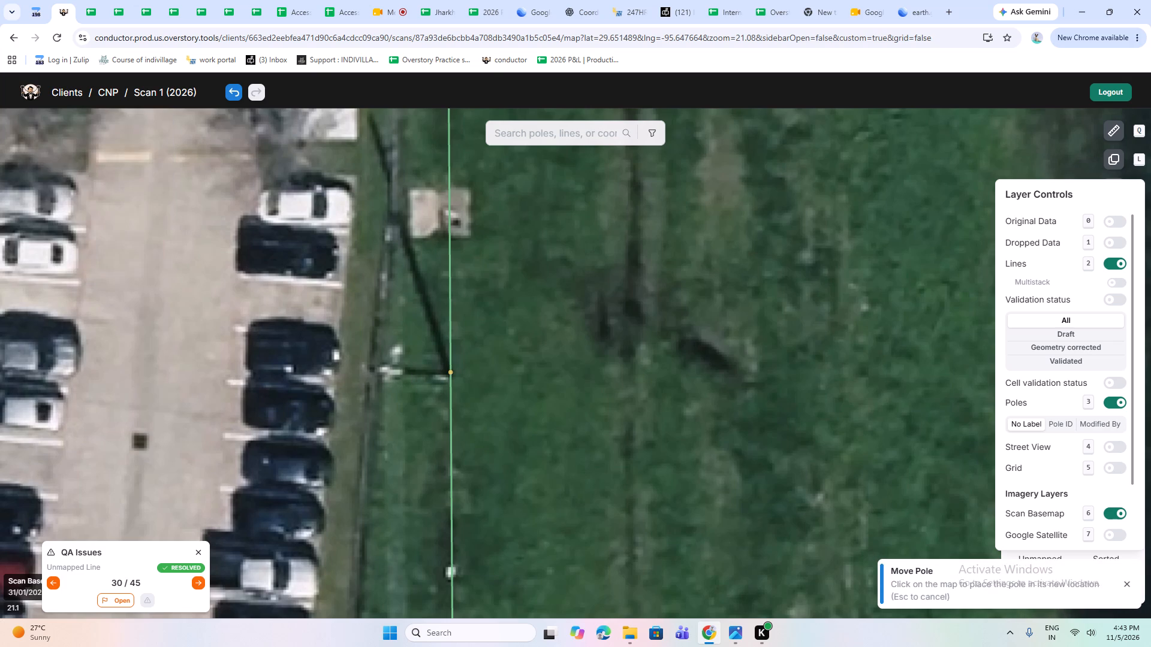
scroll(448, 381, "up", 2)
left_click(457, 362)
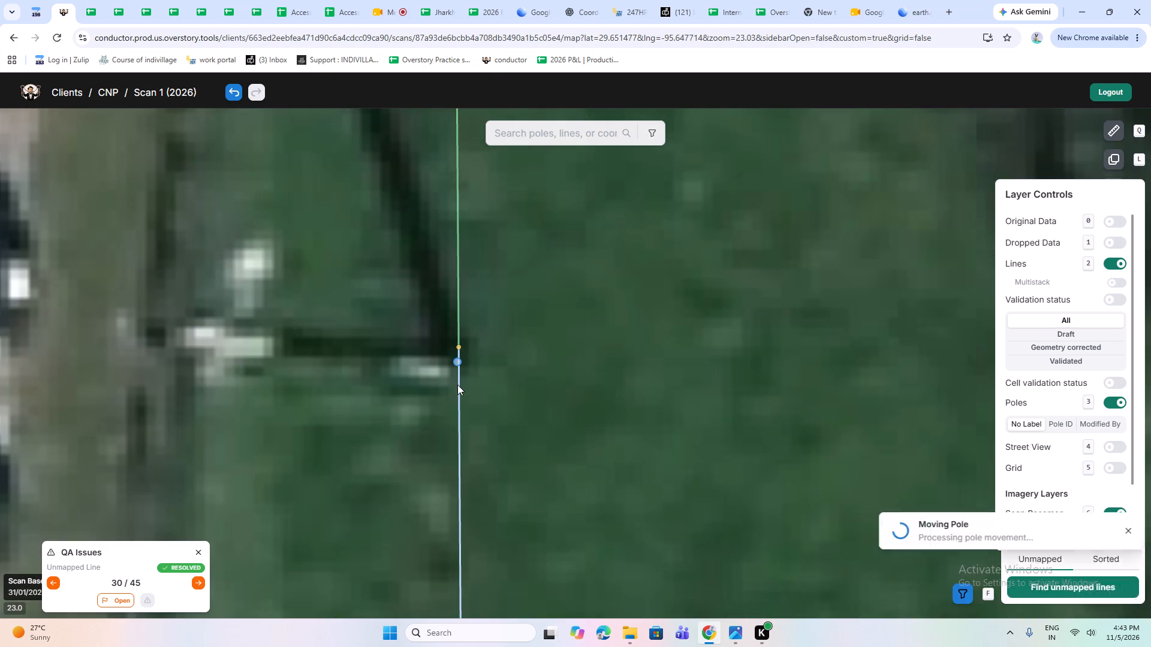
scroll(457, 385, "down", 2)
left_click_drag(484, 493, 455, 252)
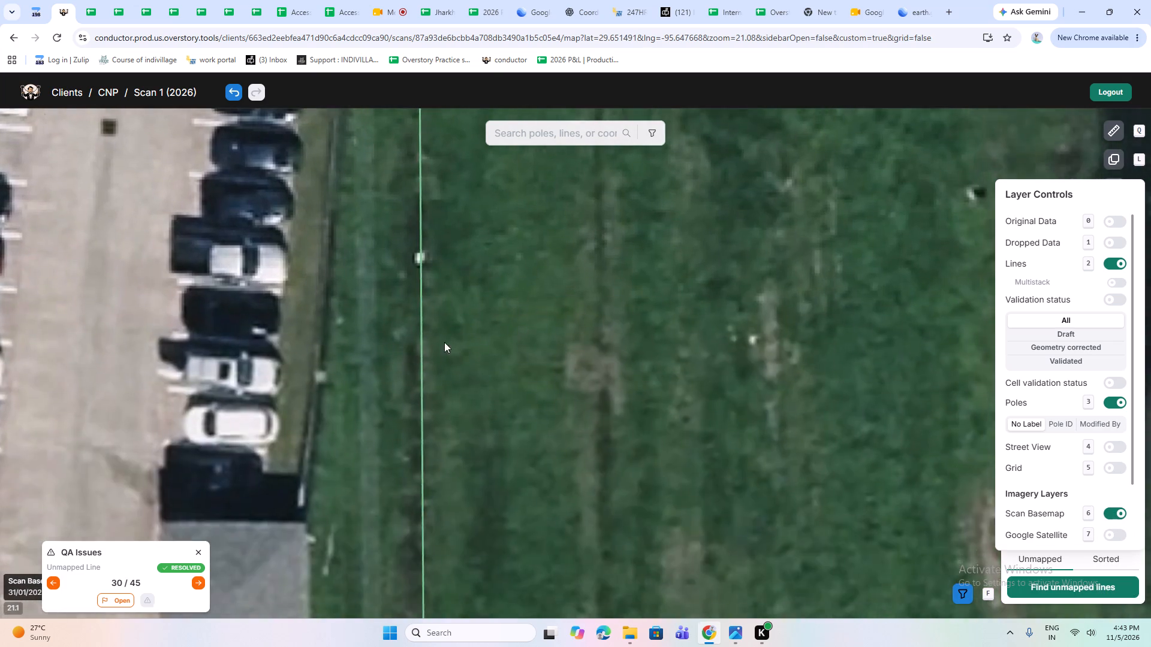
Move the north-south line's pole in the grass strip level with the small structure beside the apartment parking to its base.
scroll(442, 349, "down", 2)
left_click_drag(487, 469, 465, 237)
scroll(438, 465, "up", 2)
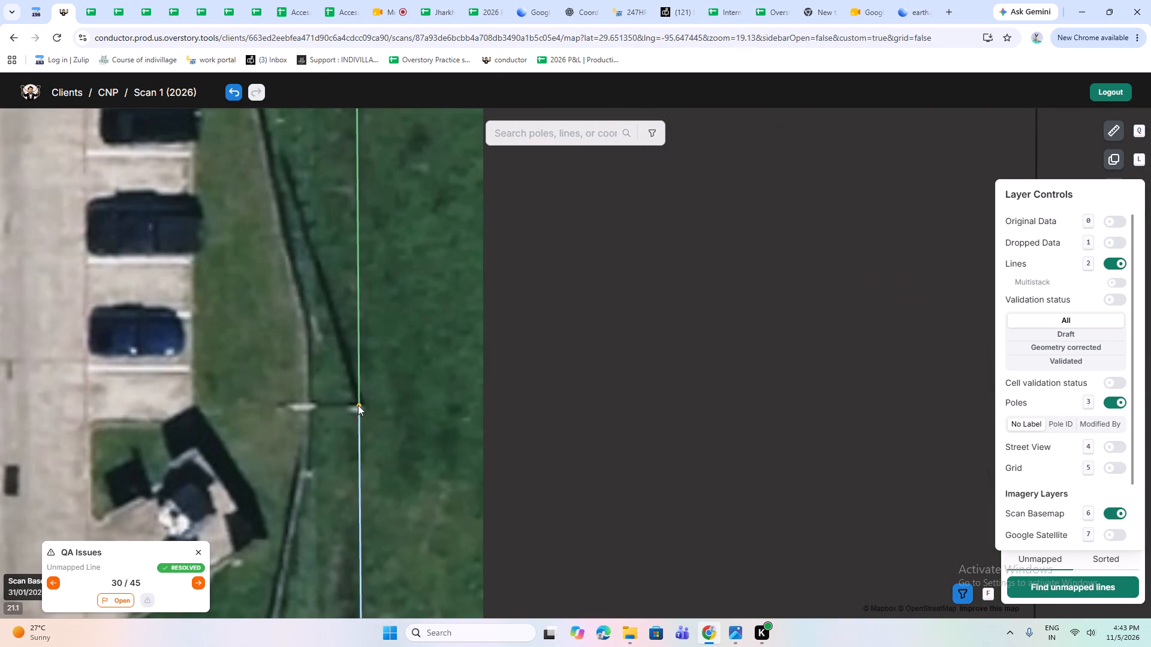
left_click(355, 403)
key("w")
scroll(361, 413, "up", 2)
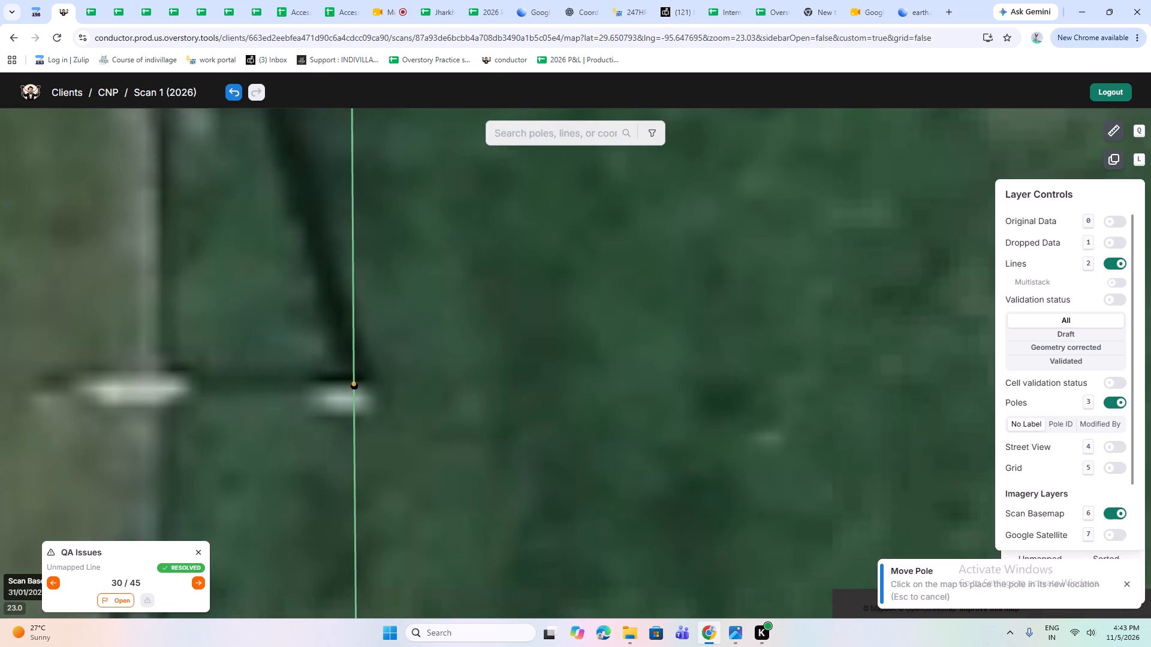
left_click(366, 391)
Move the next pole south on the north-south line, beside the apartment parking, to its base.
scroll(386, 398, "down", 3)
left_click_drag(429, 535, 426, 338)
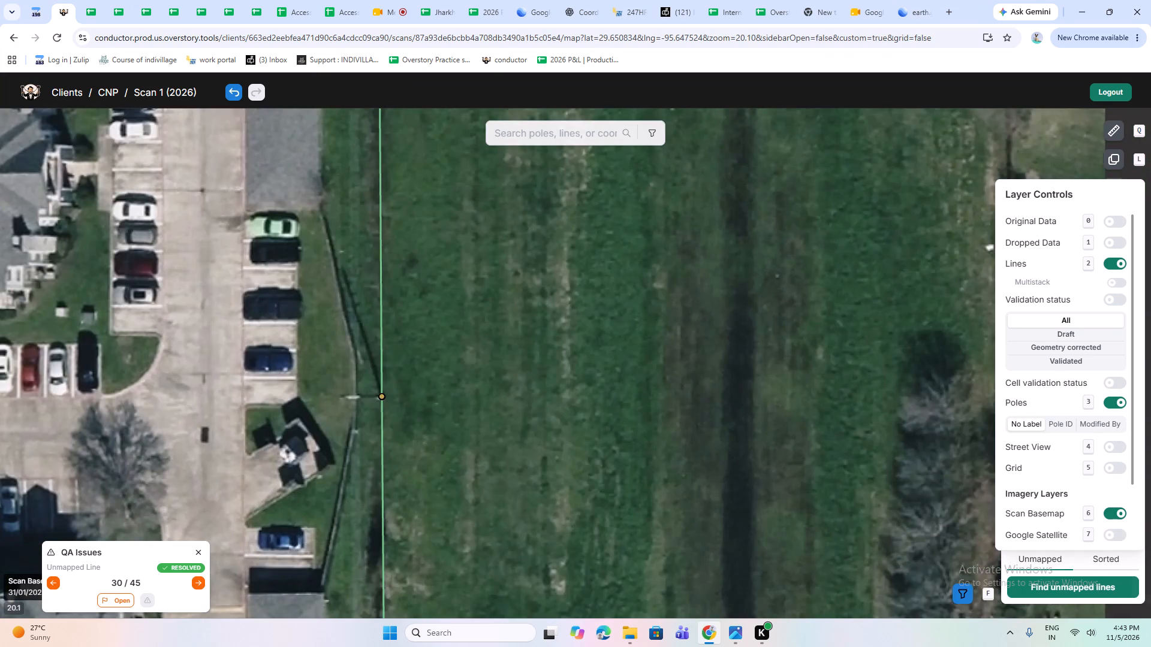
left_click_drag(426, 338, 421, 202)
left_click_drag(429, 492, 440, 286)
left_click_drag(455, 462, 493, 217)
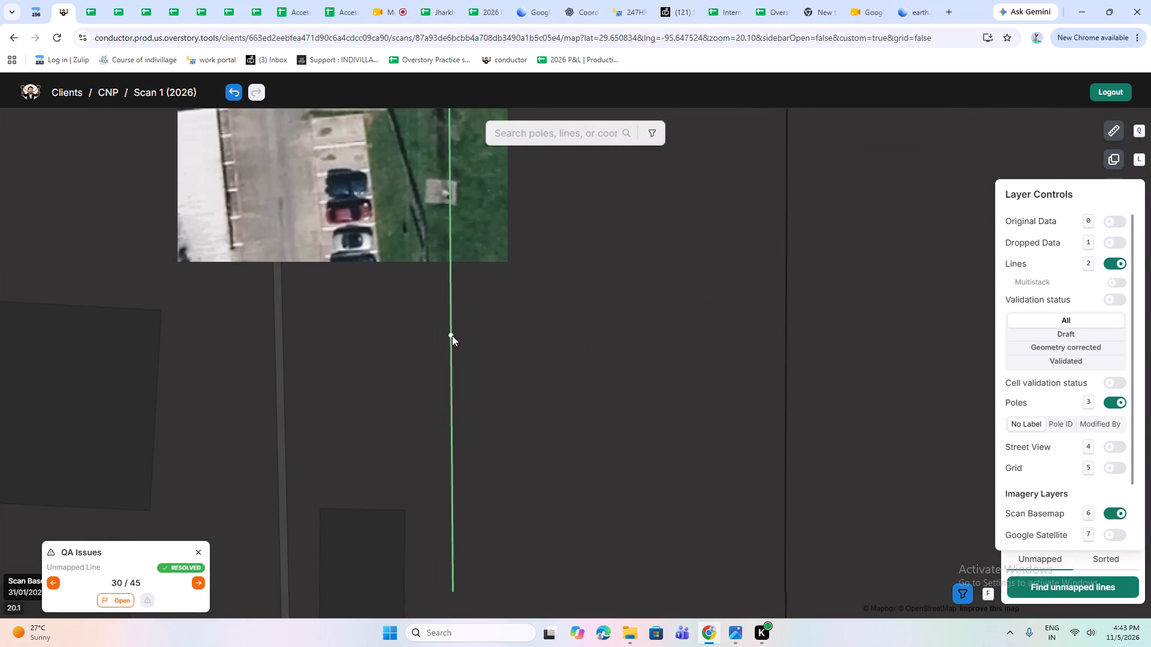
left_click(452, 335)
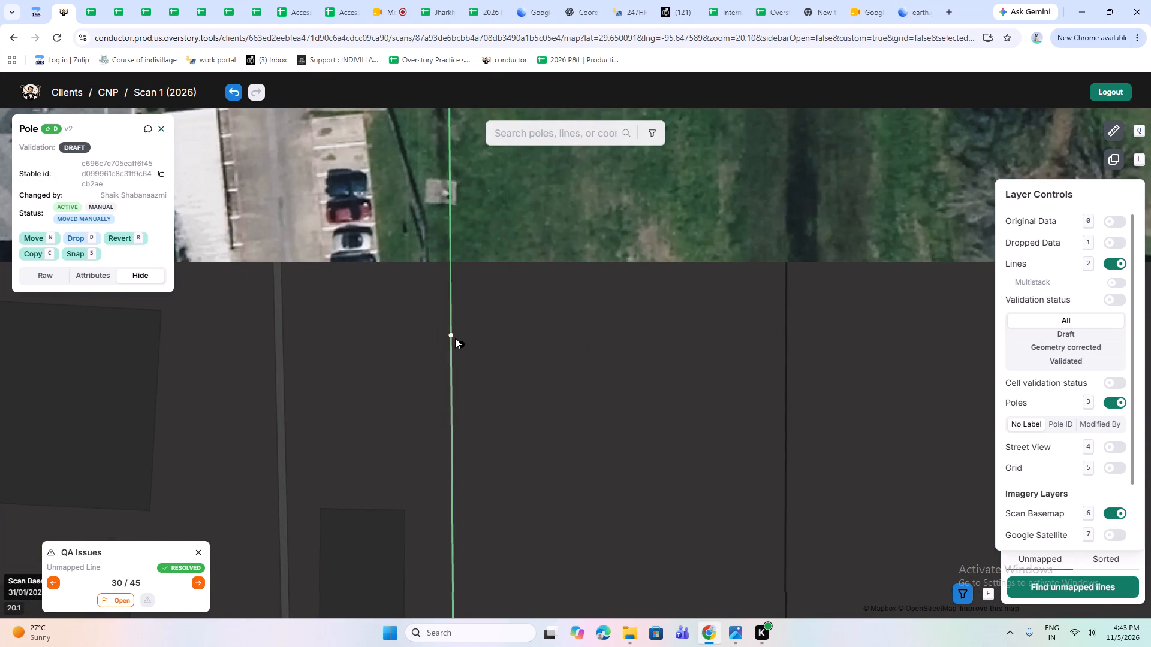
key("w")
scroll(451, 338, "up", 3)
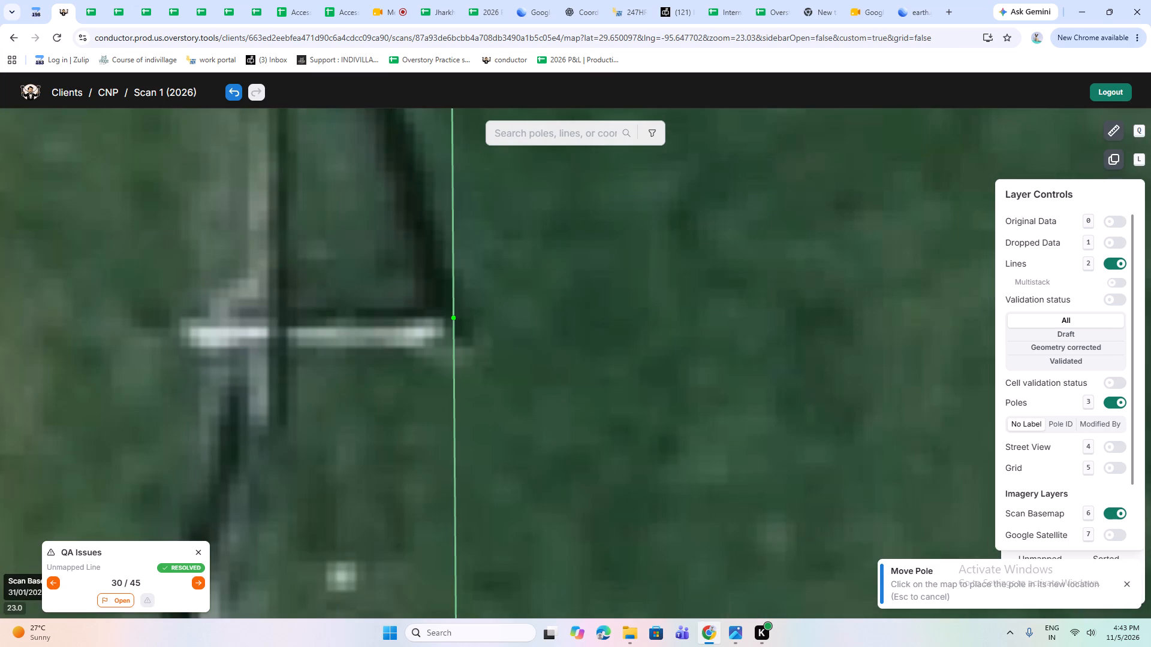
left_click(463, 329)
Move the junction pole where the east-west spur leaves the north-south line, beside the long grey carport roof, to its base.
scroll(466, 362, "down", 4)
left_click_drag(490, 536, 429, 210)
left_click_drag(438, 420, 457, 323)
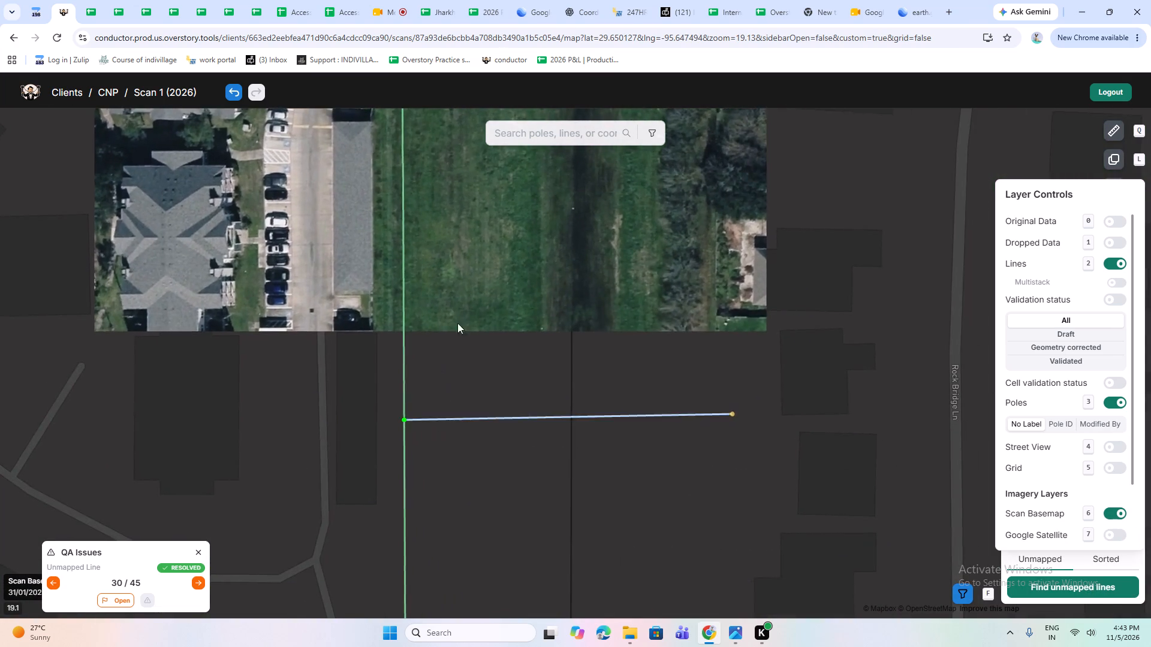
left_click_drag(457, 323, 462, 262)
scroll(417, 286, "up", 2)
left_click(435, 279)
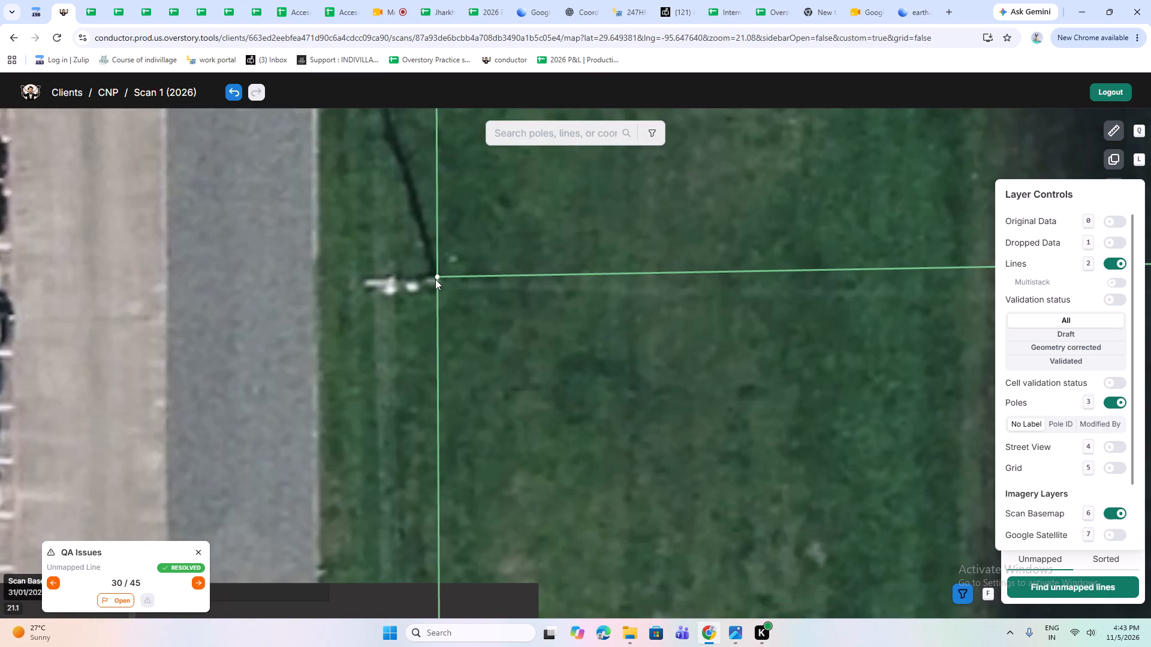
key("w")
scroll(435, 279, "up", 3)
left_click(461, 267)
Move the spur's east end pole, between the backyards west of Rock Bridge Ln, to its base.
scroll(462, 319, "down", 4)
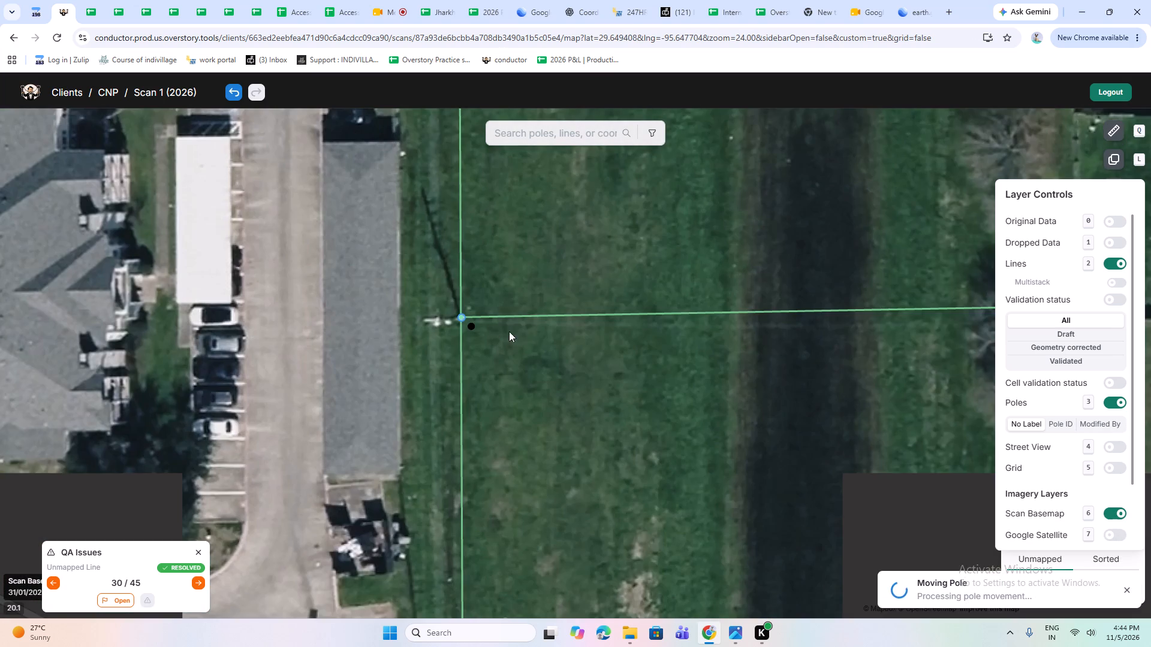
left_click_drag(784, 365, 295, 407)
left_click_drag(621, 377, 526, 376)
left_click(529, 345)
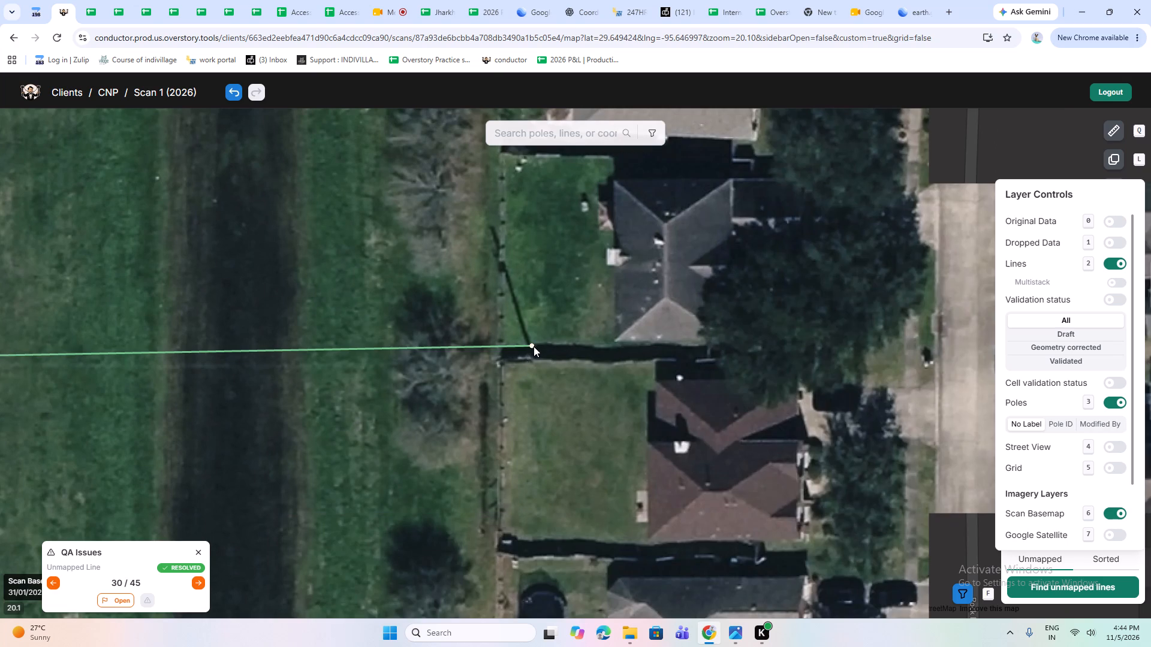
key("w")
scroll(530, 355, "up", 2)
left_click(540, 344)
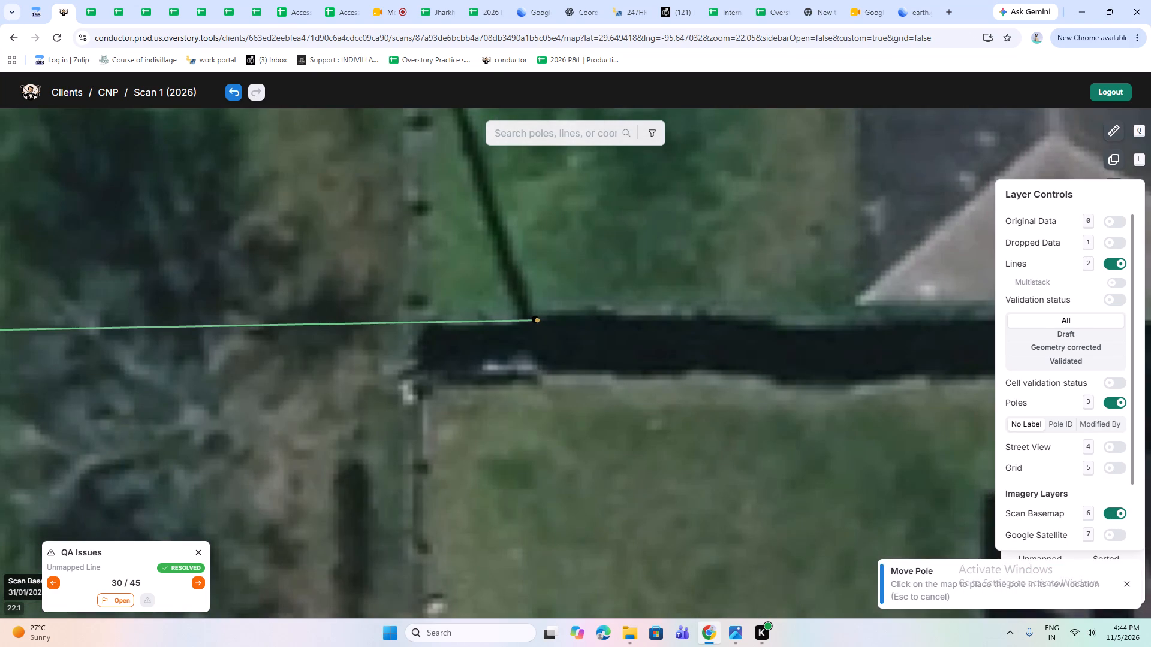
Move the north-south line's pole in the grass just north of the tree-lined road, east of the parking lot, to its base.
scroll(542, 360, "down", 3)
left_click_drag(379, 472, 598, 255)
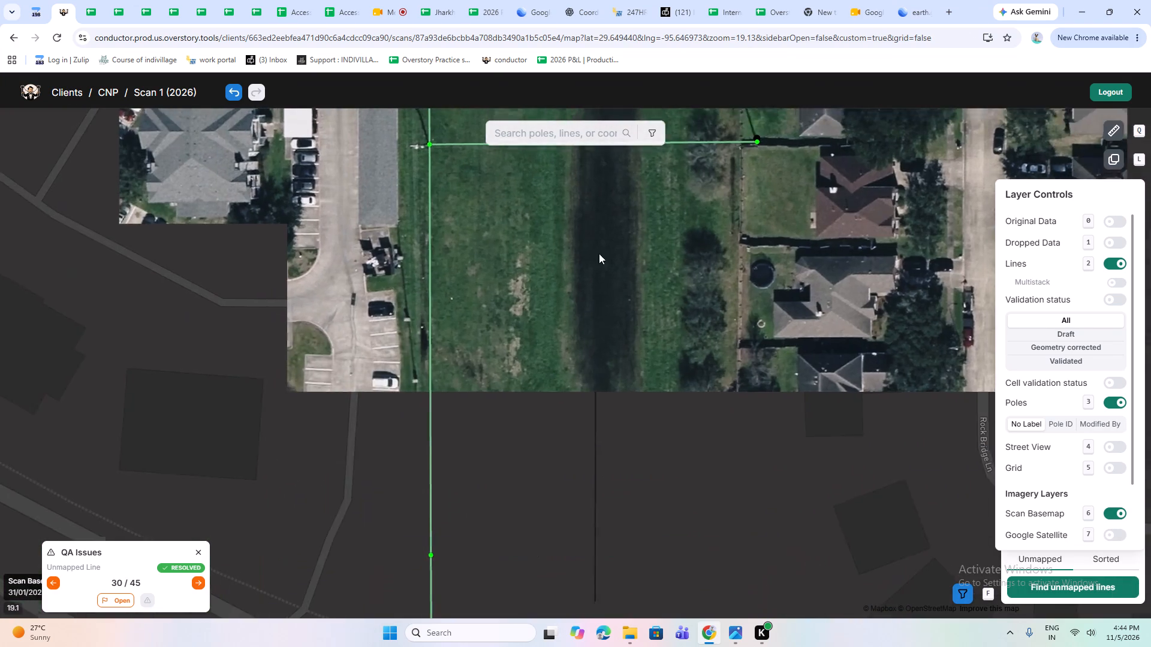
left_click_drag(443, 446, 453, 231)
left_click(440, 312)
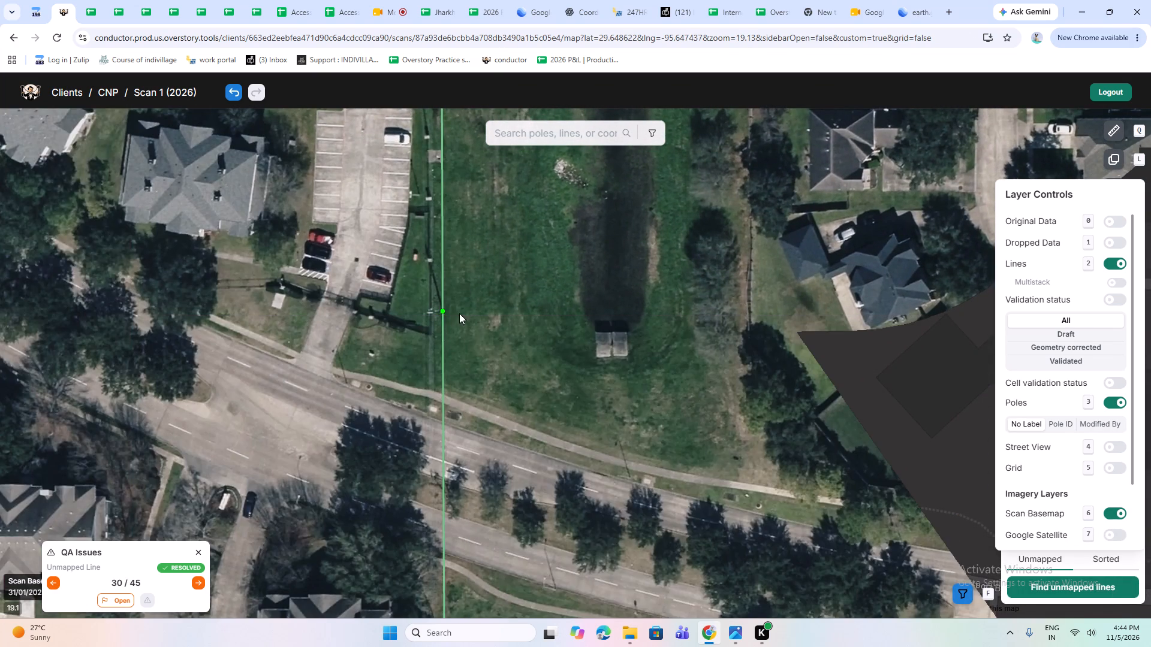
key("w")
scroll(440, 312, "up", 5)
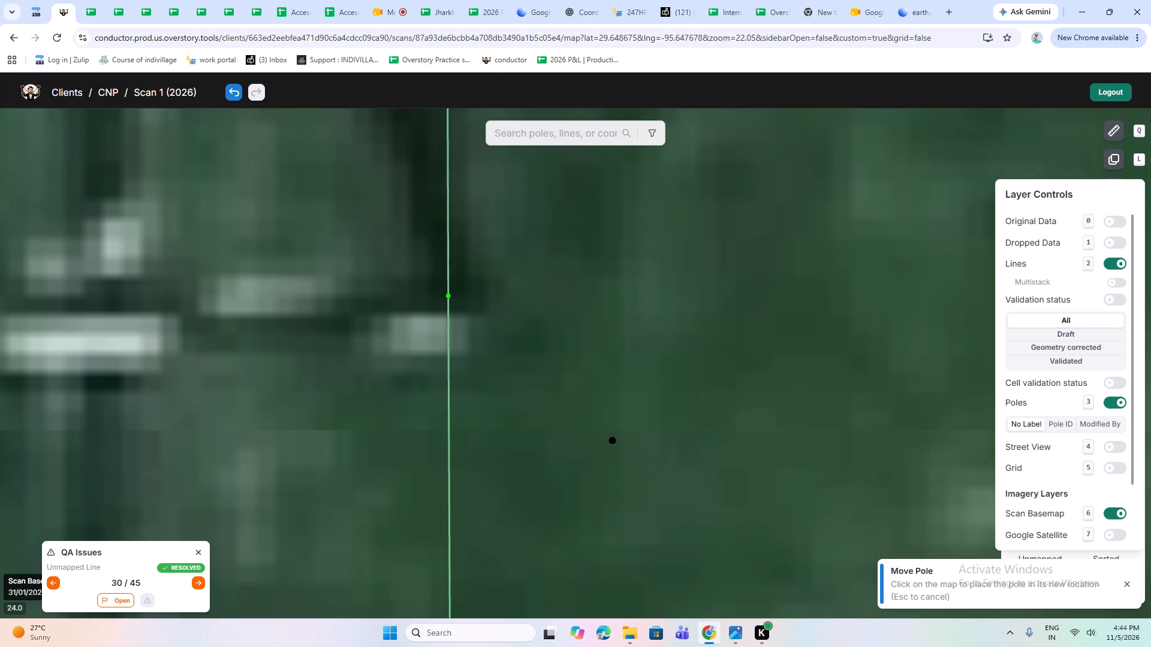
left_click(463, 306)
Go to QA issue 31 of 45 and view its unmapped line at the Wheatley St corner on the scan basemap.
scroll(474, 329, "down", 4)
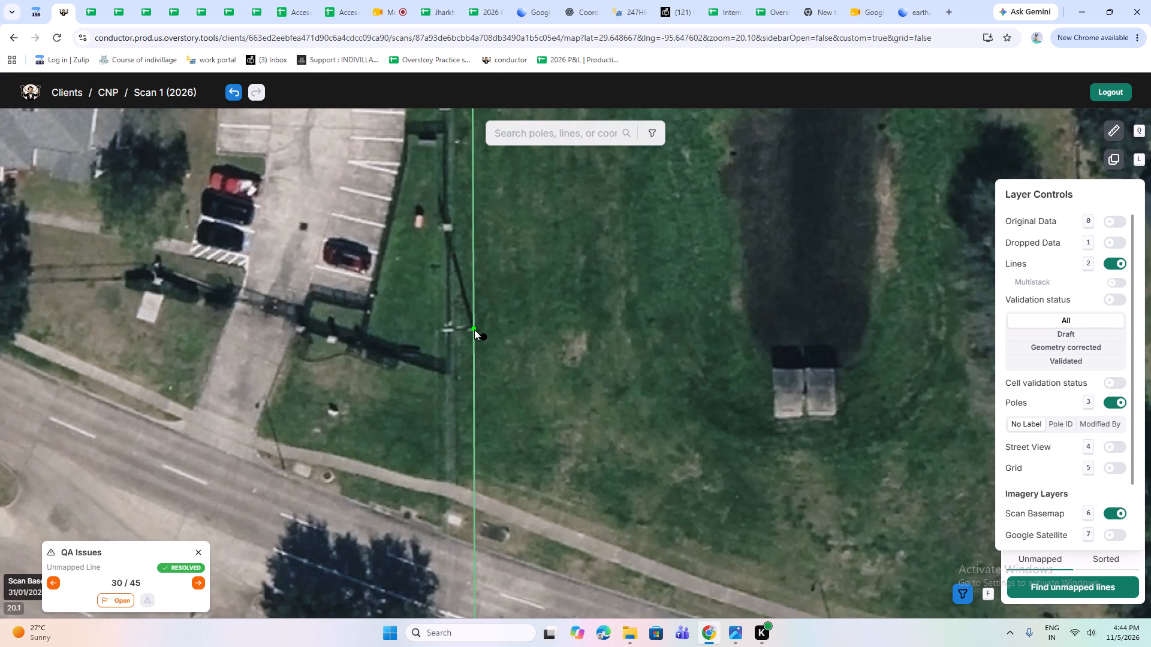
left_click(1122, 511)
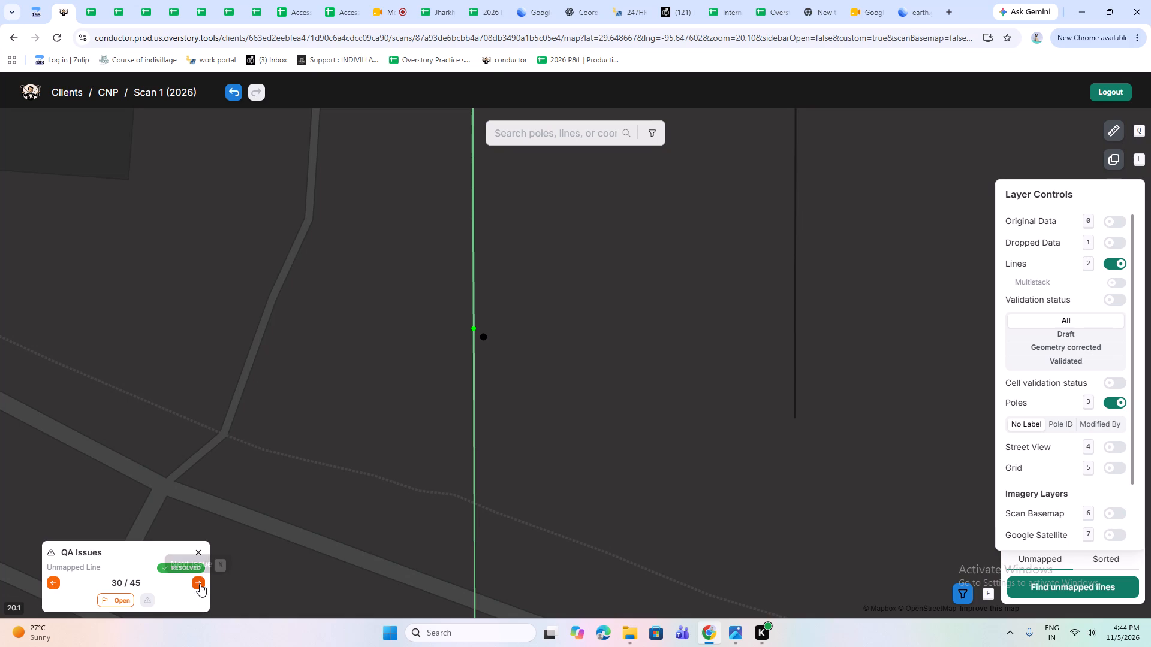
left_click(200, 583)
left_click_drag(640, 403, 607, 409)
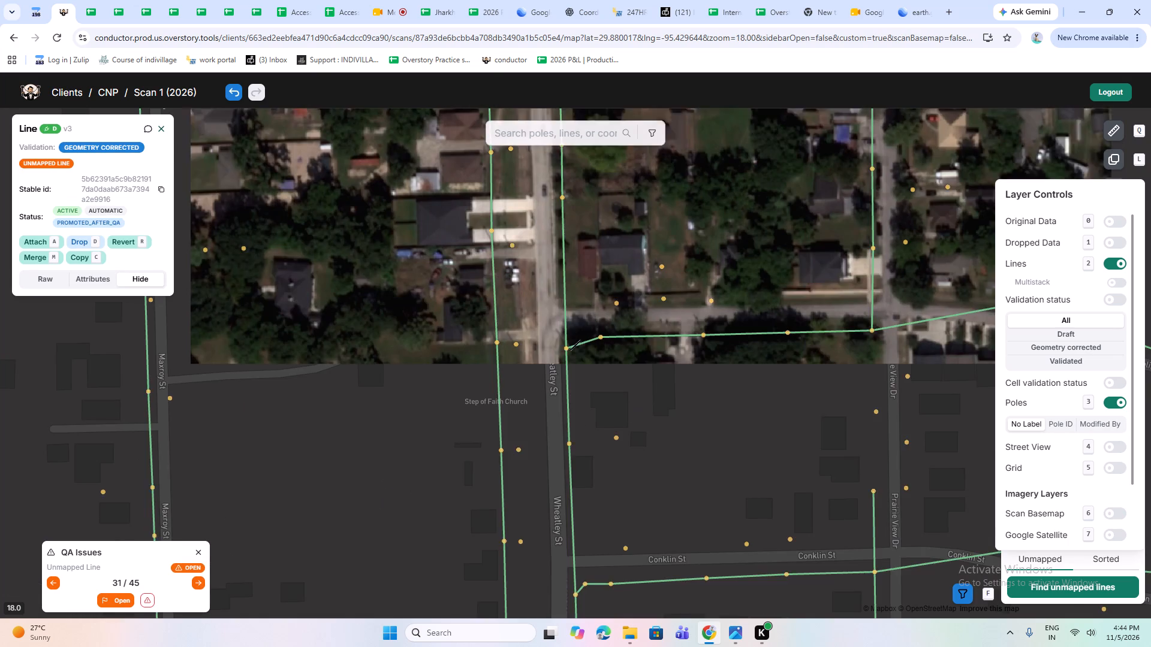
left_click_drag(607, 409, 590, 412)
scroll(511, 359, "up", 3)
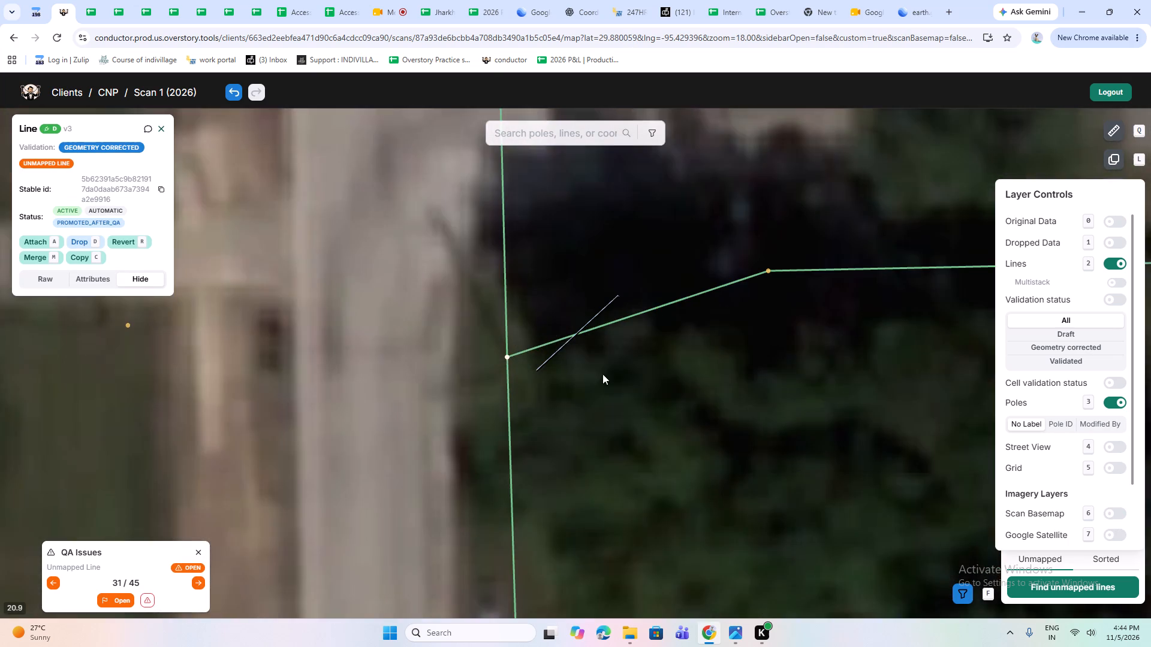
left_click_drag(673, 377, 573, 433)
left_click(1115, 518)
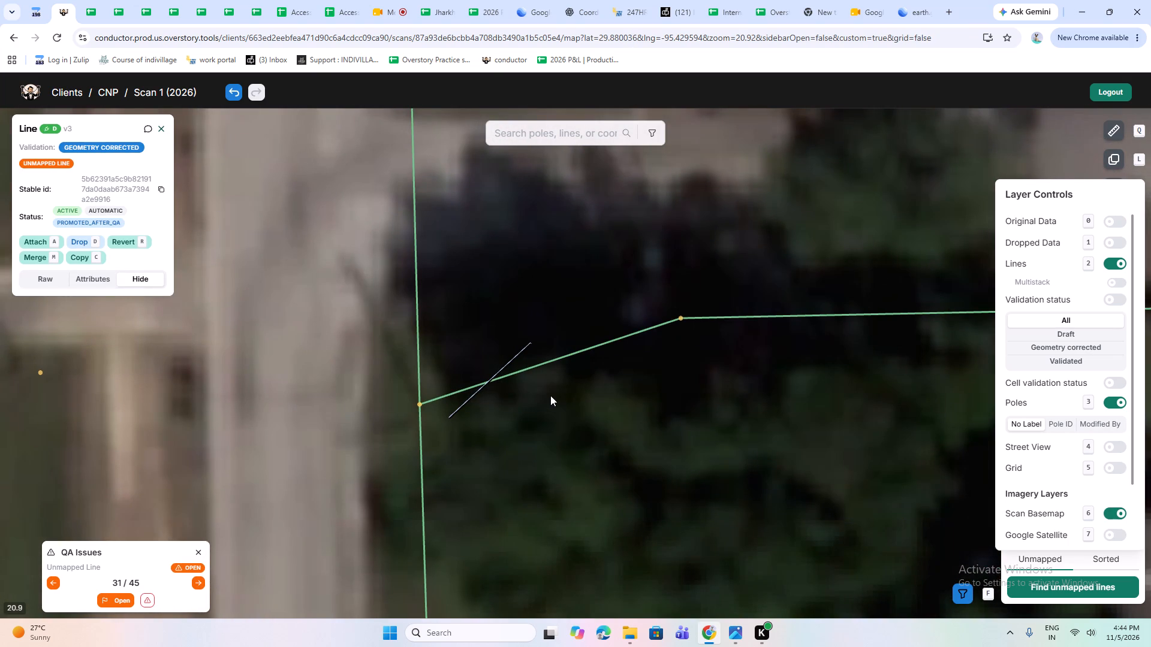
scroll(578, 380, "down", 1)
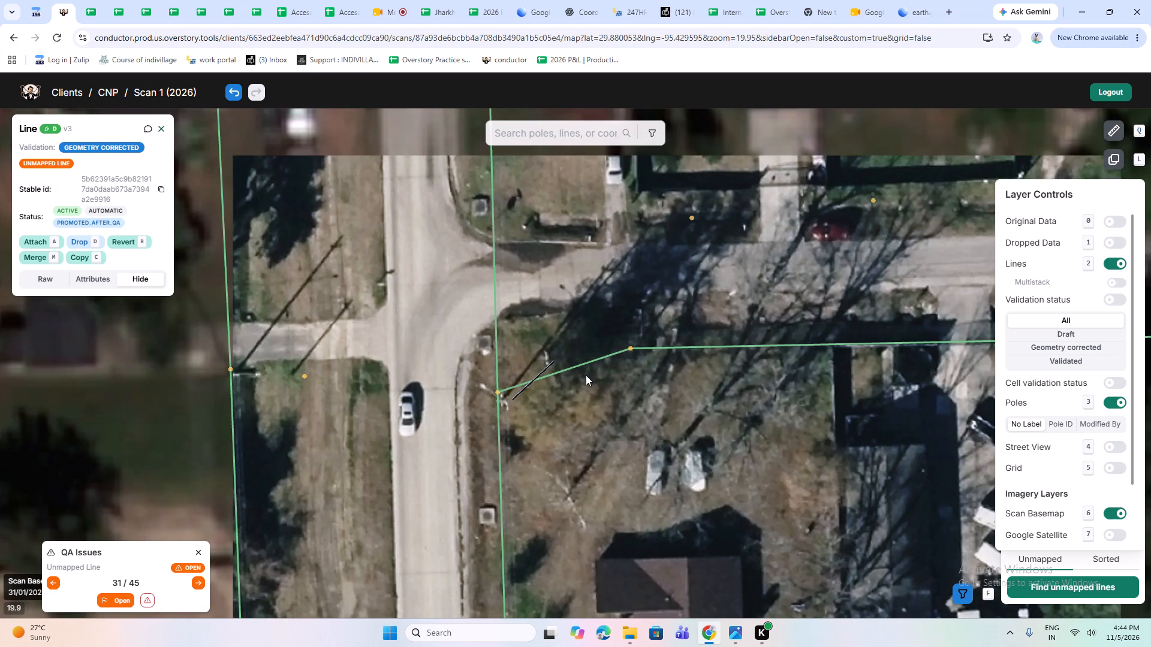
left_click_drag(587, 374, 472, 406)
scroll(463, 385, "up", 1)
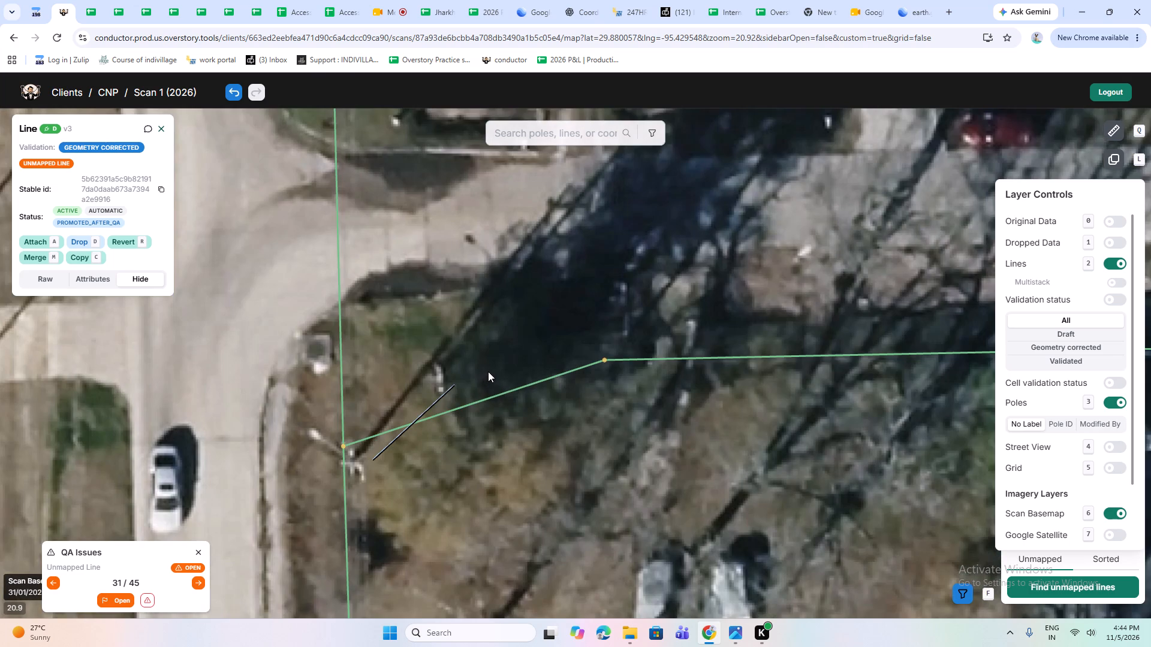
Examine the poles and wires at the Wheatley St corner in Street View from Marcolin St.
left_click(1113, 455)
left_click(1113, 449)
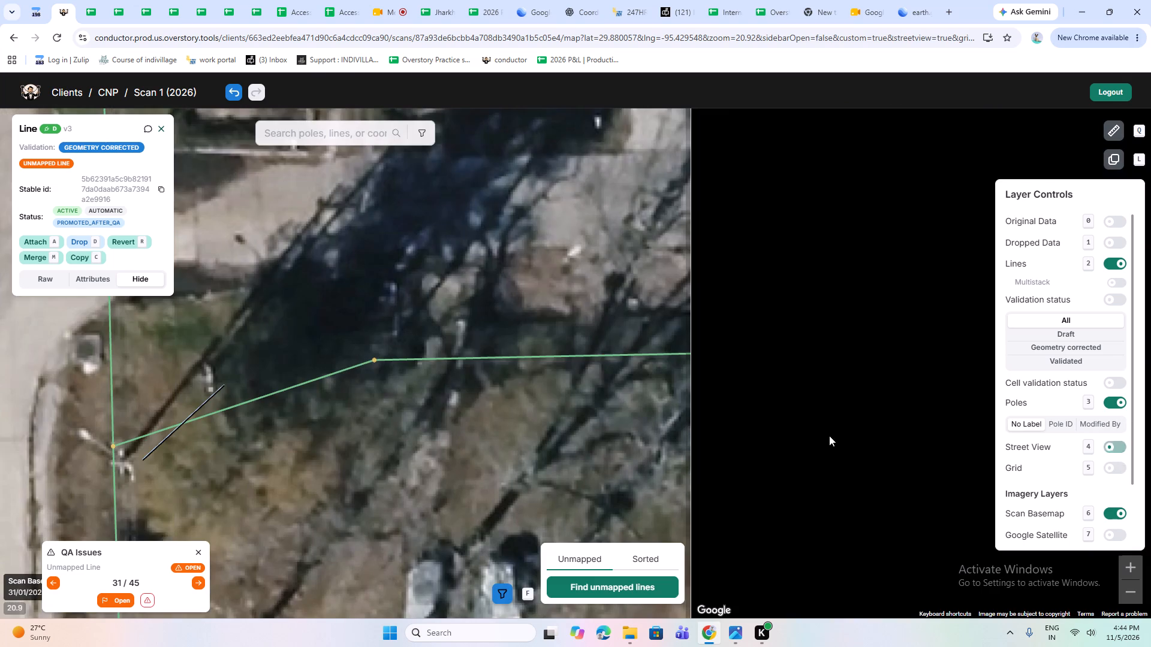
left_click_drag(361, 377, 532, 439)
left_click(363, 298)
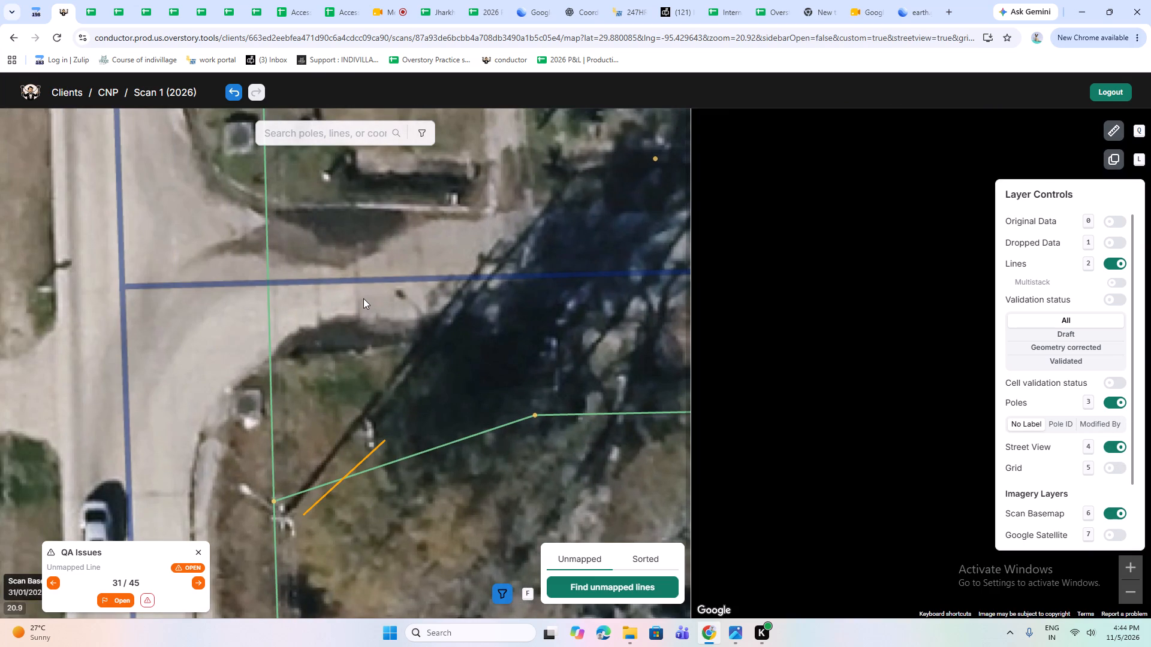
left_click_drag(796, 373, 891, 390)
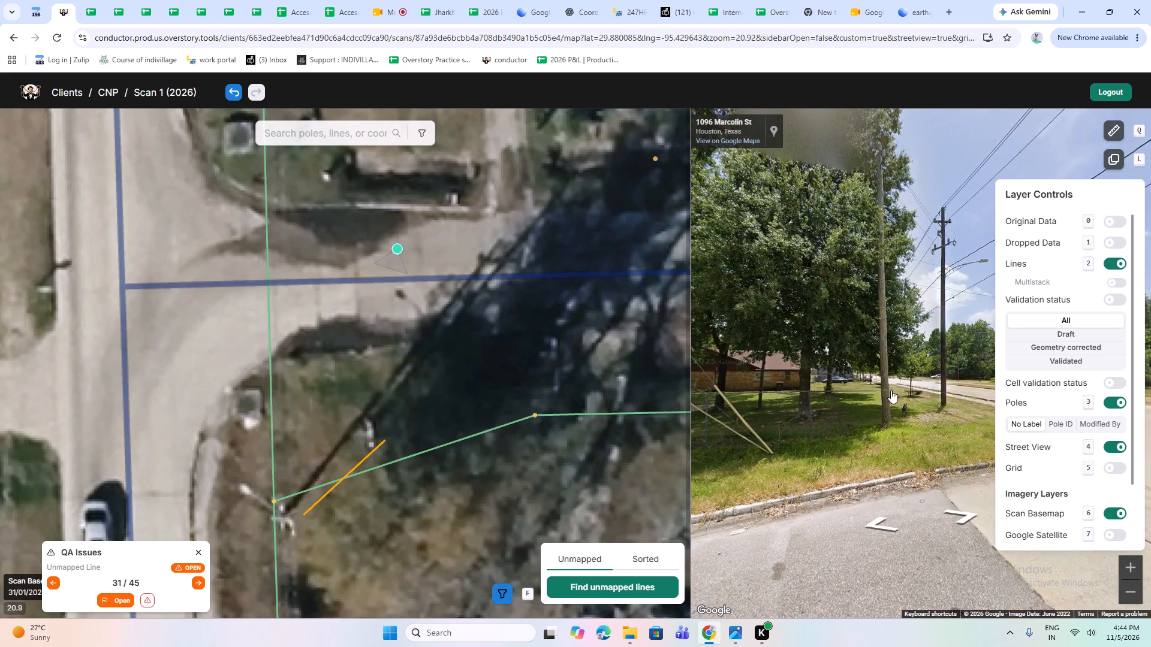
left_click_drag(843, 376, 851, 514)
scroll(869, 342, "up", 2)
left_click_drag(831, 376, 875, 389)
left_click_drag(833, 424, 1101, 349)
left_click_drag(864, 397, 722, 428)
left_click_drag(888, 400, 786, 401)
scroll(846, 384, "down", 1)
Copy the Wheatley St corner pole to the base of the neighbouring pole just to its northeast.
left_click_drag(397, 508, 388, 427)
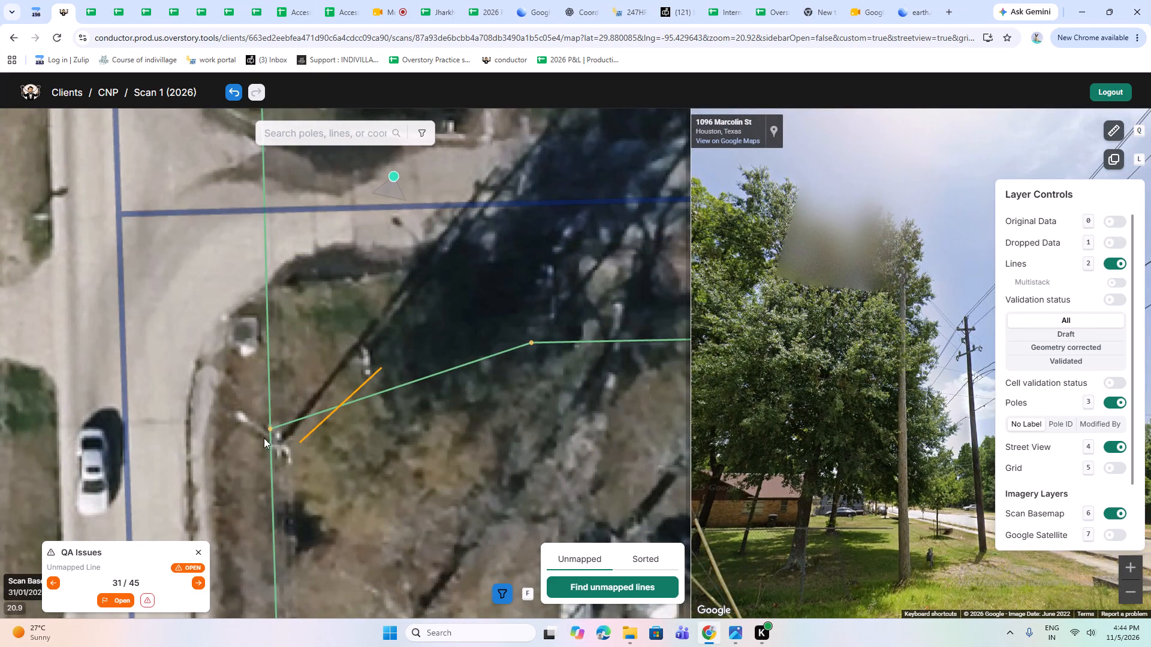
left_click(269, 431)
key("c")
scroll(382, 361, "up", 1)
left_click(363, 341)
Re-attach the line between the corner pole and the first pole to its east so it starts at the copied pole.
scroll(370, 368, "down", 2)
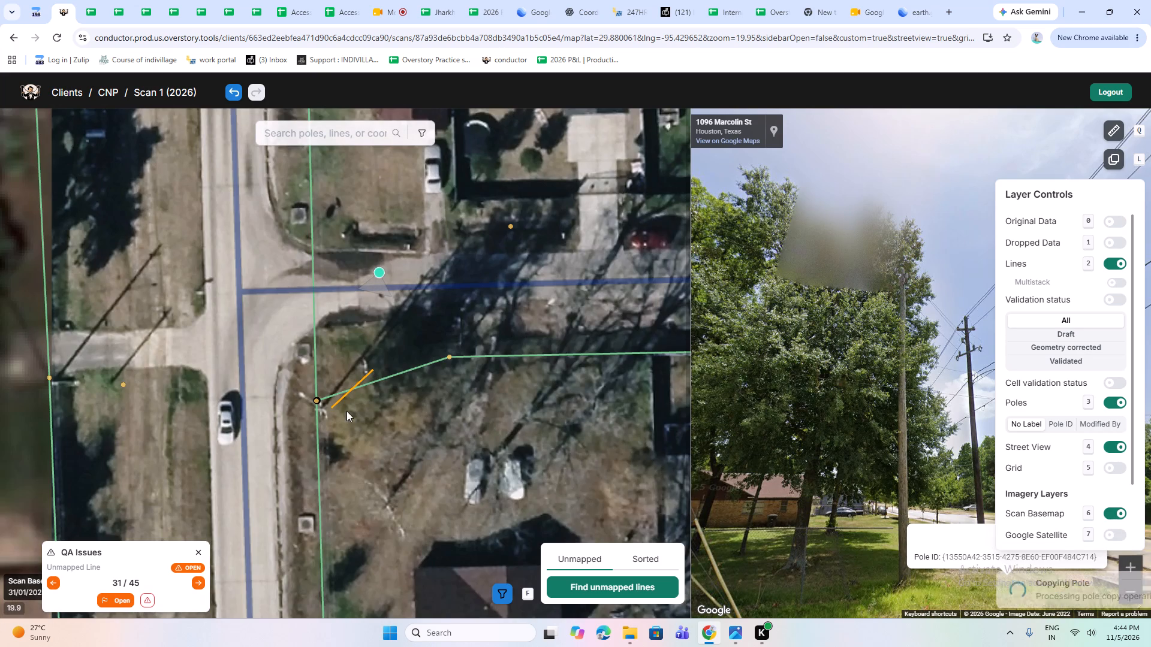
left_click(402, 374)
key("a")
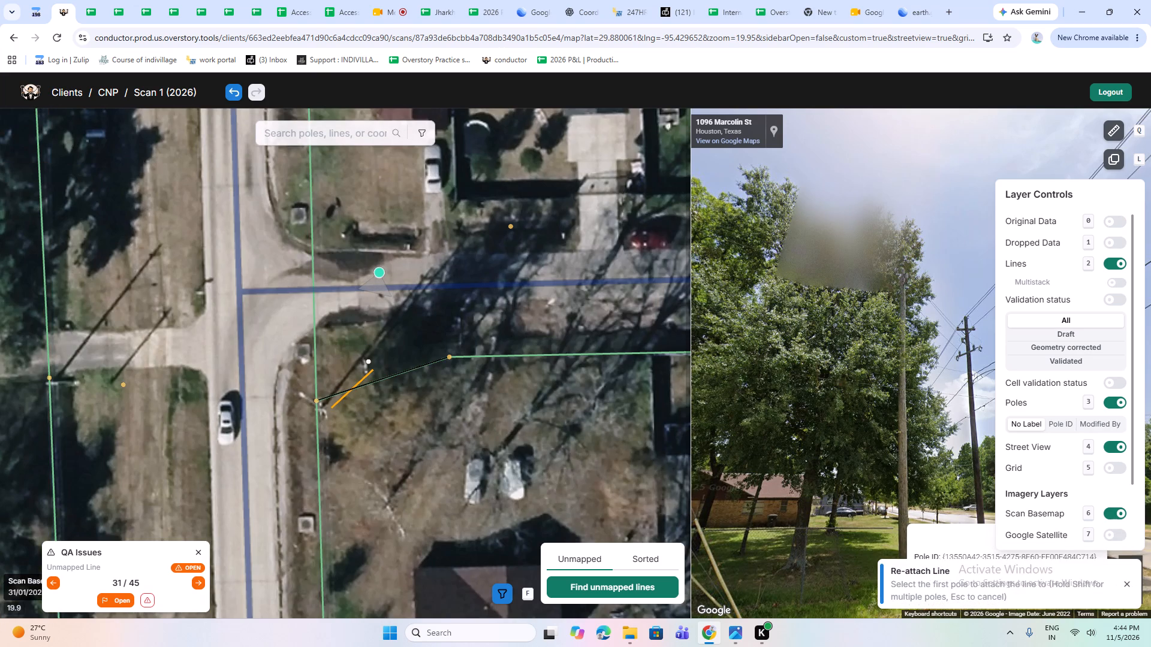
left_click(371, 364)
left_click(450, 355)
Re-attach the short unmapped line between the copied pole and the Wheatley St corner pole.
left_click_drag(379, 441, 507, 391)
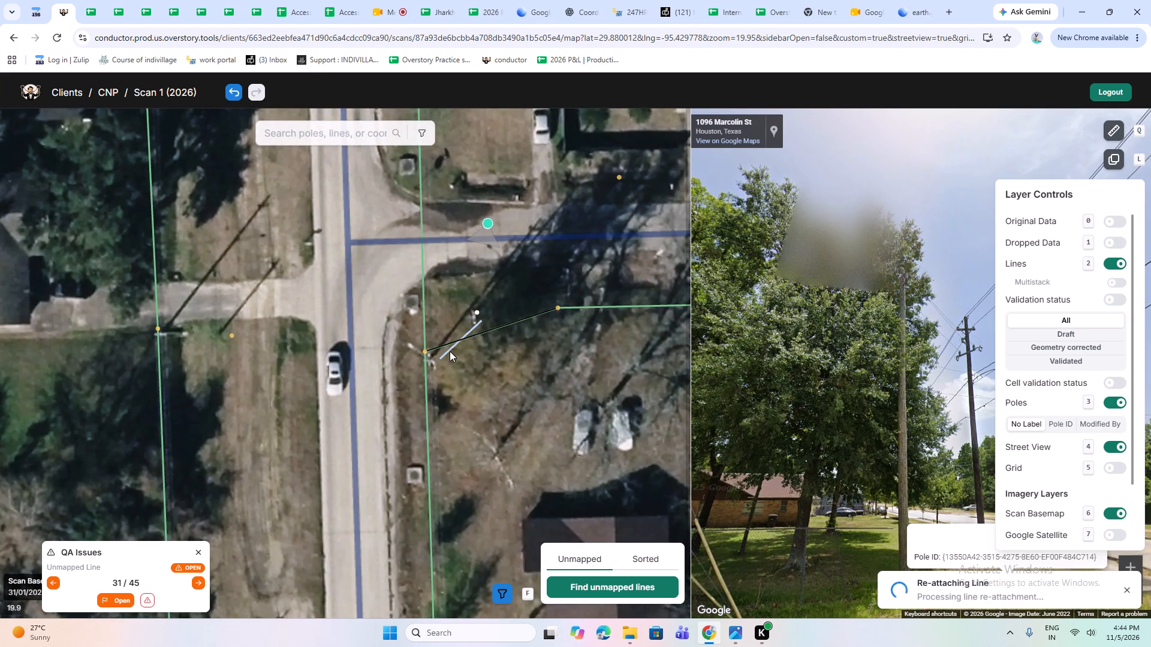
left_click(450, 351)
key("a")
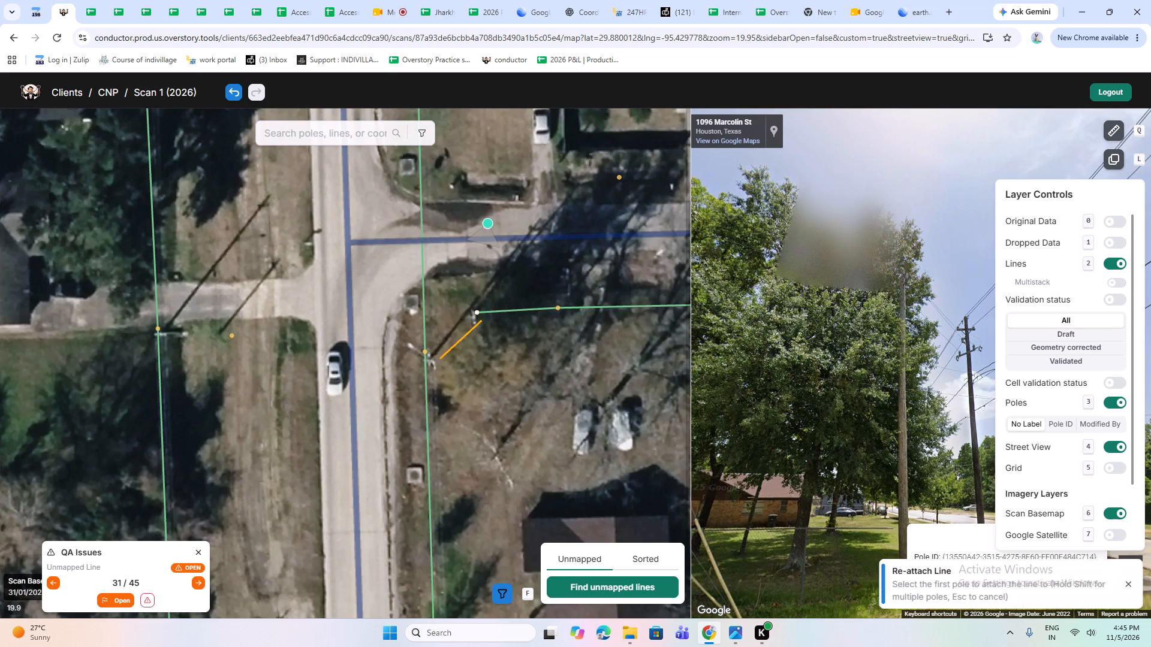
left_click(476, 313)
left_click(428, 351)
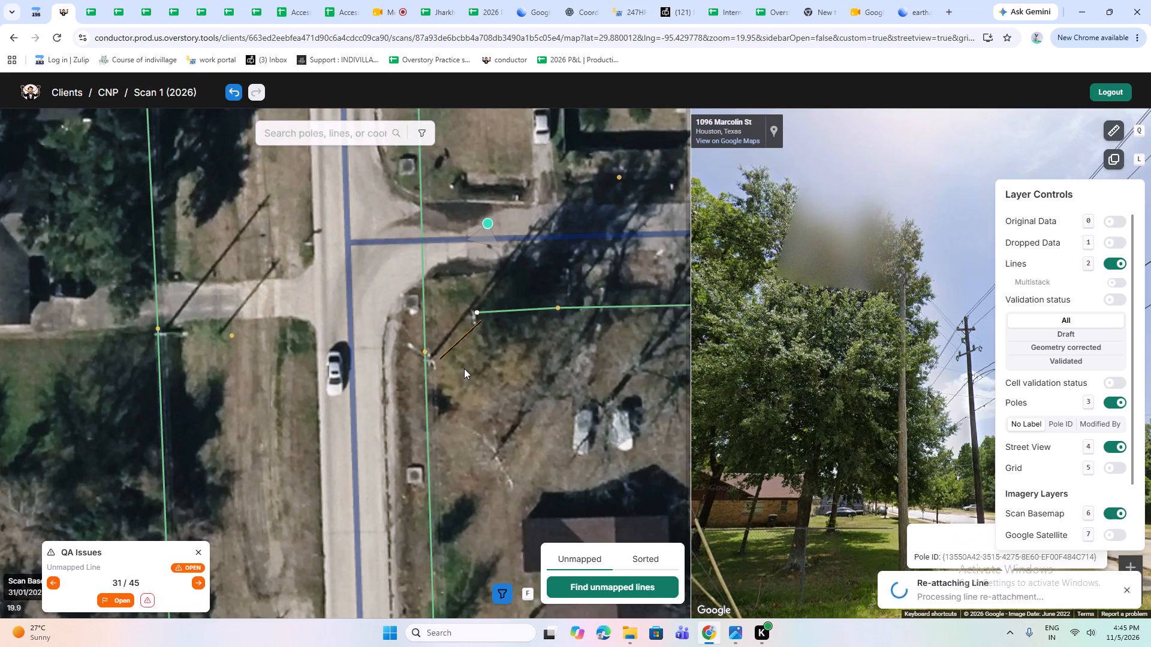
Check the re-attached lines at the Wheatley St corner with the Scan Basemap hidden and from another Street View position on Marcolin St.
left_click_drag(464, 368, 403, 387)
left_click(370, 368)
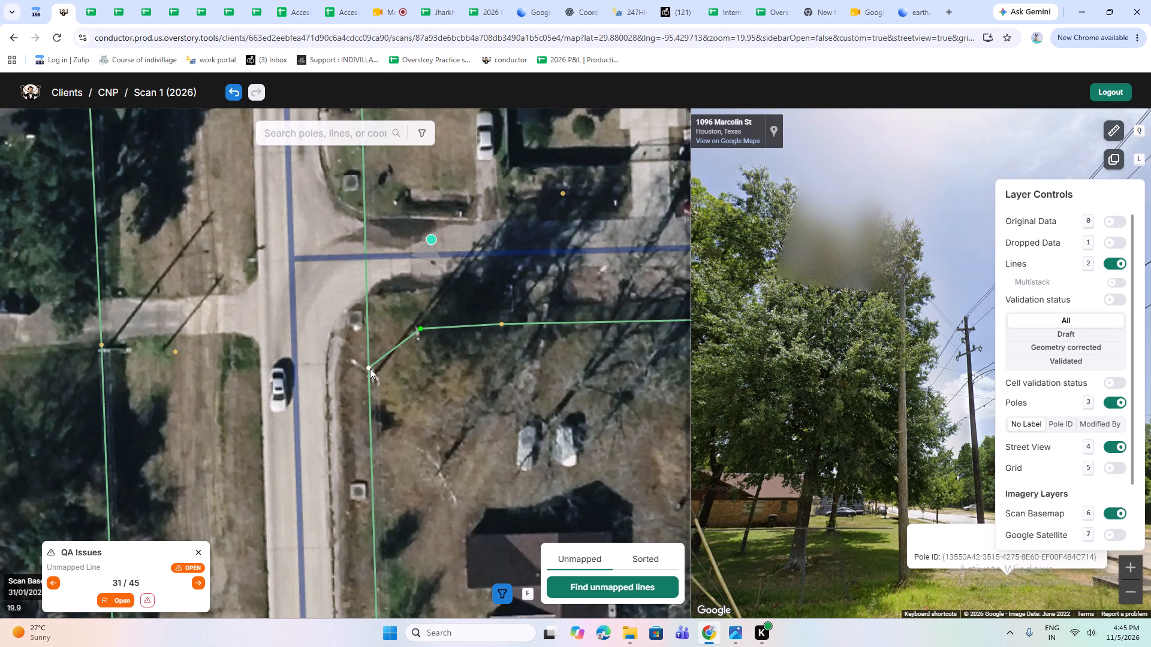
left_click(1118, 512)
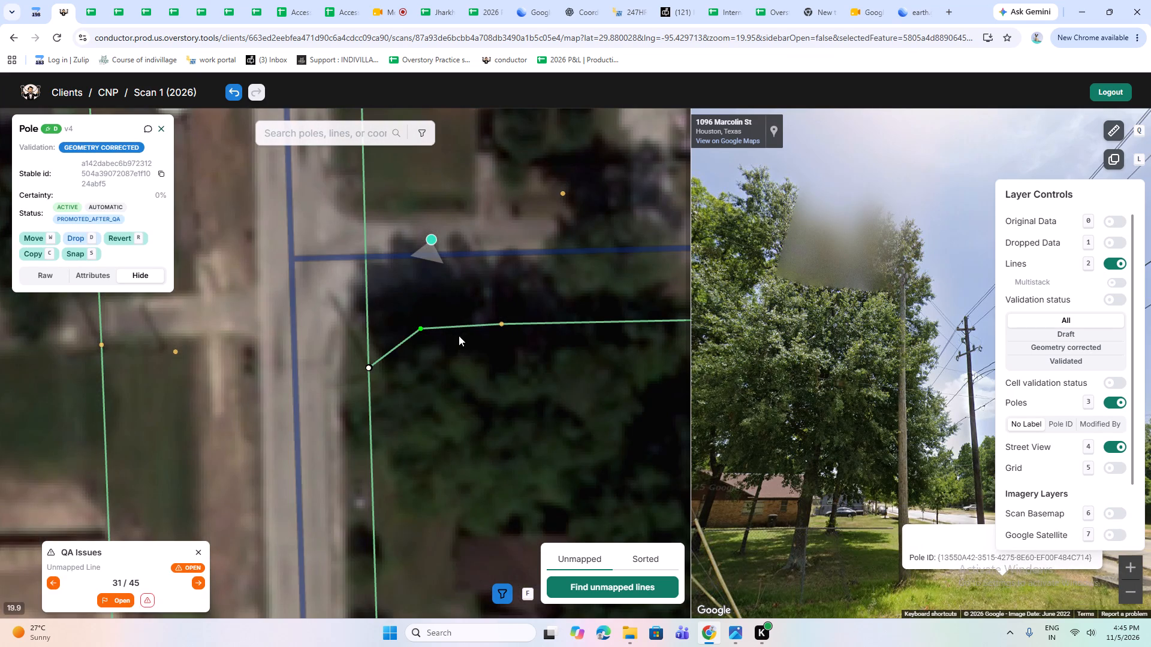
left_click(513, 412)
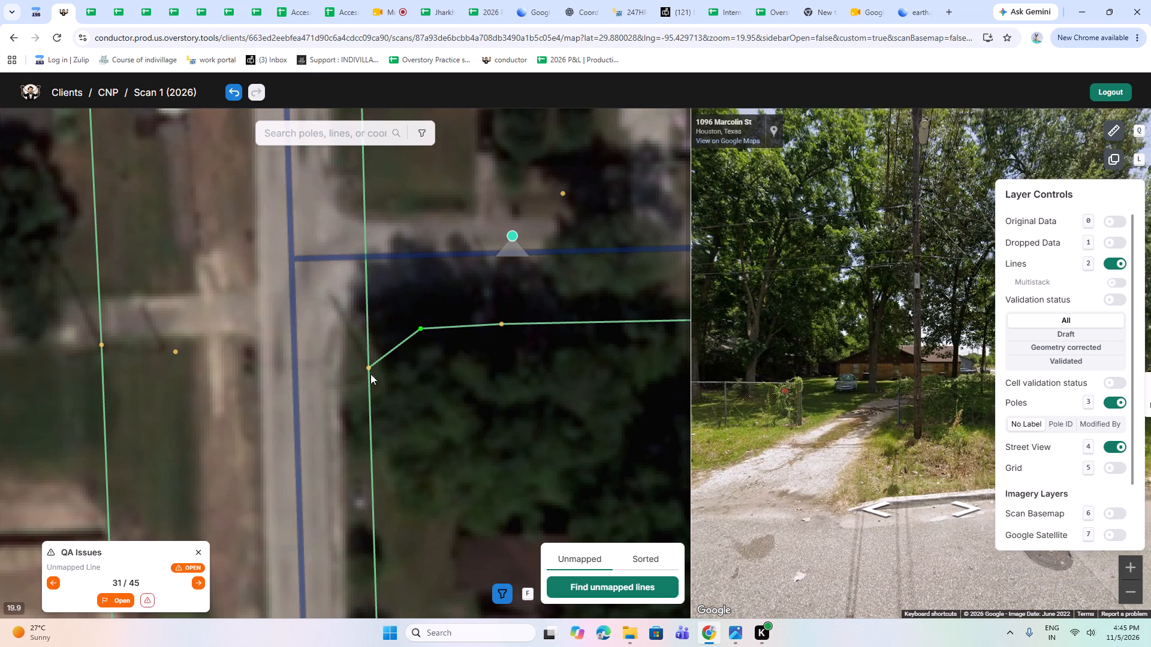
left_click_drag(563, 354, 458, 403)
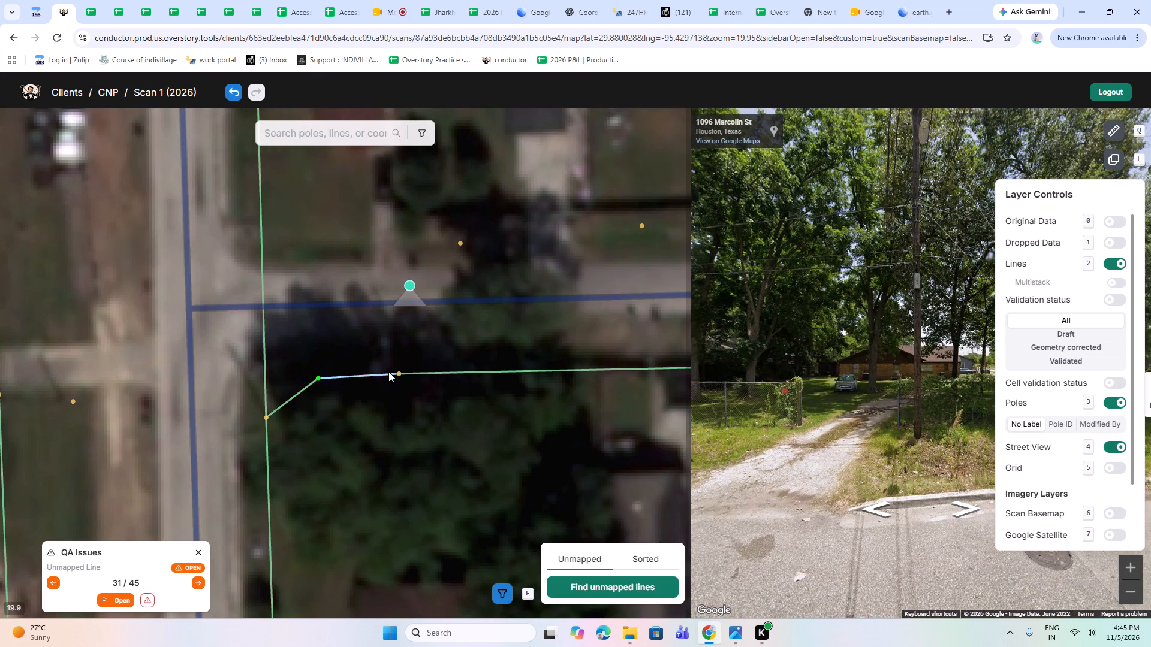
scroll(388, 380, "down", 2)
left_click_drag(520, 382, 359, 401)
scroll(345, 402, "up", 1)
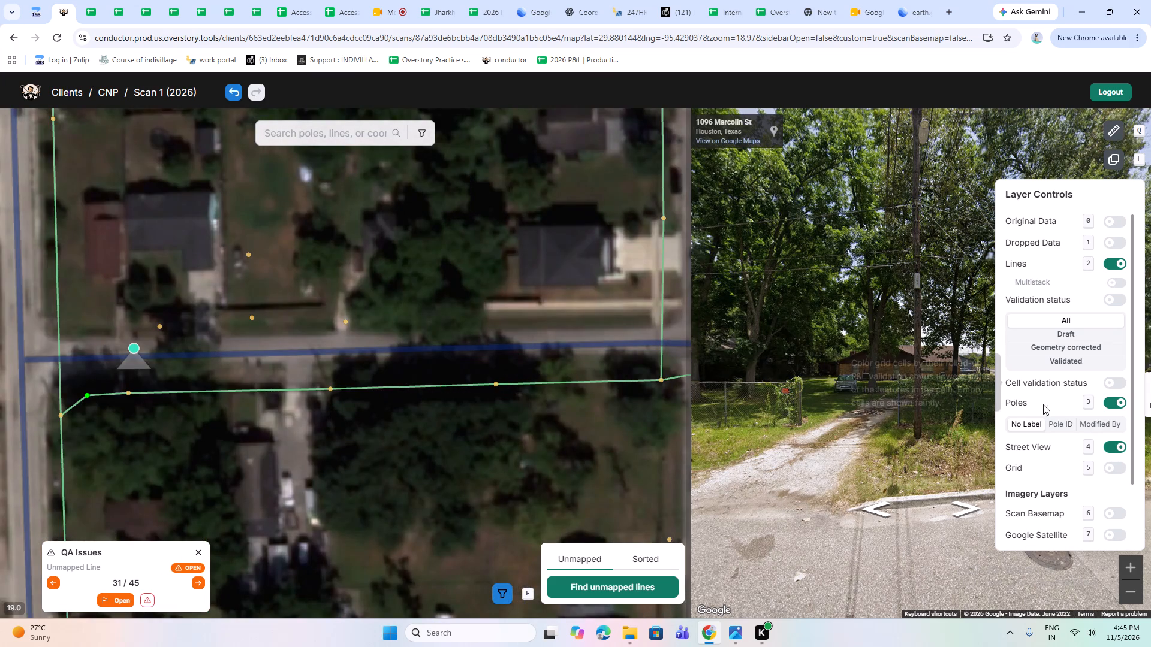
Turn off the Street View layer.
left_click(1117, 453)
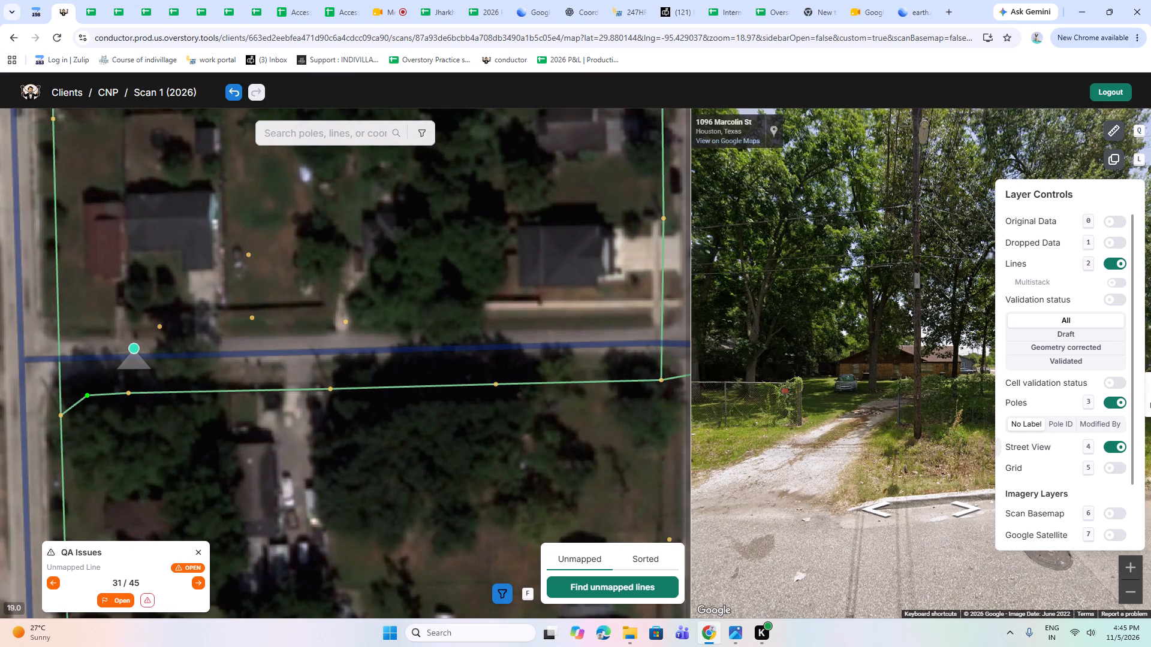
left_click(1111, 448)
Move the pole at the southwest corner of Marcolin St and Prairie View Dr onto its base.
left_click_drag(692, 400, 424, 421)
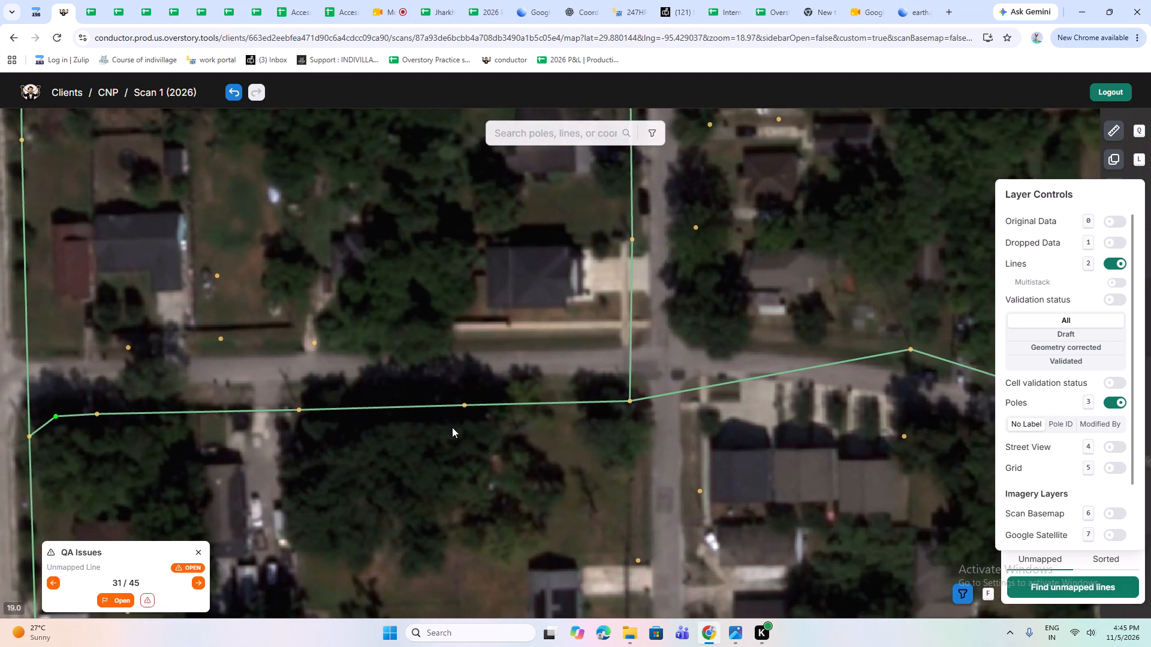
scroll(643, 415, "up", 1)
left_click_drag(647, 409, 502, 461)
left_click(476, 444)
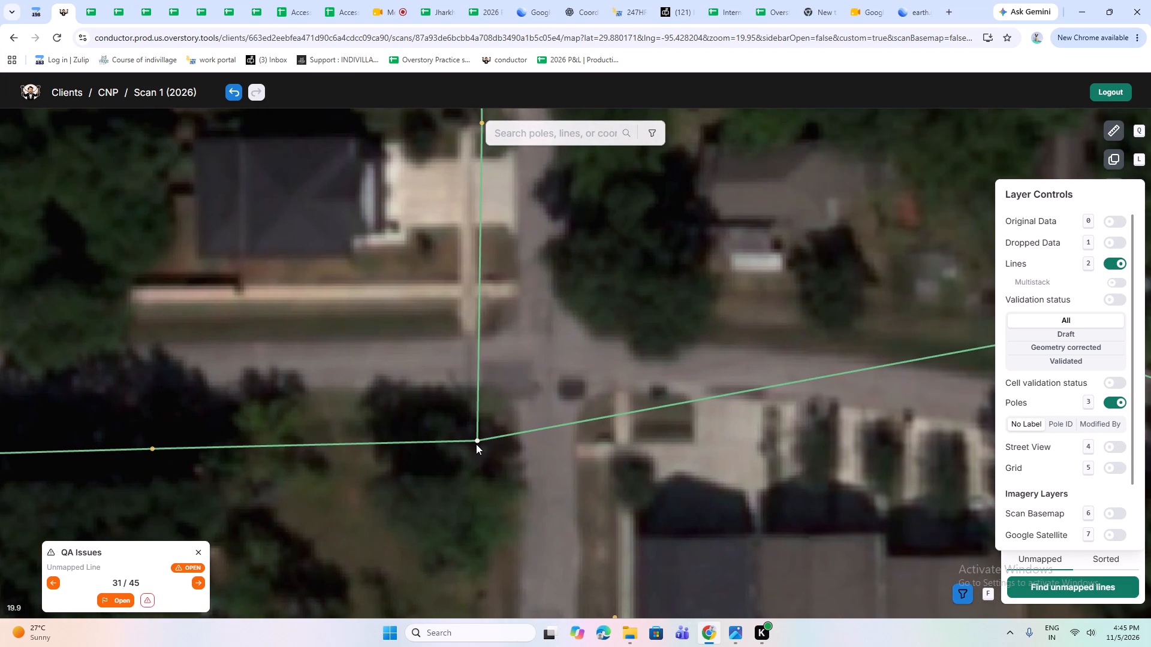
key("w")
scroll(476, 444, "up", 2)
key("w")
left_click(482, 430)
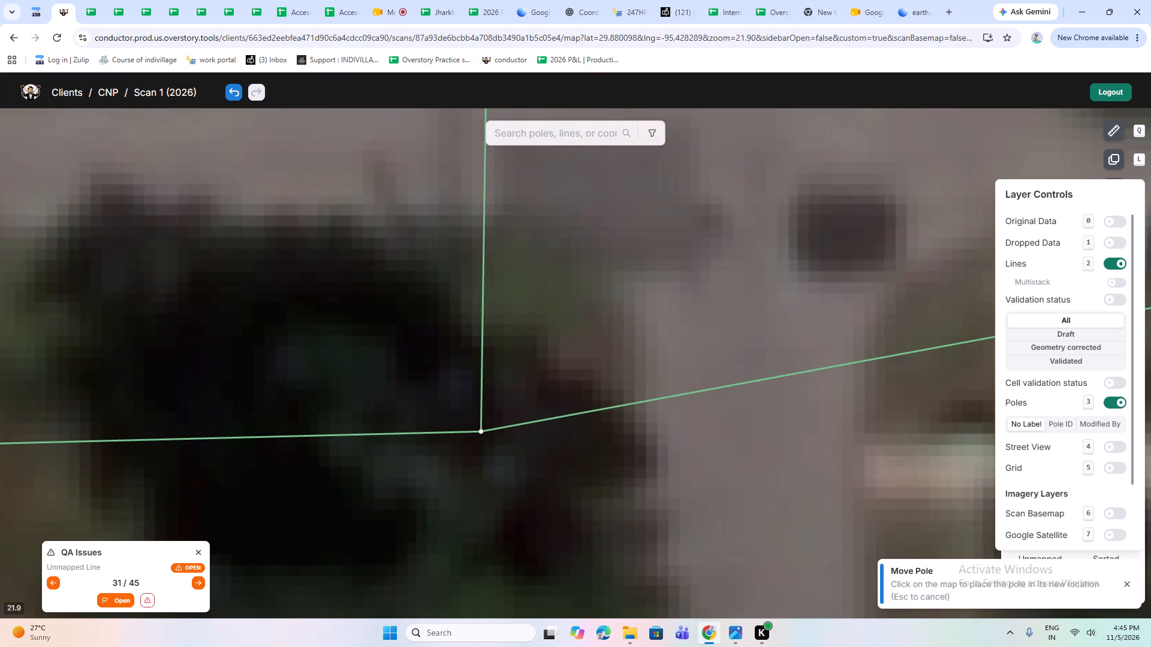
Move the next pole to the east, on the north side of Marcolin St, onto its base.
scroll(493, 446, "down", 3)
left_click_drag(714, 424, 300, 494)
scroll(357, 466, "up", 2)
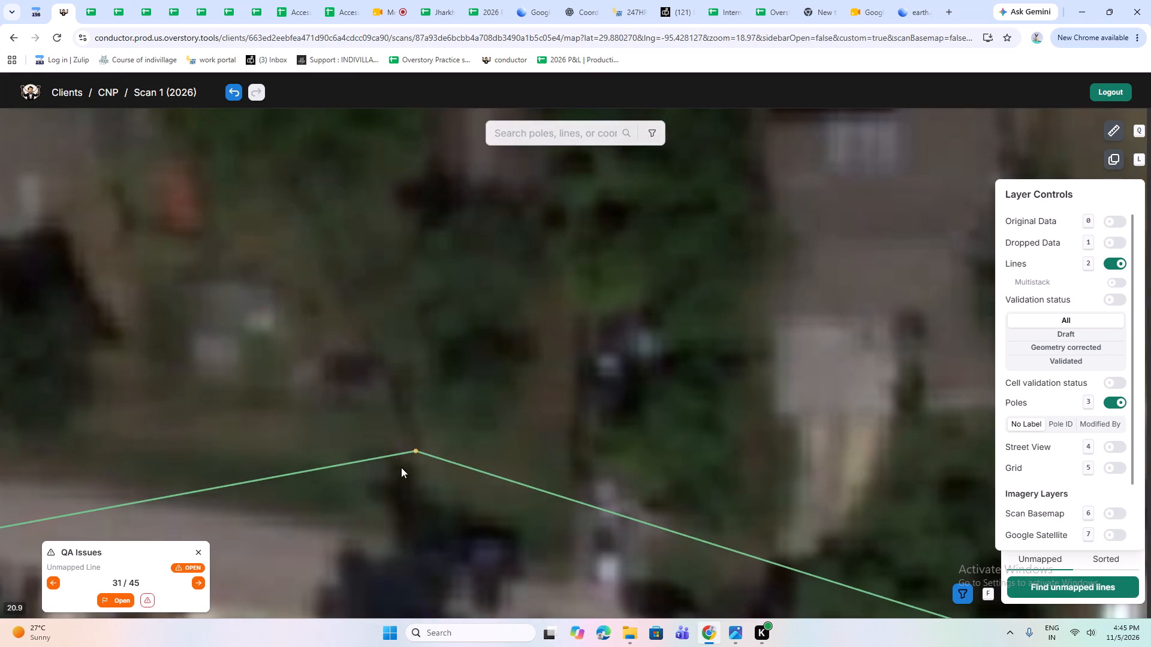
left_click(410, 450)
left_click(414, 452)
key("w")
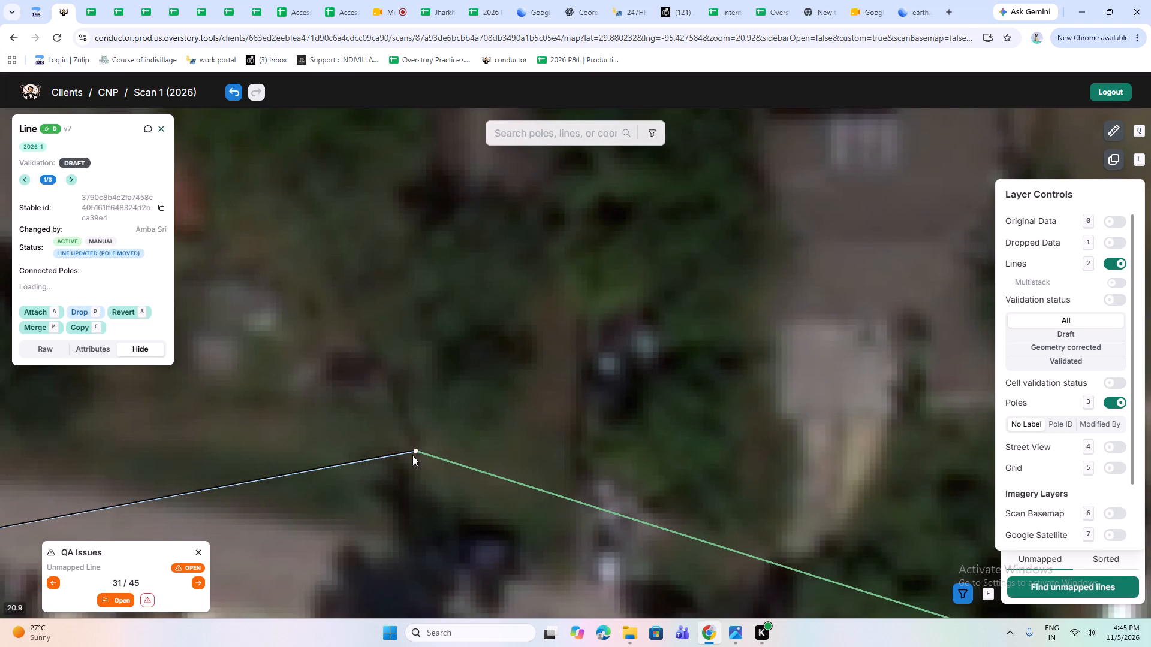
scroll(416, 455, "up", 2)
key("w")
left_click(426, 453)
Move the first pole north of the Marcolin St corner along Prairie View Dr onto its base.
scroll(430, 469, "down", 4)
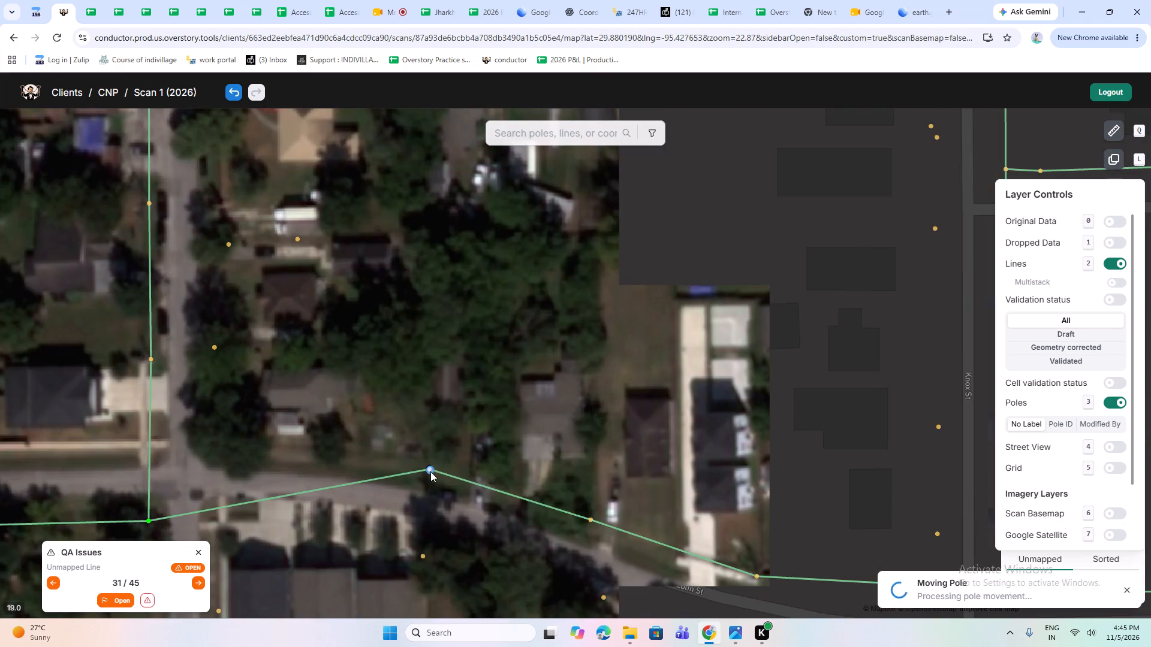
left_click_drag(590, 539, 403, 379)
left_click_drag(654, 488, 503, 496)
scroll(463, 441, "up", 1)
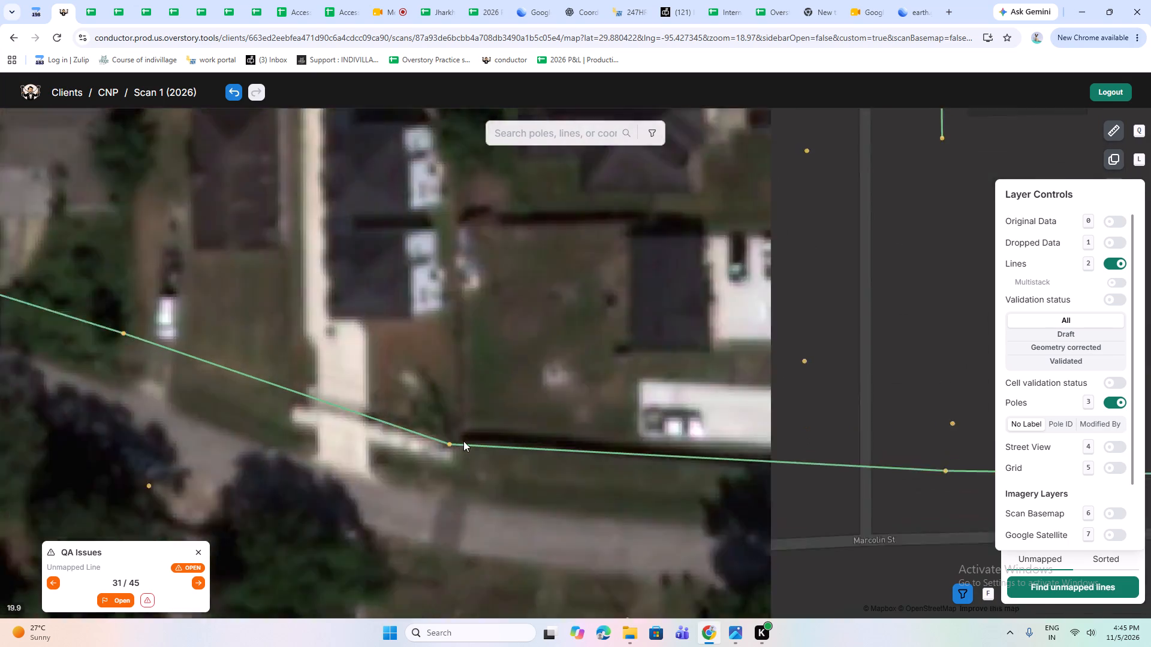
scroll(463, 441, "up", 1)
scroll(467, 449, "down", 3)
left_click_drag(165, 420, 474, 494)
scroll(456, 389, "up", 2)
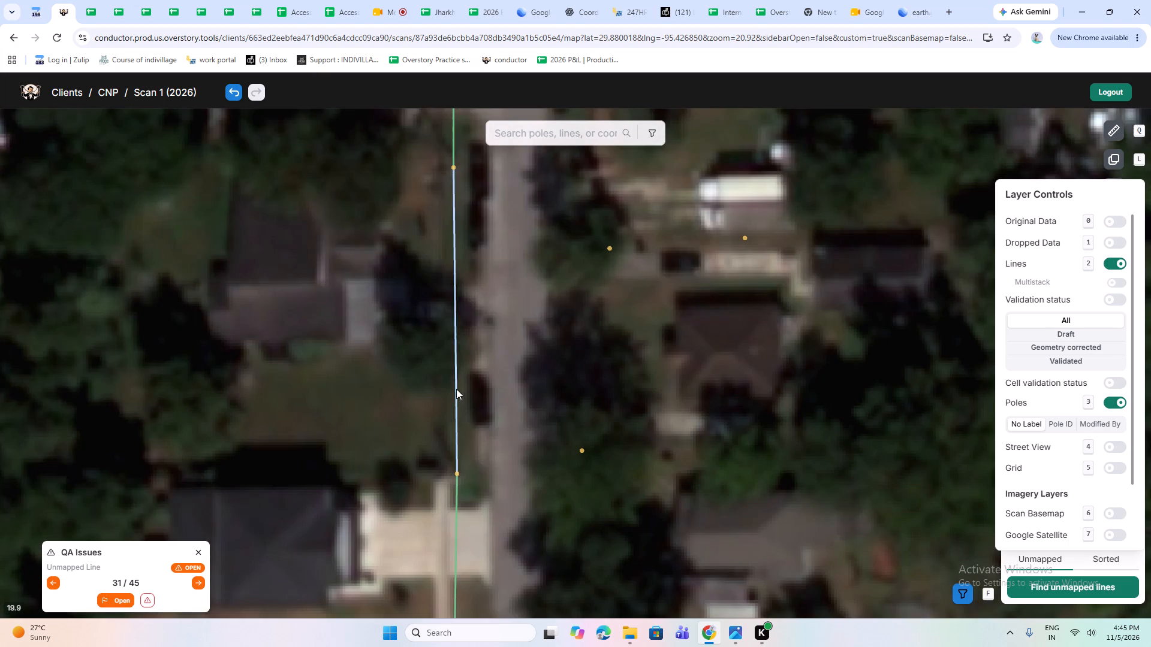
left_click(463, 473)
key("w")
scroll(460, 474, "up", 2)
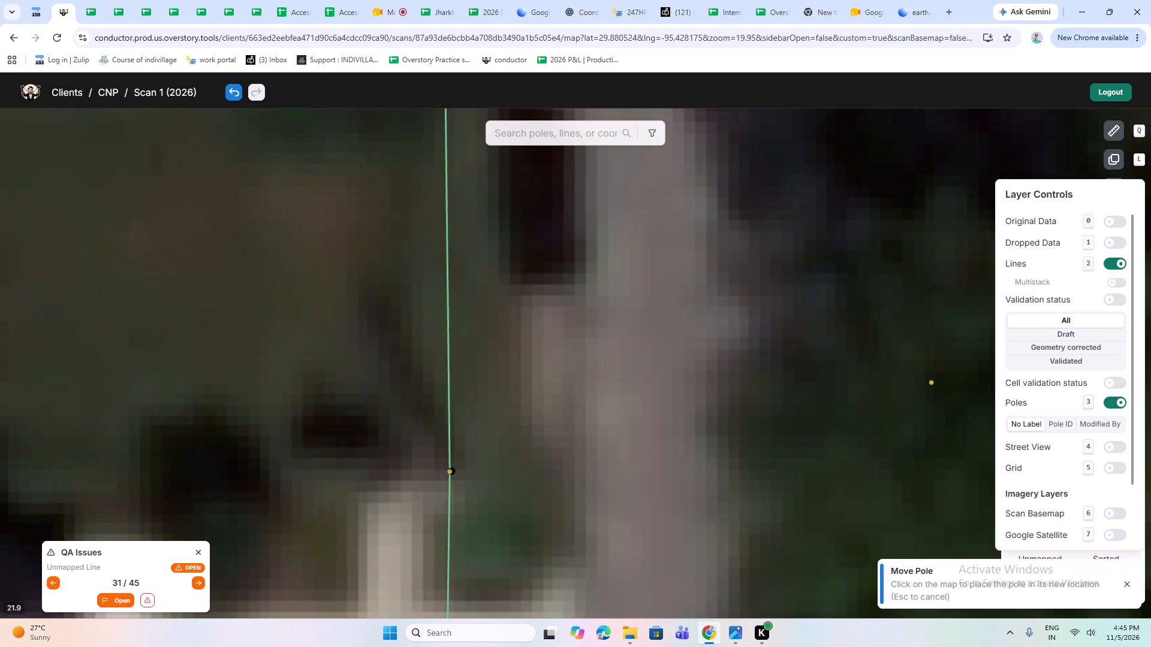
left_click(450, 472)
Move the second pole north of the Marcolin St corner along Prairie View Dr onto its base.
scroll(460, 485, "down", 4)
scroll(450, 392, "up", 1)
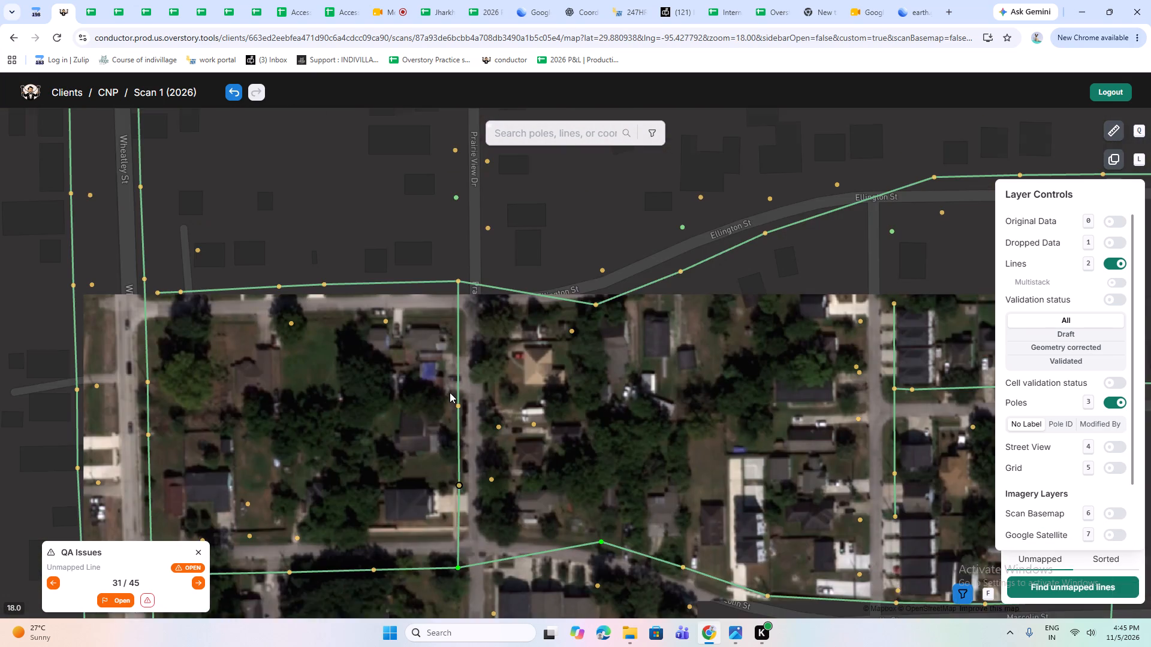
scroll(450, 392, "up", 1)
left_click(486, 446)
key("w")
scroll(484, 446, "up", 2)
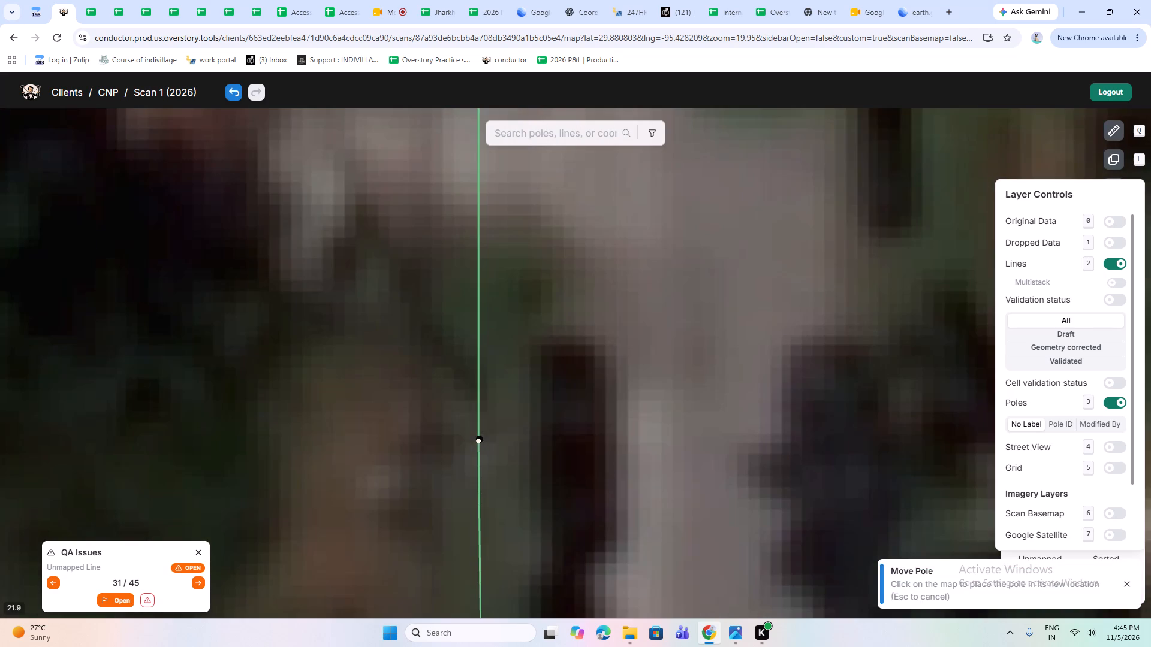
left_click(490, 437)
Examine the poles and lines along Ellington St and west past Prairie View Dr to Wheatley St.
scroll(486, 457, "down", 3)
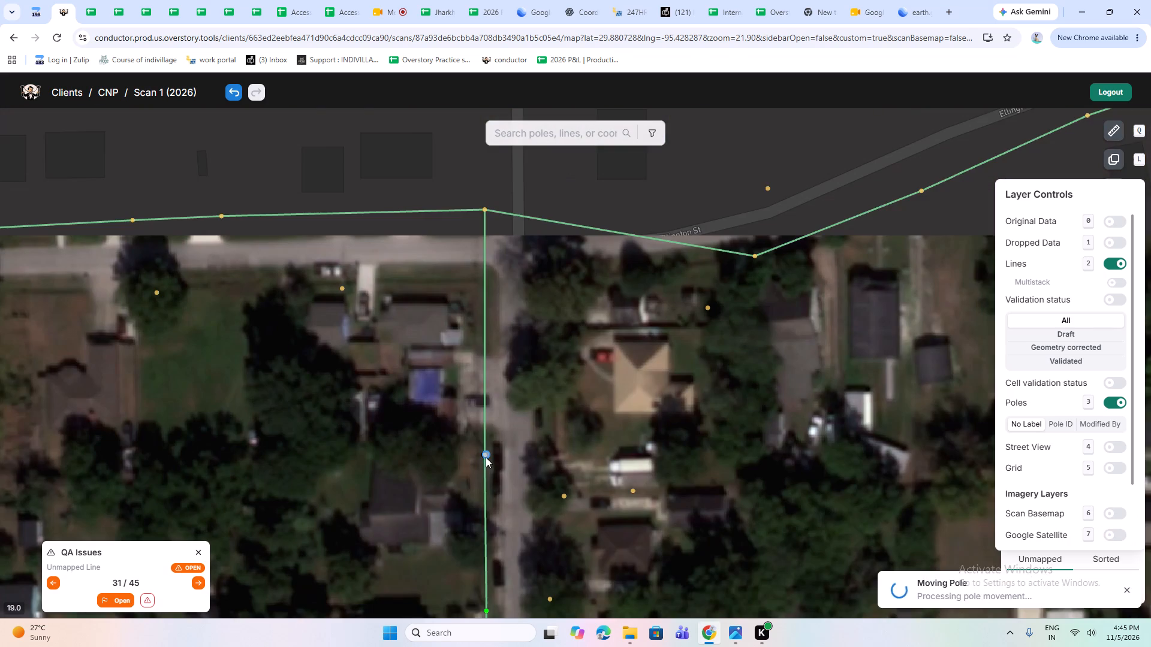
left_click_drag(483, 324, 565, 502)
left_click_drag(601, 409, 322, 418)
left_click_drag(641, 385, 465, 433)
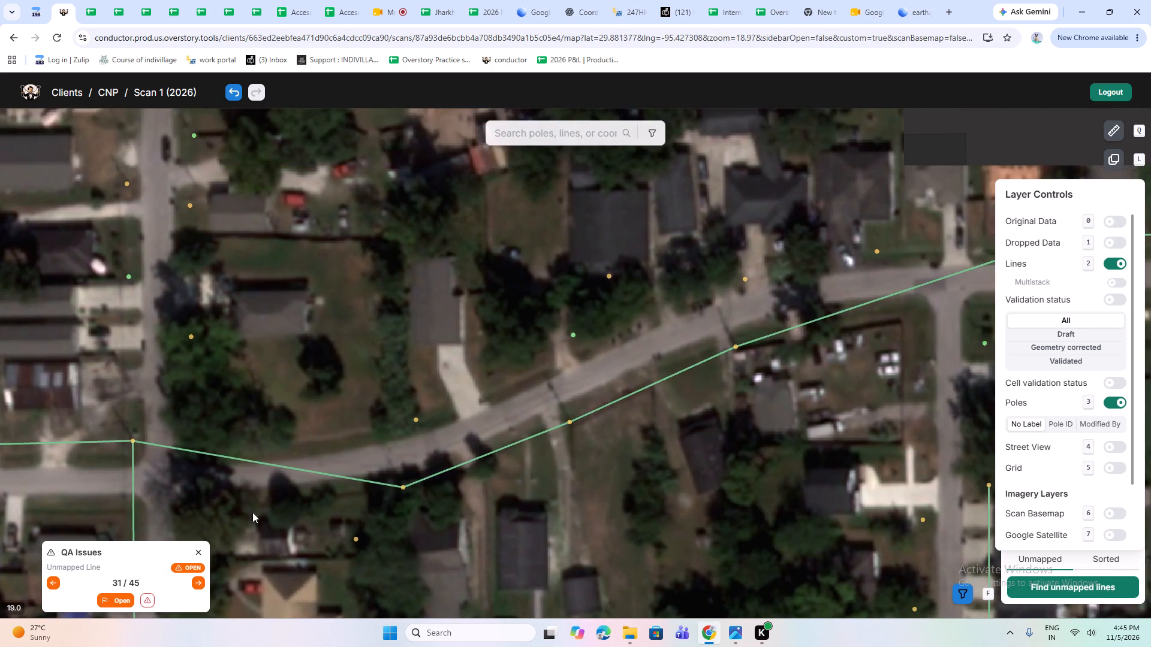
left_click_drag(252, 512, 788, 456)
left_click_drag(438, 444, 642, 471)
scroll(568, 407, "up", 1)
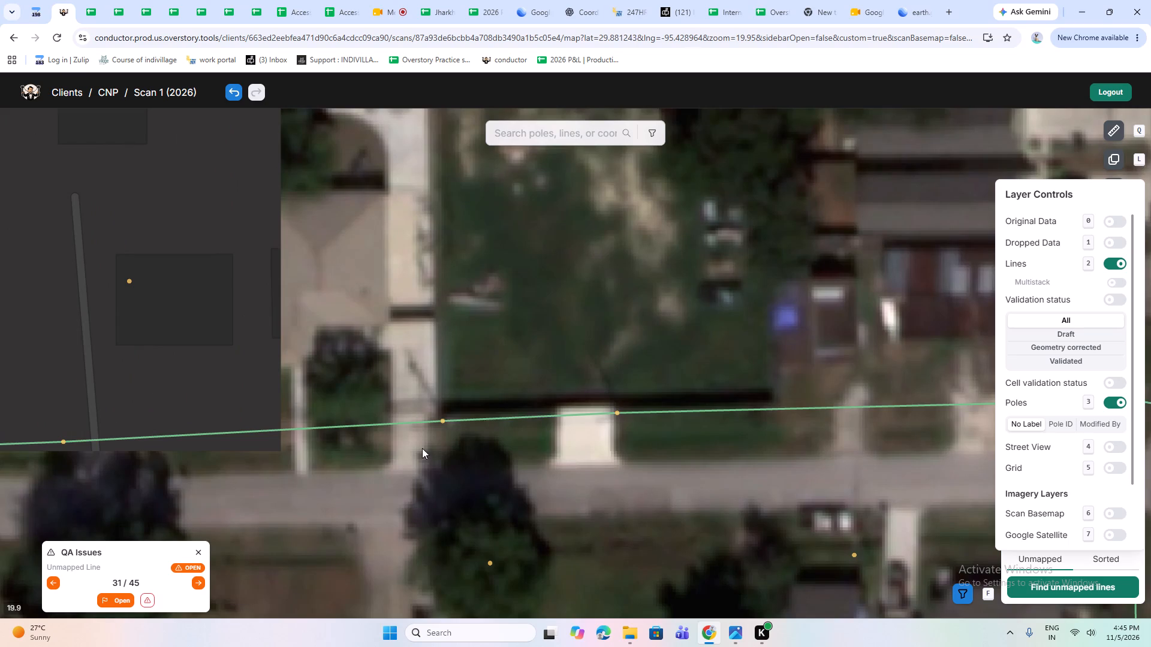
left_click_drag(421, 451, 629, 473)
left_click_drag(384, 476, 811, 446)
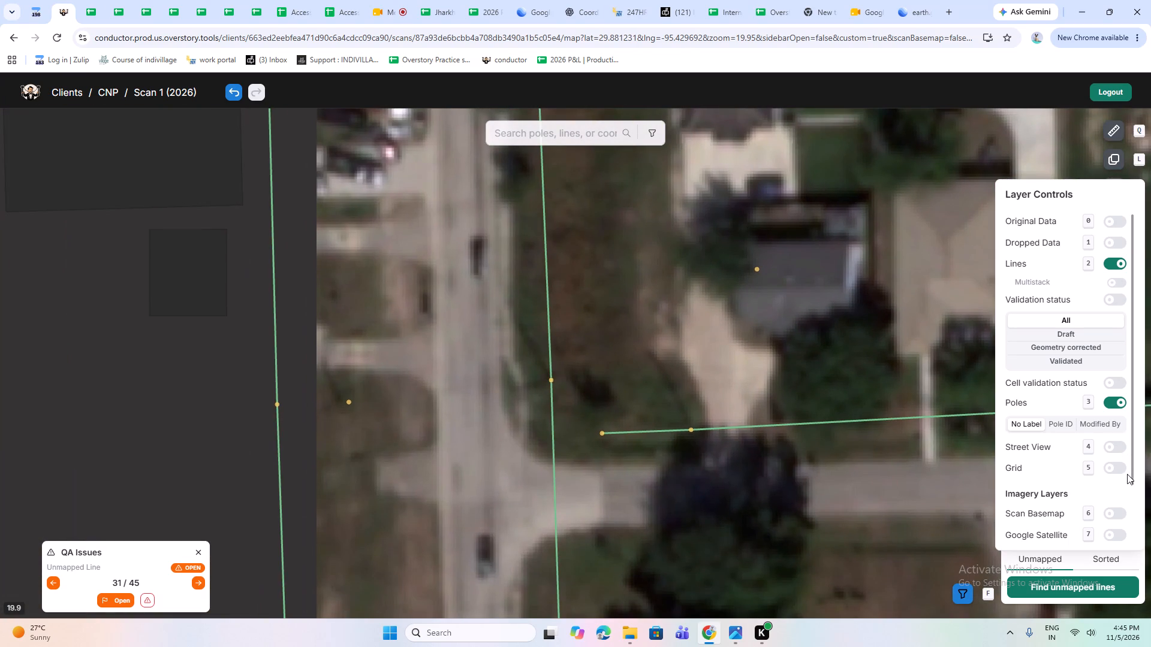
Compare the open line end near Wheatley St with and without the Scan Basemap, and with Dropped Data shown.
left_click(1119, 509)
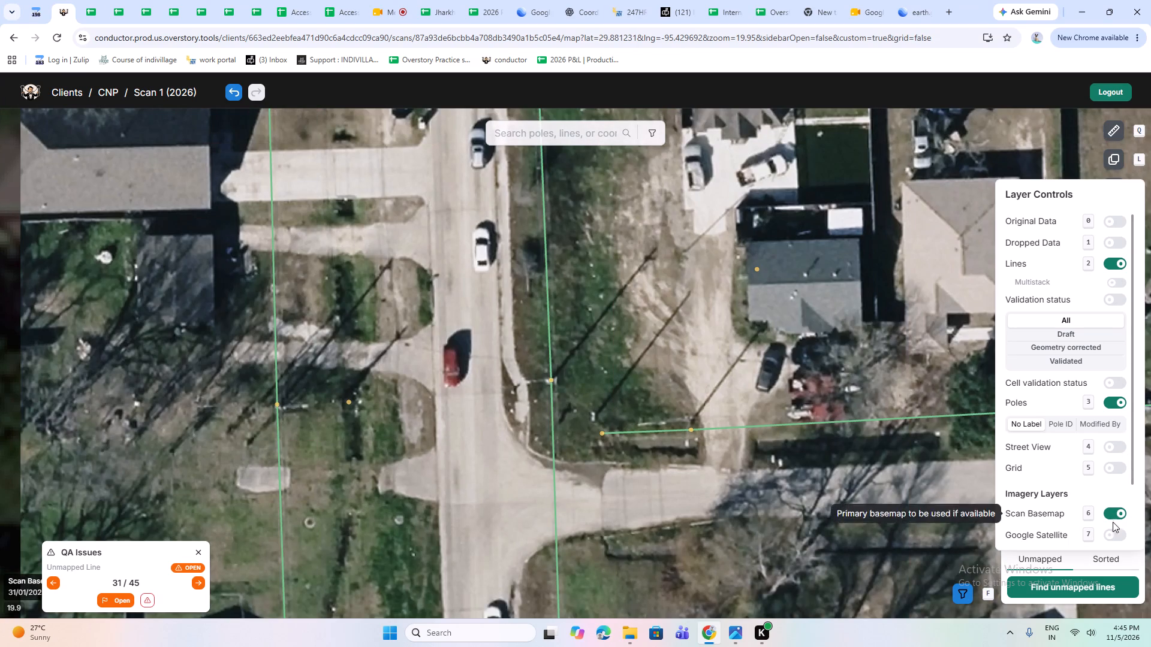
left_click(1110, 526)
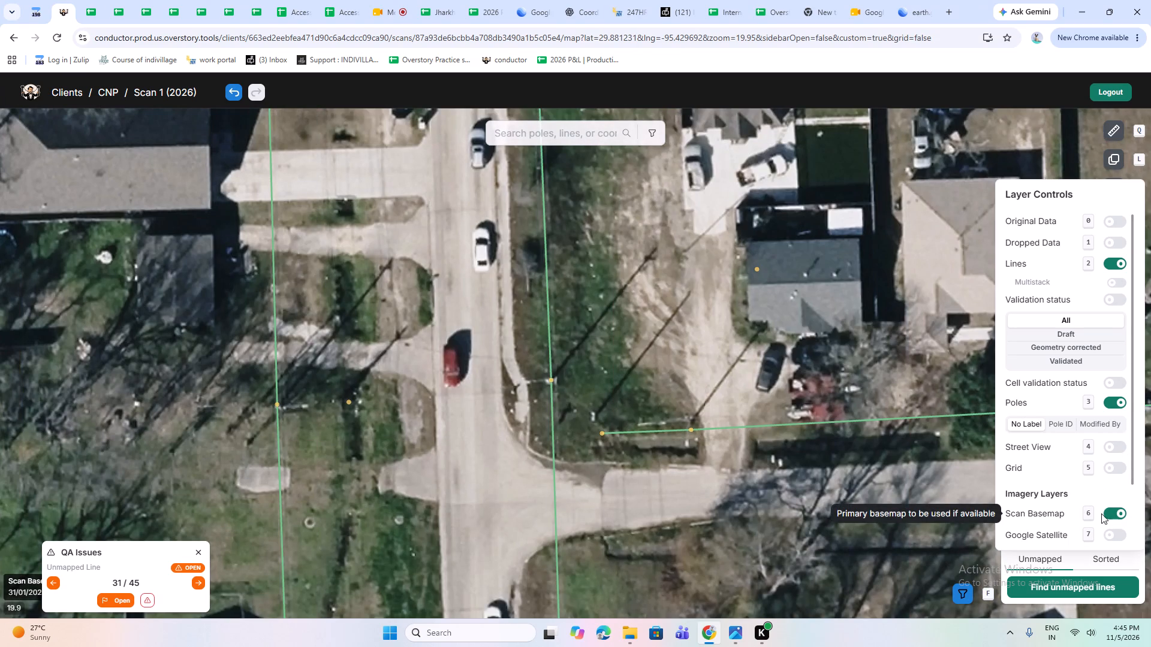
left_click(1118, 512)
scroll(1095, 363, "up", 1)
left_click(1114, 235)
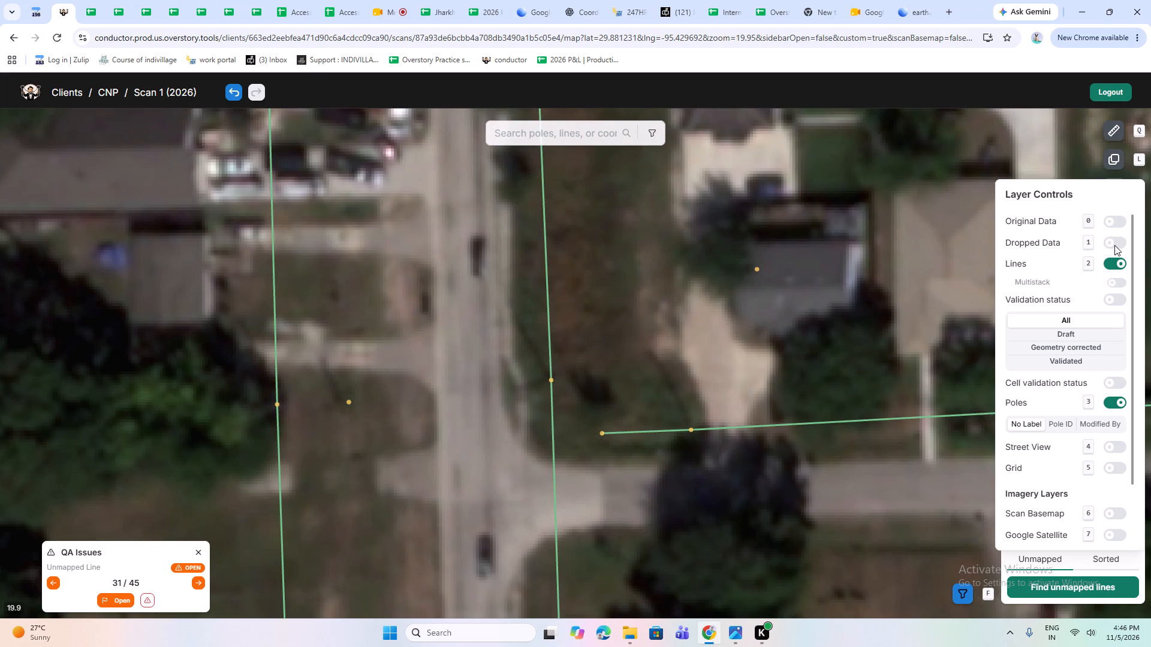
left_click(1114, 245)
left_click_drag(625, 518, 593, 488)
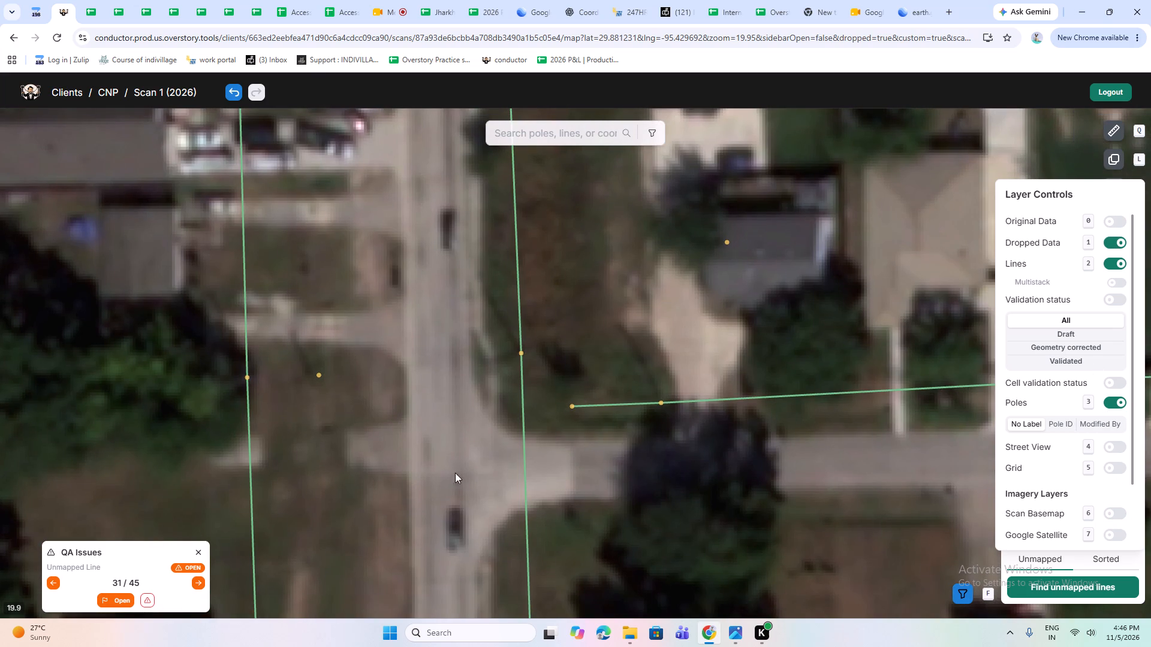
Advance to QA issue 32 and hide the Dropped Data layer.
left_click(198, 583)
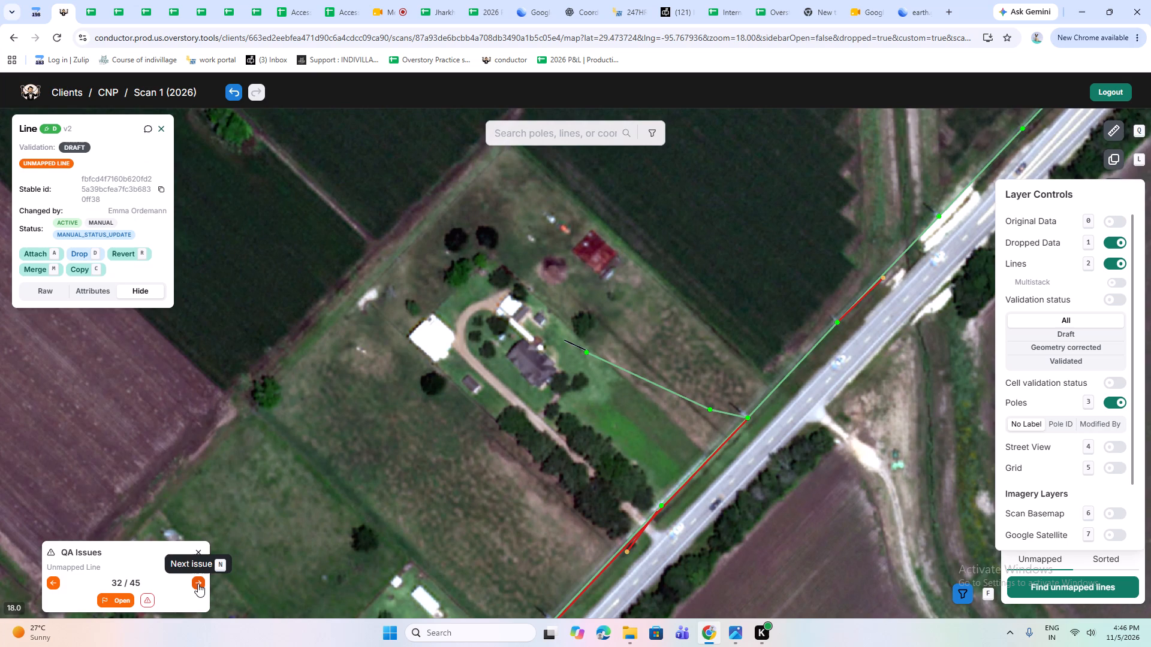
left_click(1120, 238)
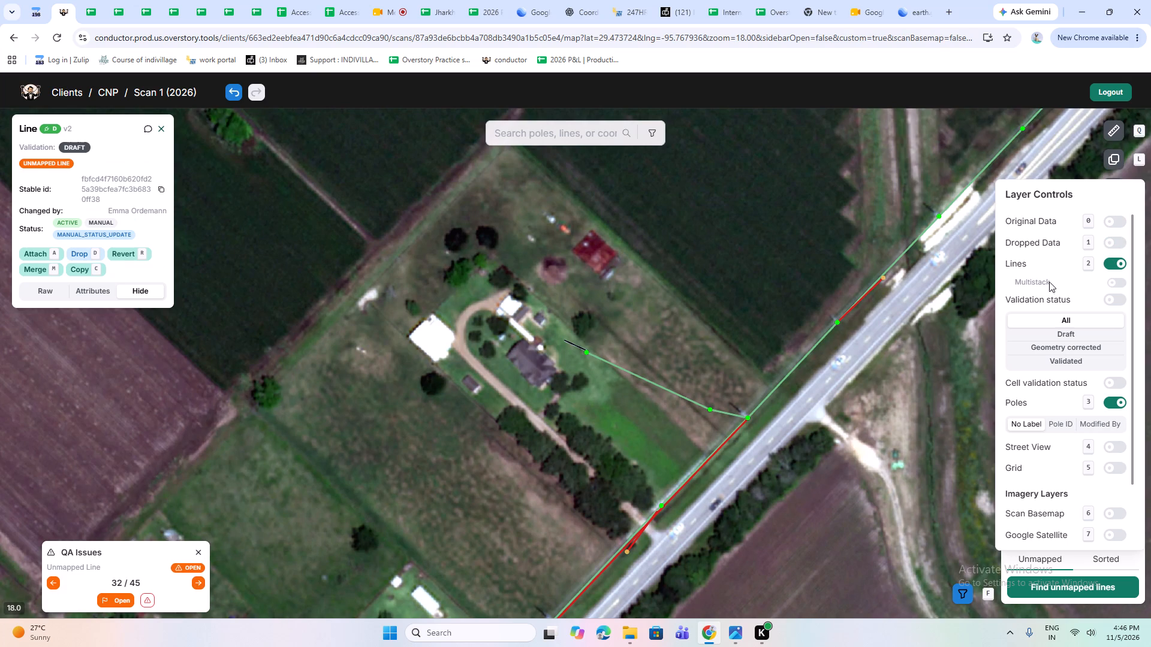
Read the comment on the short unmapped line beside the farmhouse and drop that line.
scroll(896, 281, "up", 2)
scroll(849, 298, "down", 2)
left_click_drag(525, 441, 571, 430)
left_click(567, 379)
scroll(561, 358, "up", 1)
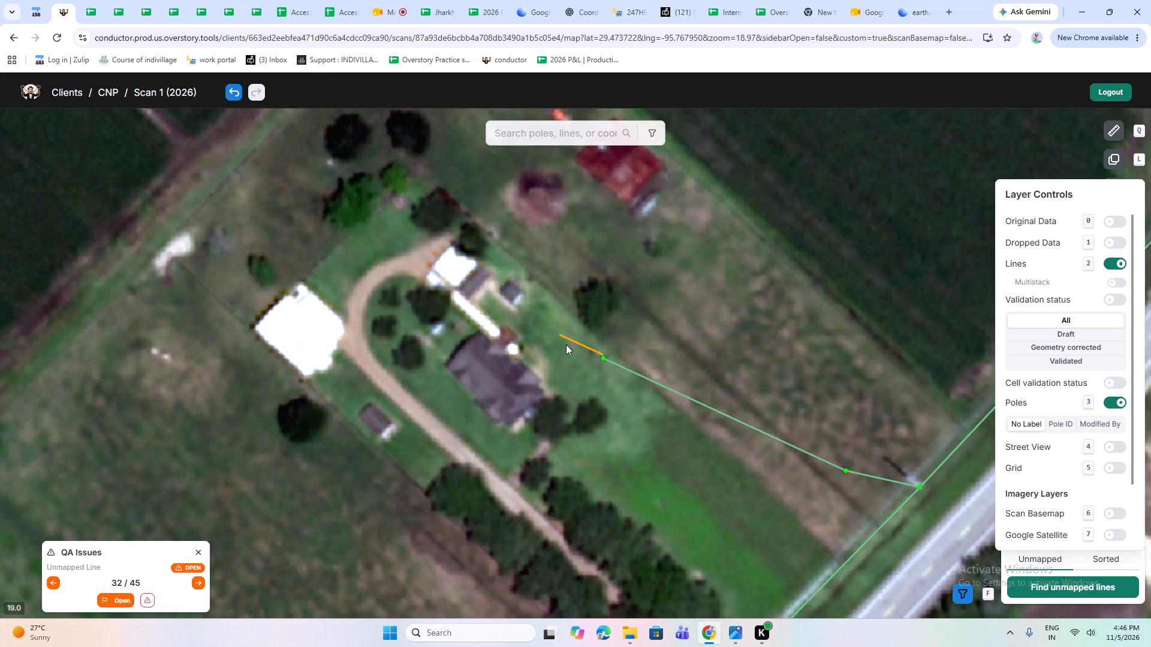
left_click(571, 343)
left_click(148, 128)
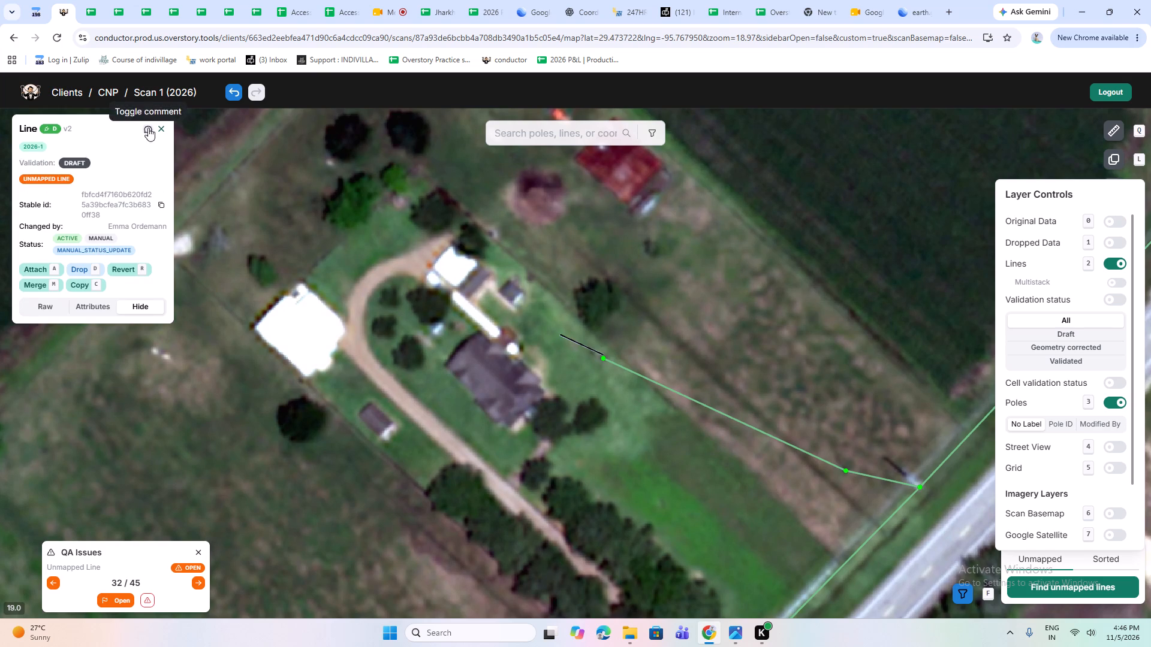
left_click(152, 222)
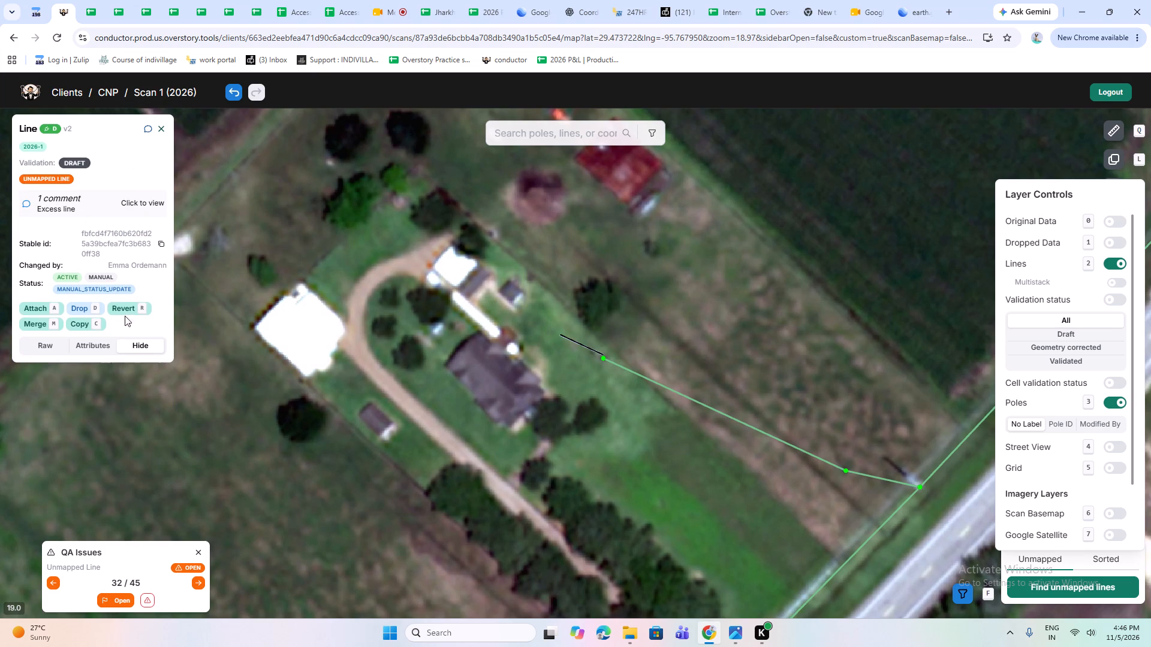
left_click(82, 313)
Inspect the remaining poles and lines around the farmhouse and along Minonite Rd.
left_click_drag(676, 484, 369, 358)
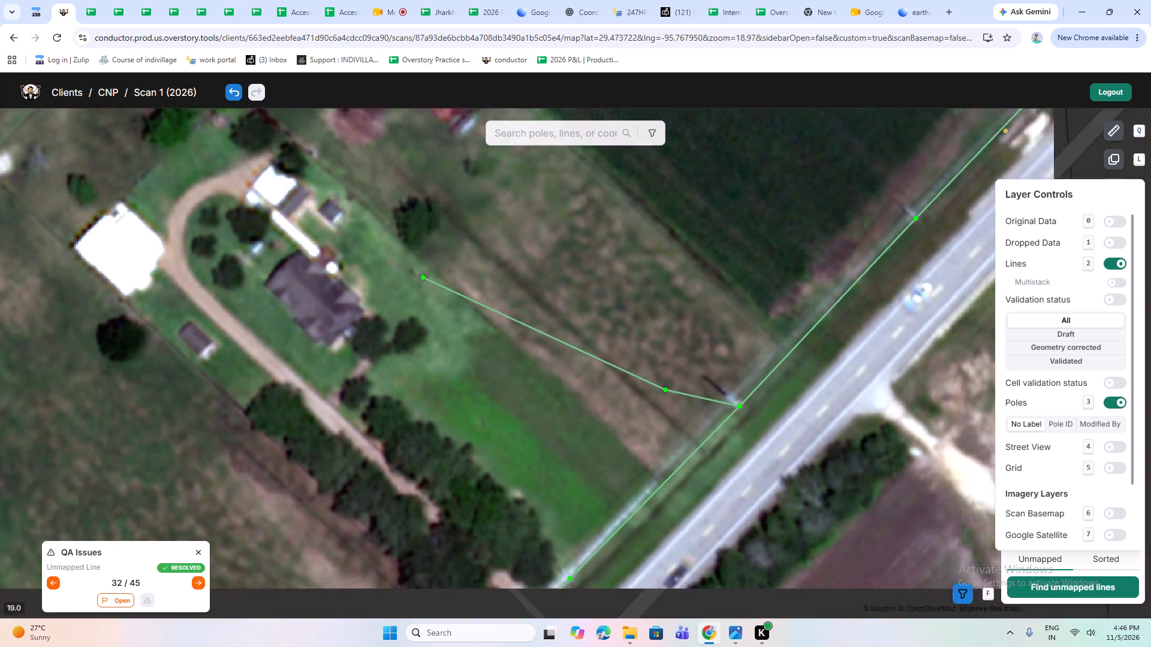
left_click_drag(369, 358, 365, 356)
left_click_drag(574, 386, 451, 434)
scroll(602, 350, "down", 1)
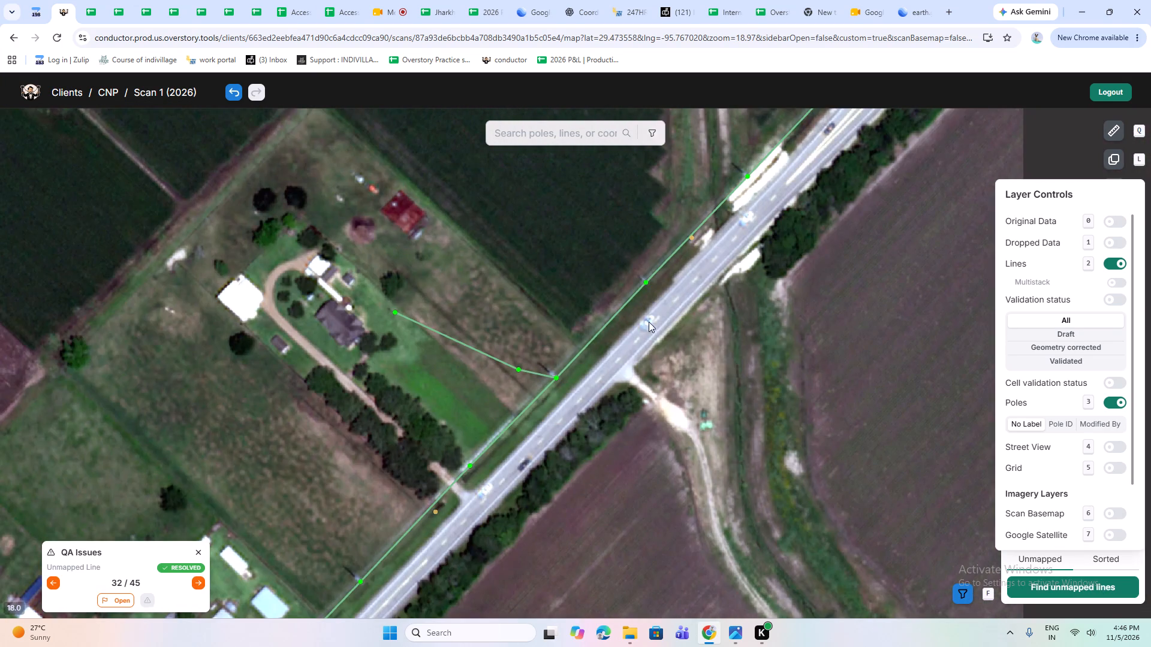
left_click_drag(736, 243, 581, 351)
scroll(596, 288, "up", 1)
scroll(596, 288, "down", 3)
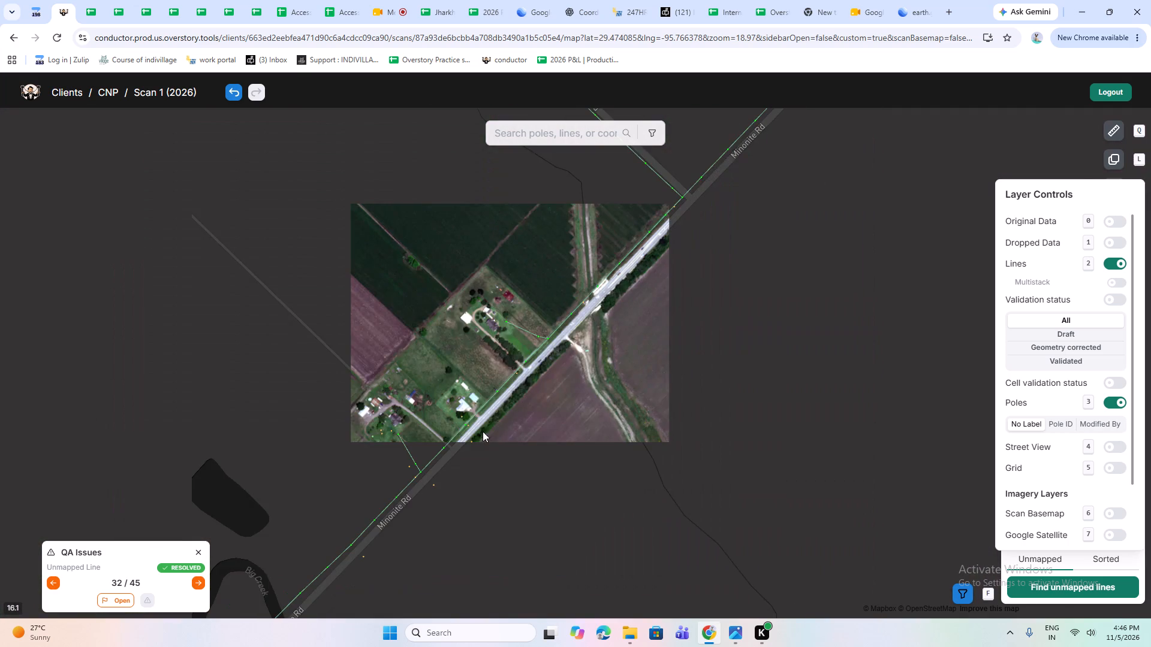
left_click_drag(483, 431, 550, 347)
scroll(442, 453, "up", 2)
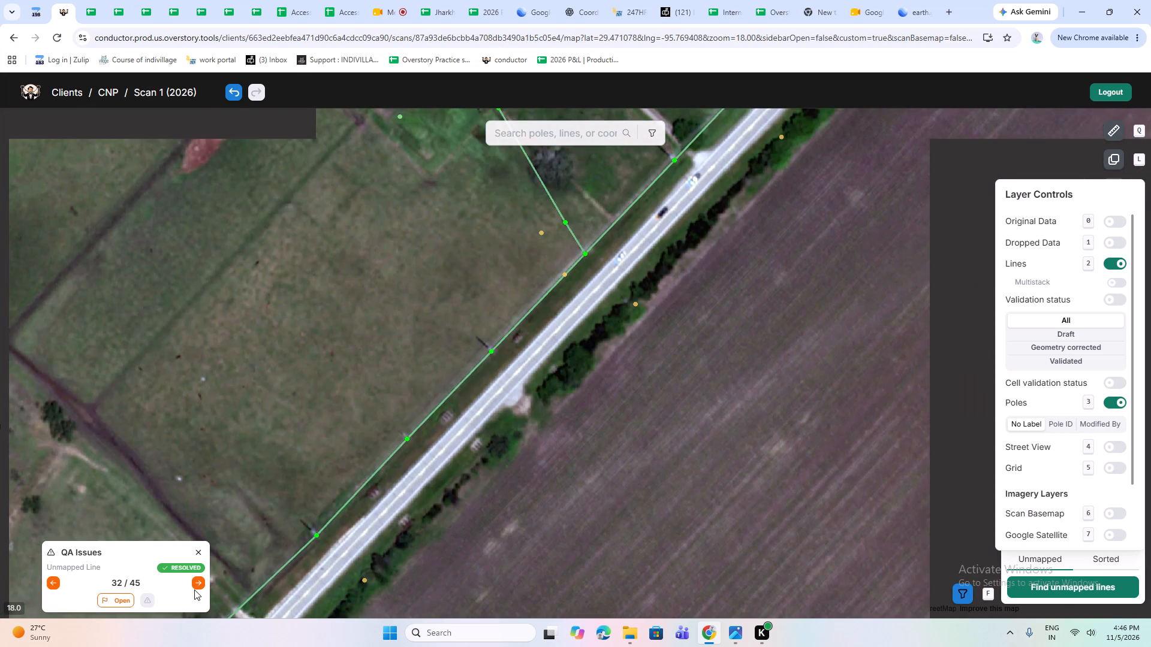
Advance to QA issue 33 and bring its unmapped line into view near Greens Rd.
left_click(197, 588)
left_click_drag(654, 406, 488, 451)
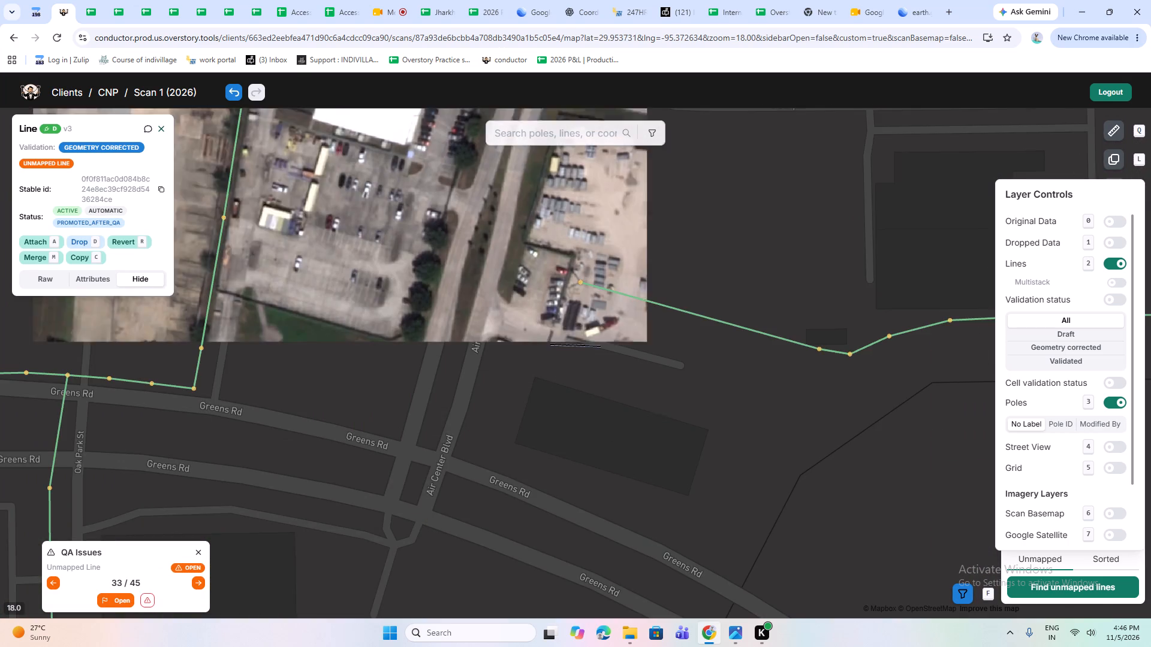
Add the Excess line comment to issue 33's short unmapped line in the truck yard and drop that line.
left_click_drag(488, 451, 471, 455)
left_click(379, 461)
scroll(383, 369, "up", 1)
left_click(419, 418)
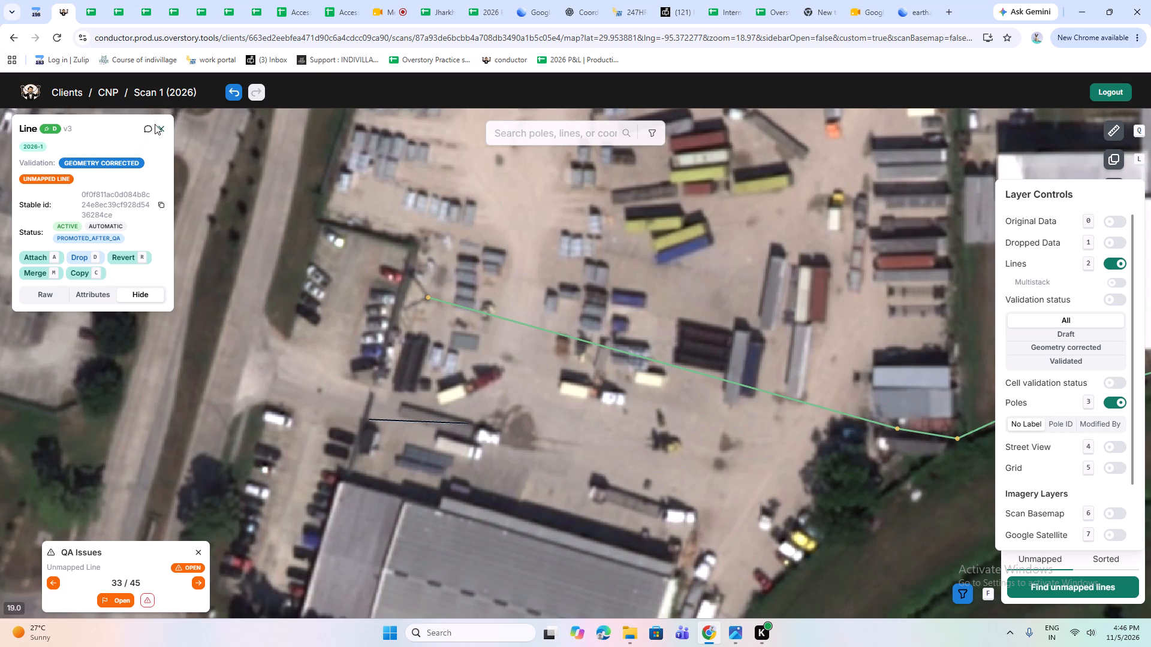
double_click(155, 124)
left_click(144, 125)
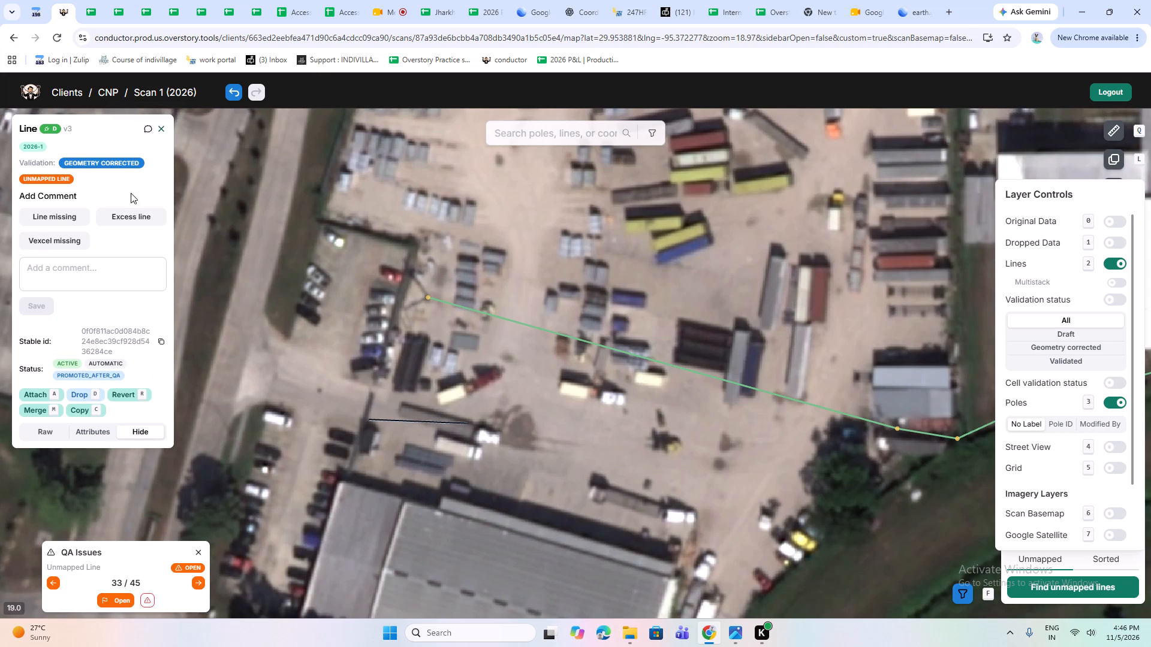
left_click(122, 216)
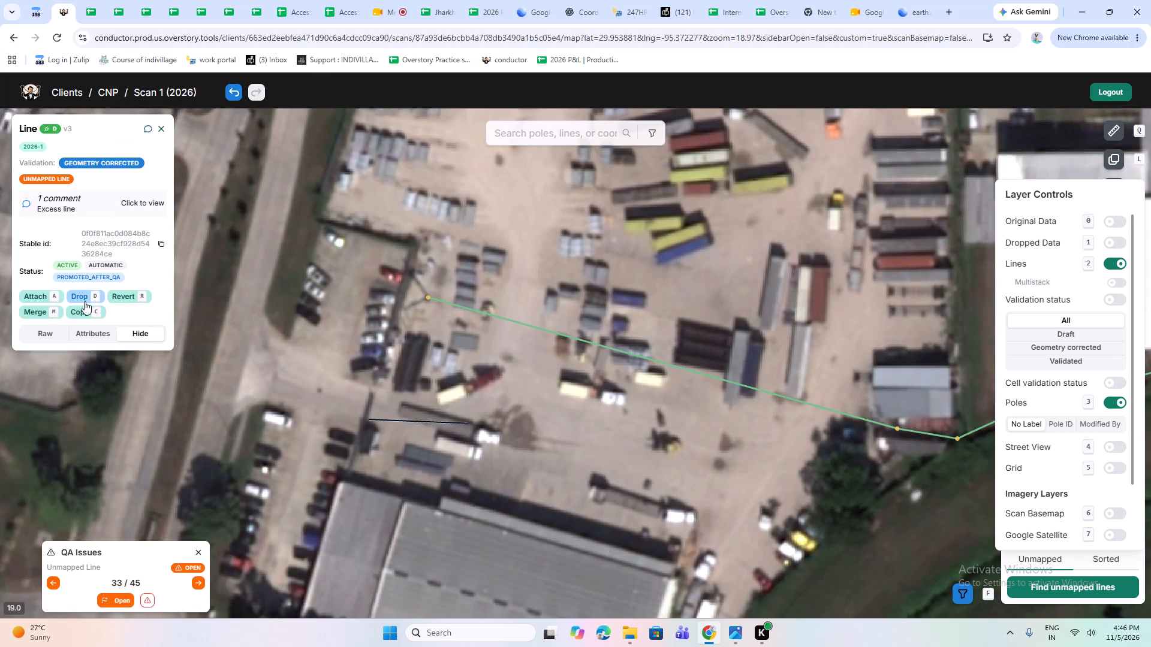
left_click(82, 300)
left_click_drag(613, 425, 602, 425)
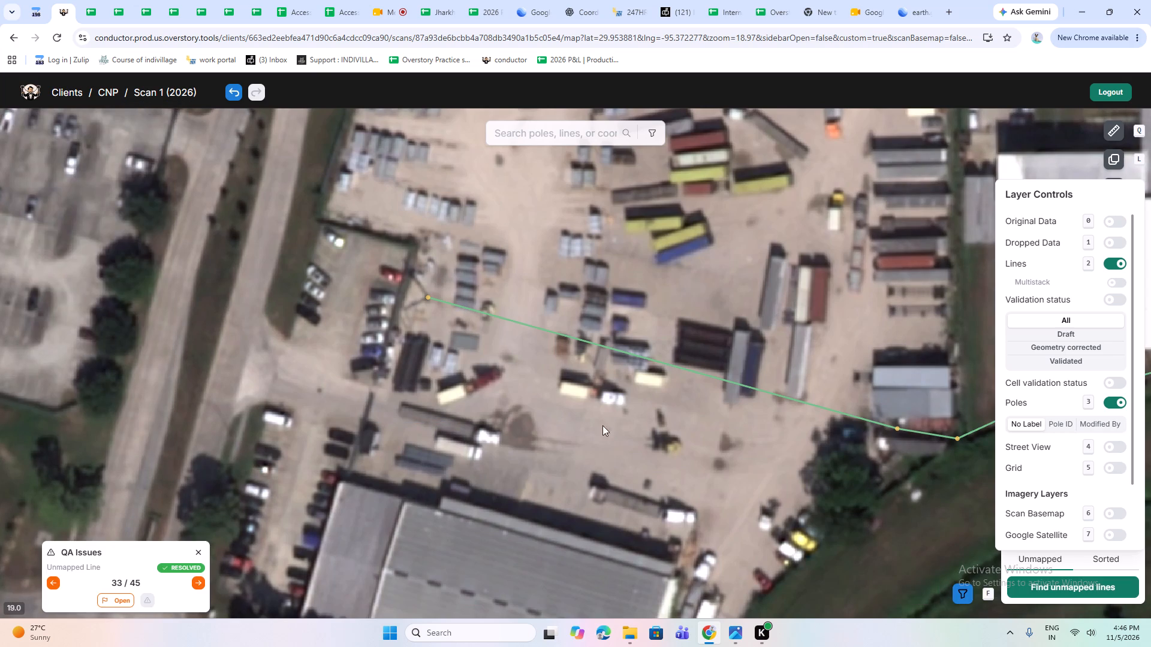
Move the pole just south of the small grey-roofed building slightly west on its line.
left_click_drag(602, 425, 390, 406)
left_click_drag(693, 433, 252, 422)
scroll(296, 417, "up", 1)
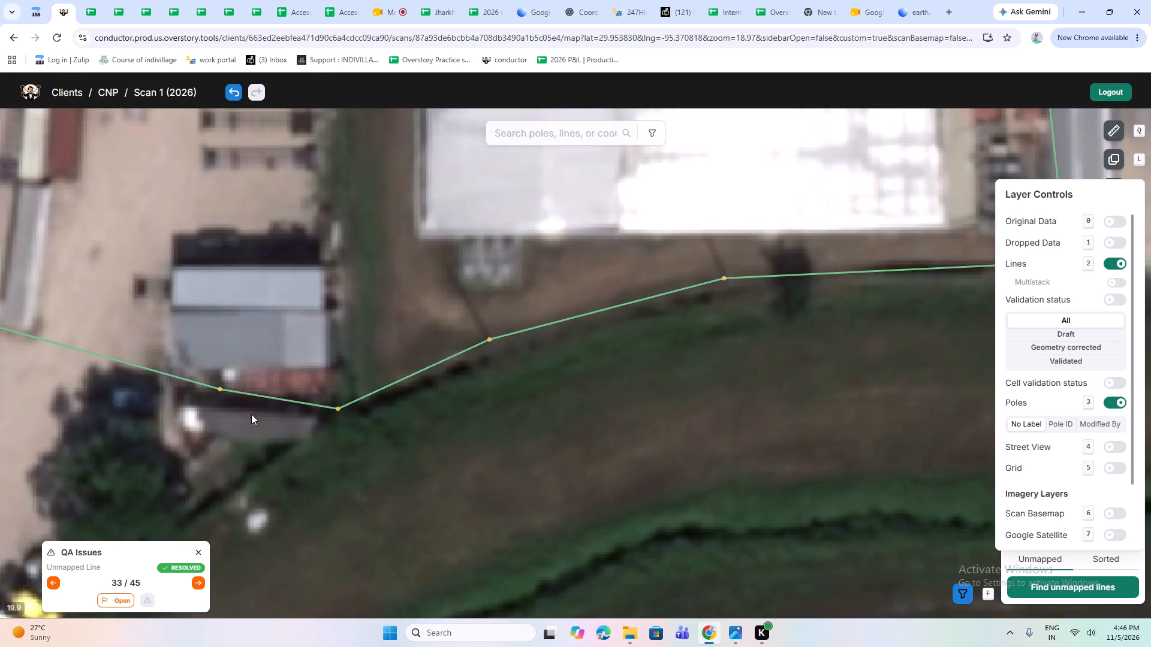
left_click_drag(236, 410, 287, 414)
left_click(255, 392)
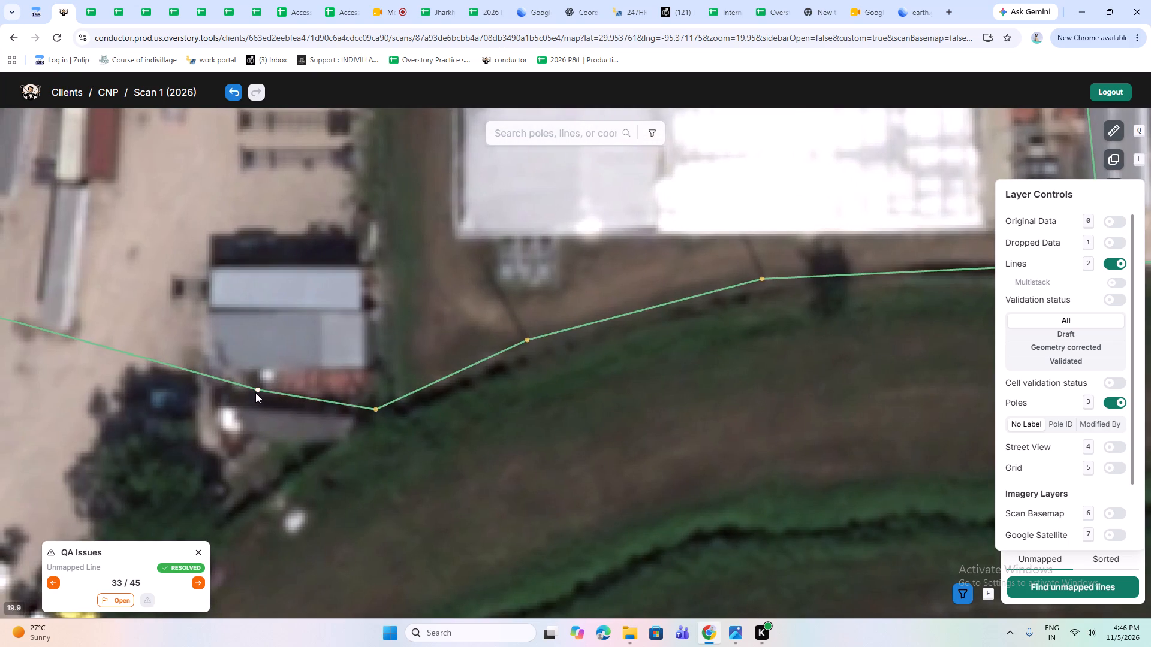
left_click(40, 240)
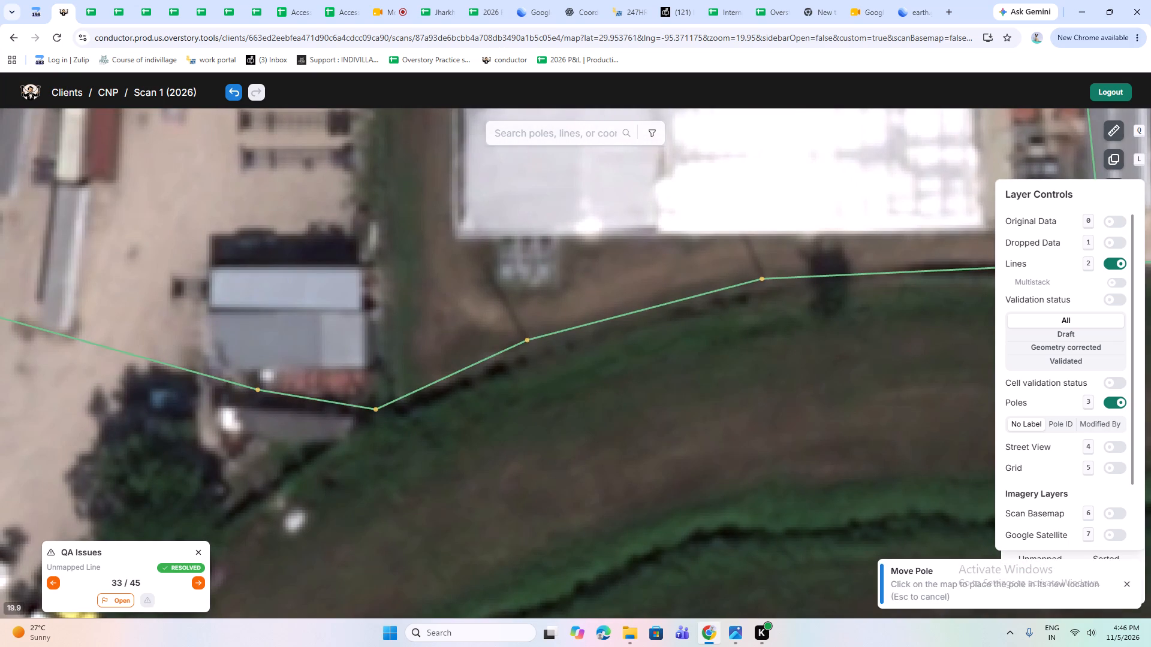
scroll(242, 411, "up", 1)
left_click(237, 384)
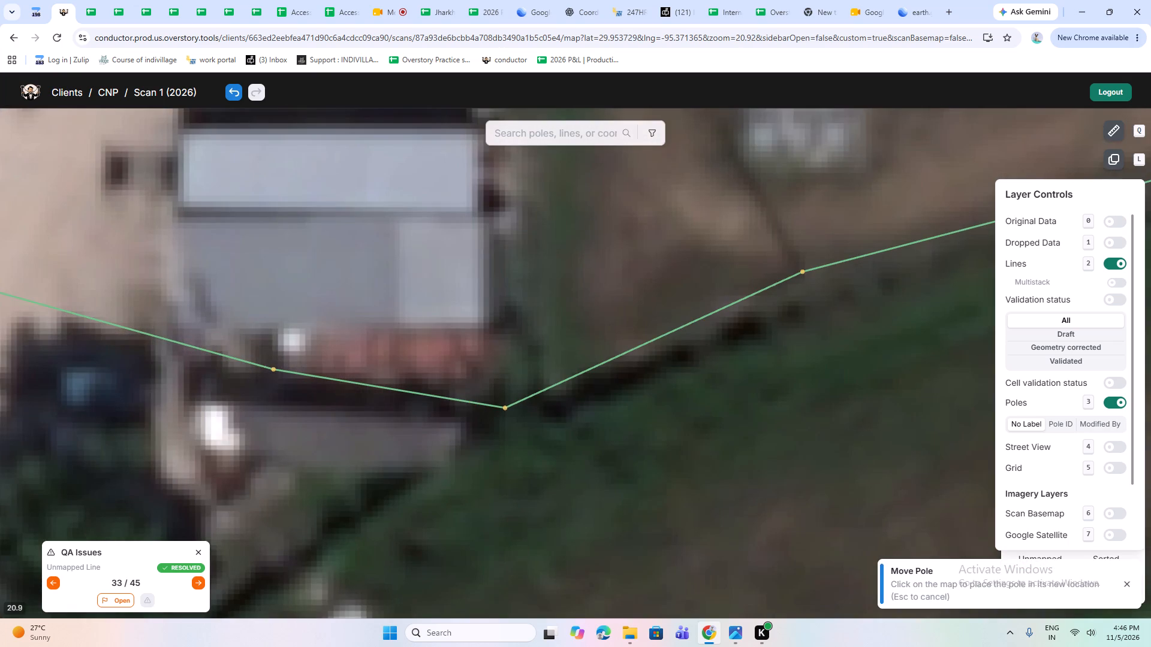
scroll(257, 401, "down", 1)
Inspect the poles and lines running east behind the large white-roofed building and around the parking yards.
left_click_drag(359, 421, 358, 421)
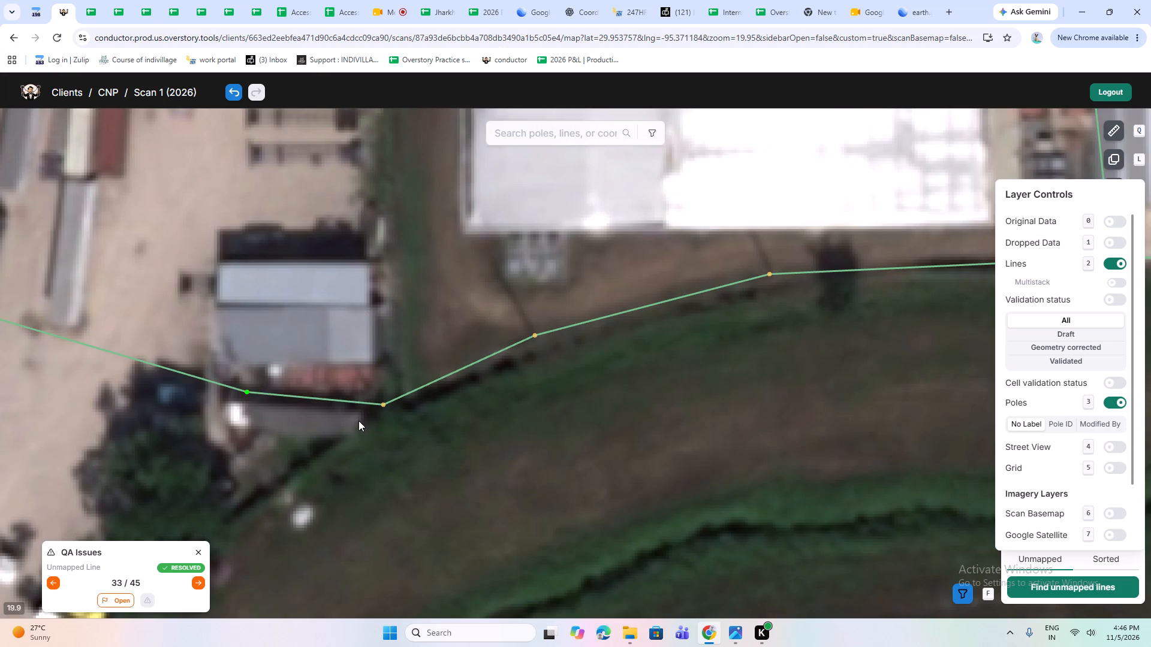
left_click_drag(358, 421, 296, 440)
left_click_drag(462, 404, 346, 454)
left_click_drag(505, 422, 344, 427)
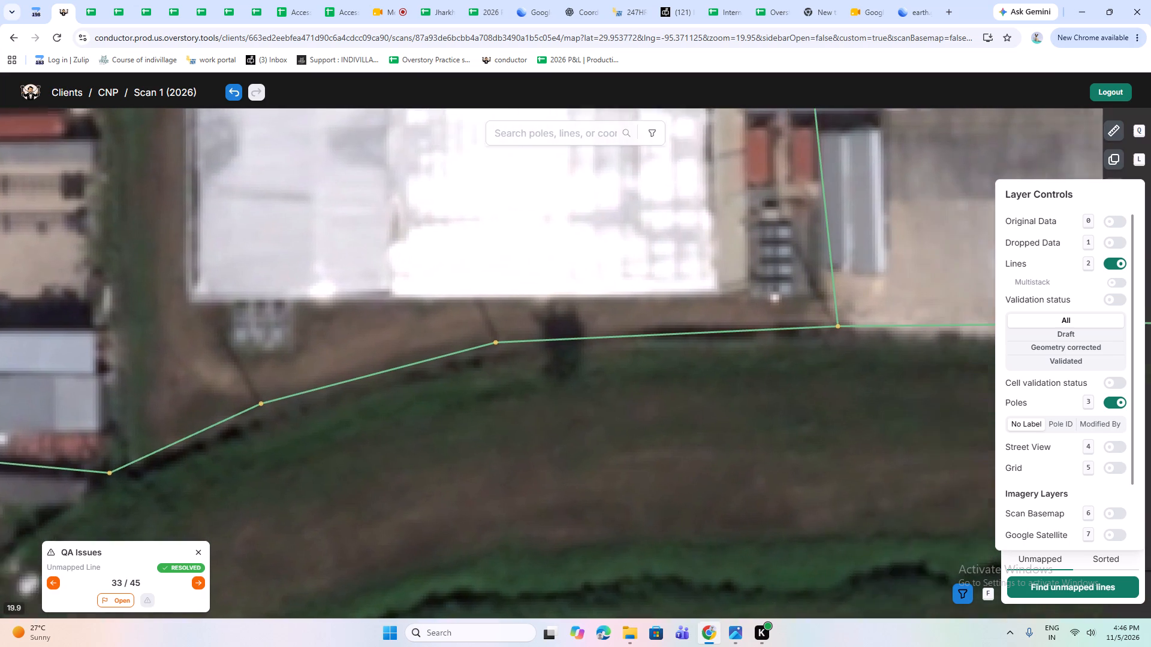
left_click_drag(344, 427, 342, 427)
left_click_drag(634, 400, 117, 518)
left_click_drag(203, 313, 239, 416)
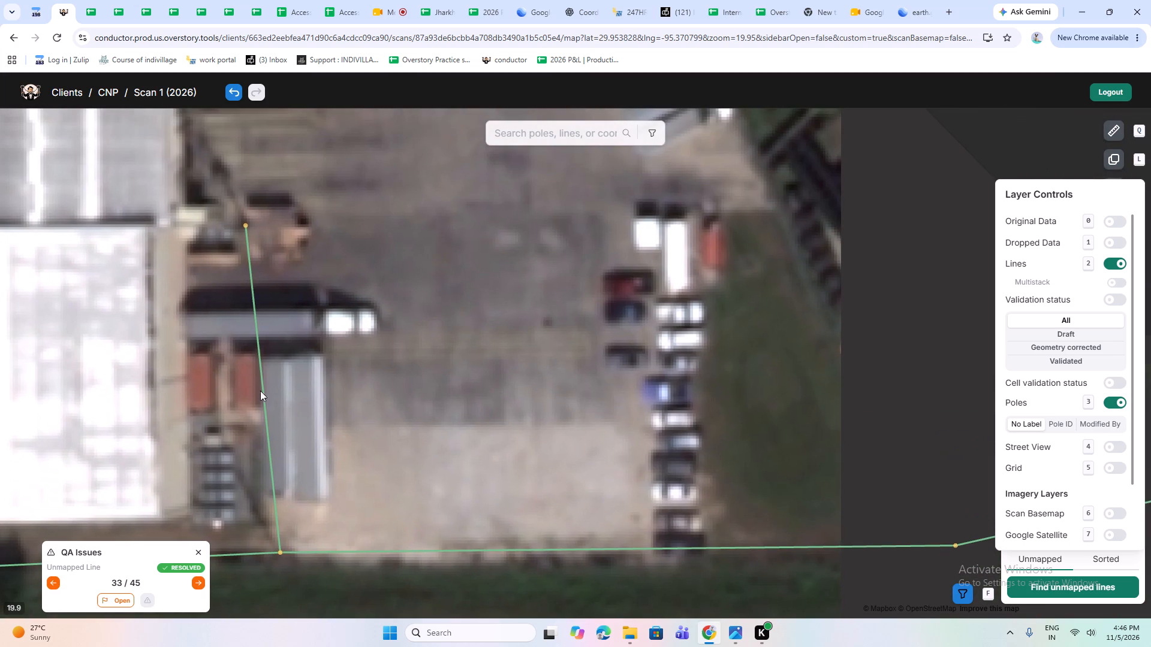
left_click_drag(591, 497, 159, 326)
left_click_drag(495, 430, 349, 480)
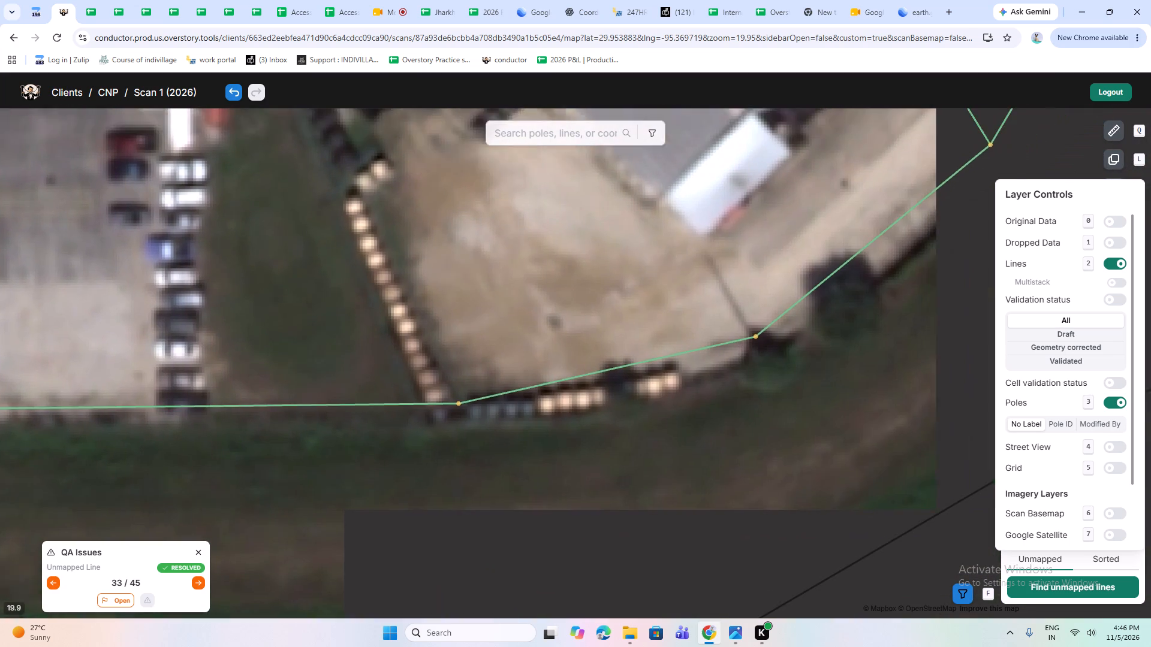
left_click_drag(349, 480, 335, 483)
left_click_drag(730, 460, 564, 549)
scroll(712, 398, "down", 1)
left_click_drag(722, 347, 564, 497)
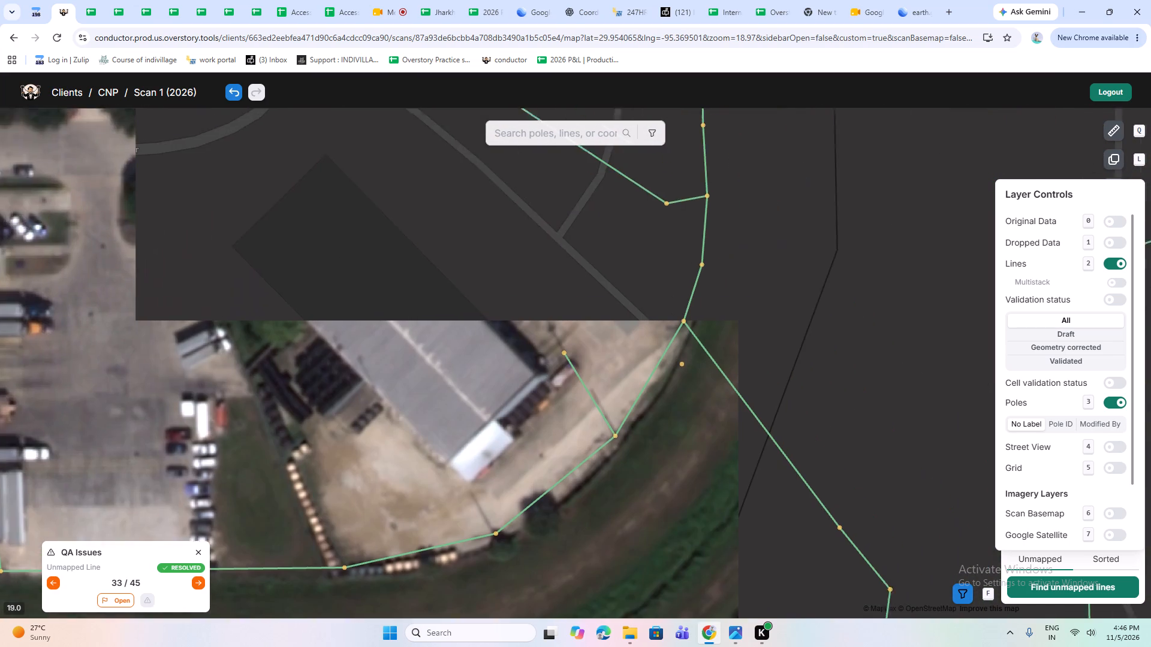
left_click_drag(564, 497, 561, 498)
Move the junction pole at the yard's curved eastern edge slightly southeast, where three line segments meet.
scroll(544, 415, "up", 1)
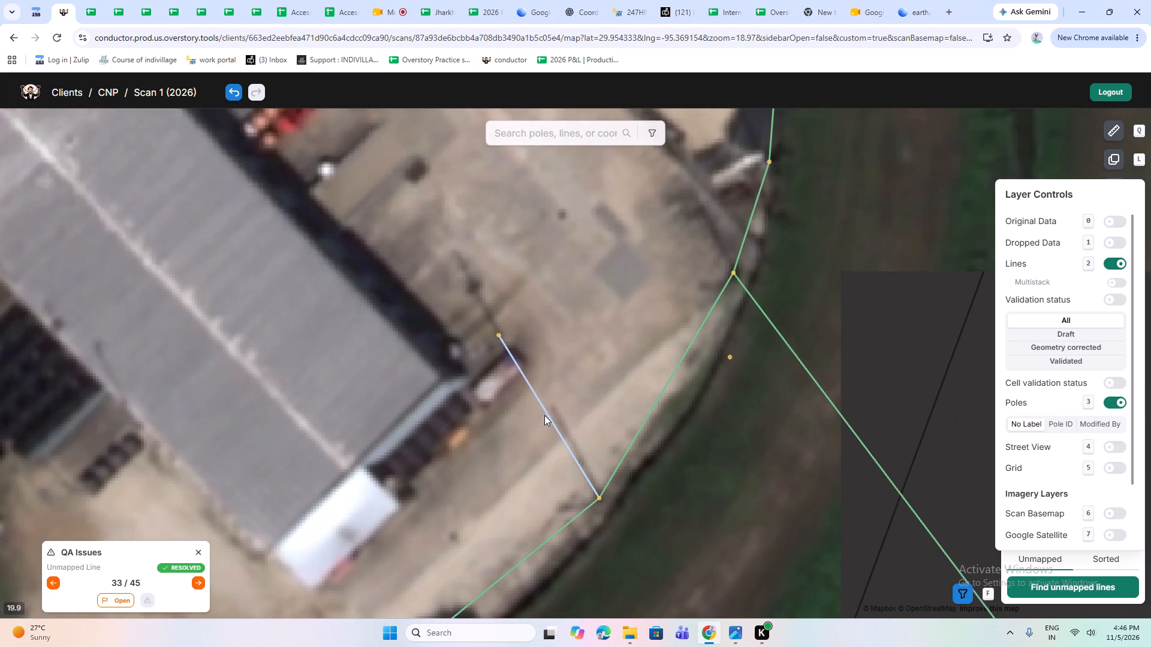
scroll(544, 415, "down", 1)
left_click_drag(655, 359, 516, 395)
scroll(507, 389, "up", 1)
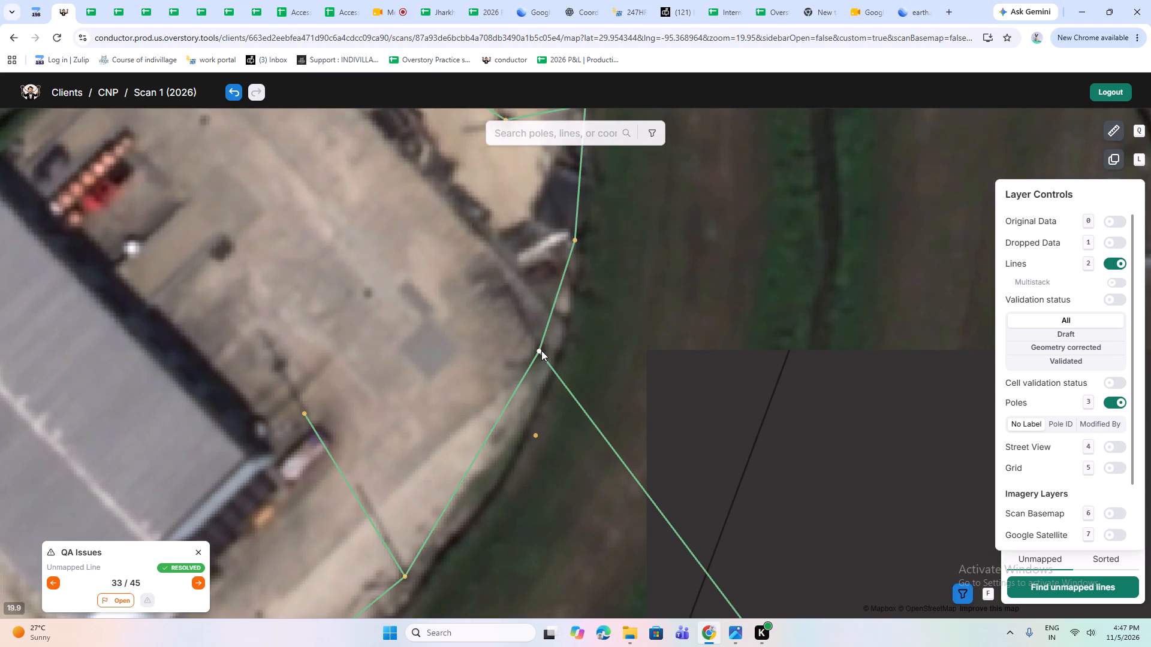
left_click(541, 350)
left_click(43, 234)
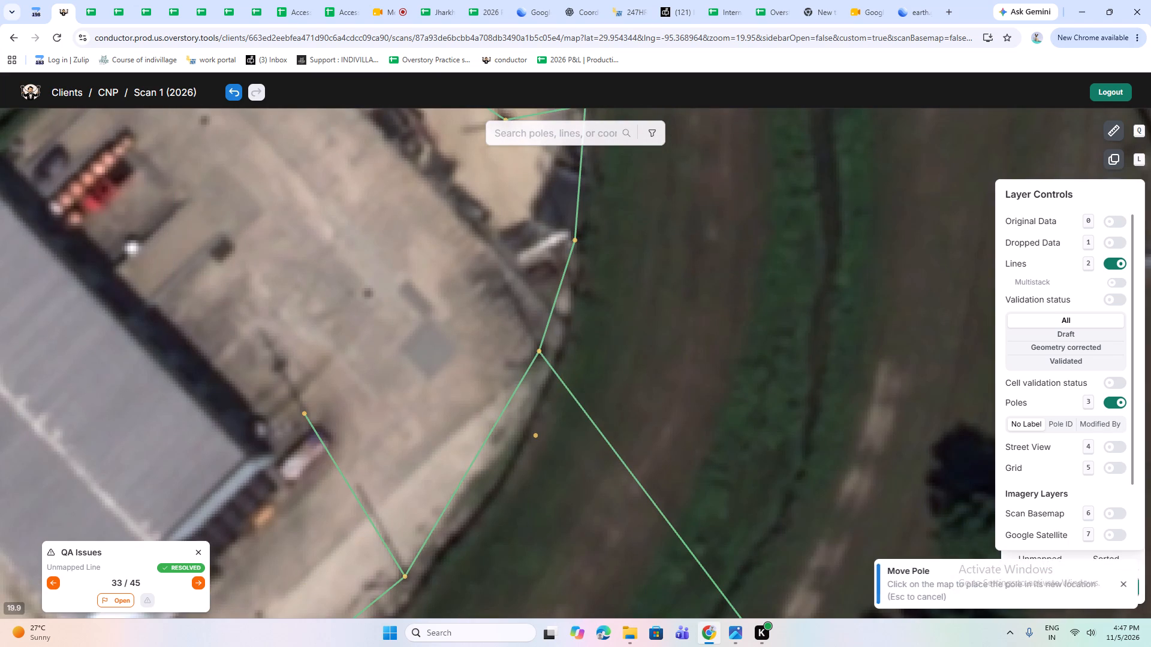
scroll(561, 362, "up", 1)
left_click(528, 354)
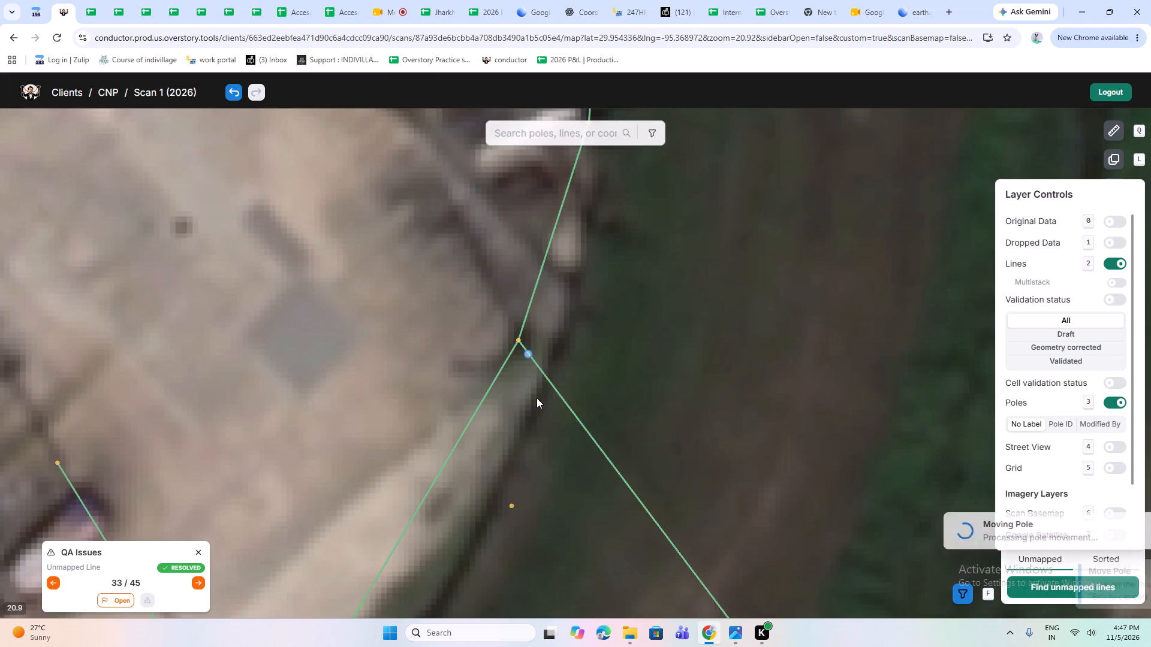
Inspect the poles and lines further north around the storage yard and the warehouses.
scroll(537, 398, "down", 1)
left_click_drag(563, 306, 568, 505)
left_click_drag(520, 364, 617, 511)
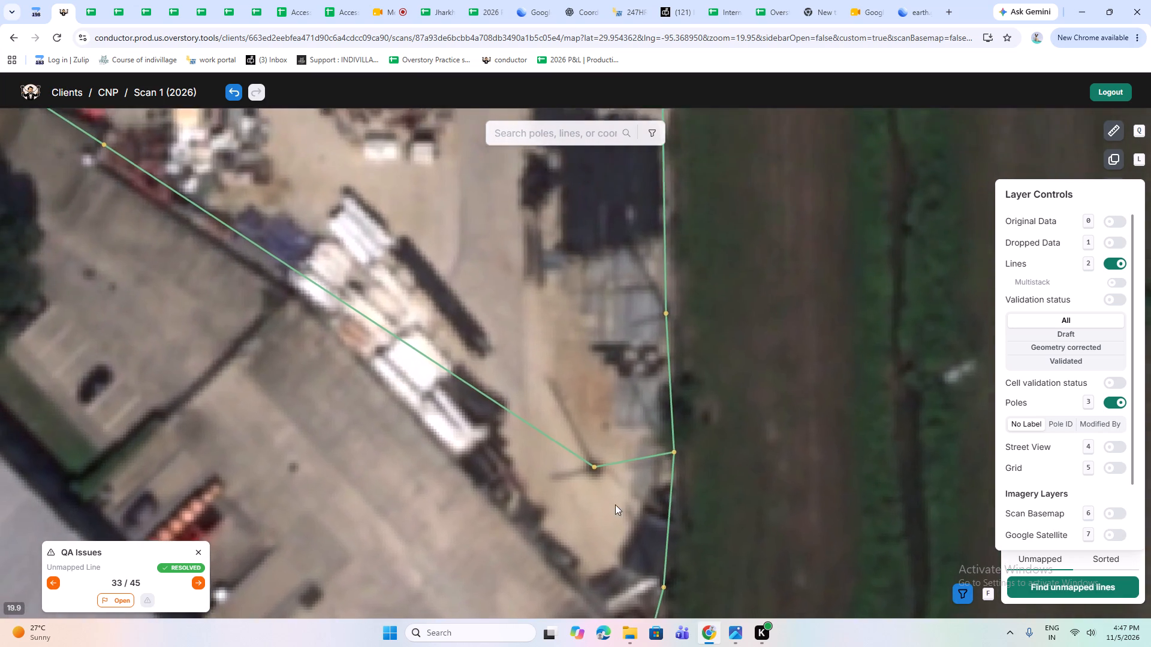
scroll(603, 472, "down", 1)
left_click_drag(271, 355, 416, 453)
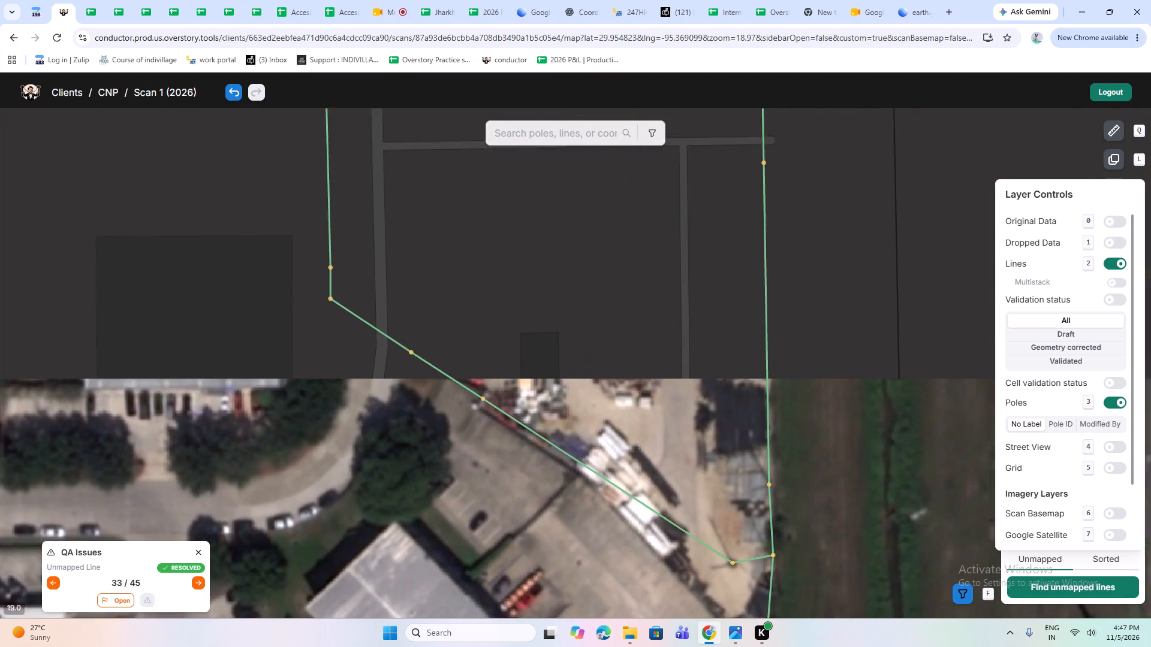
left_click_drag(416, 453, 417, 453)
left_click_drag(346, 326, 387, 407)
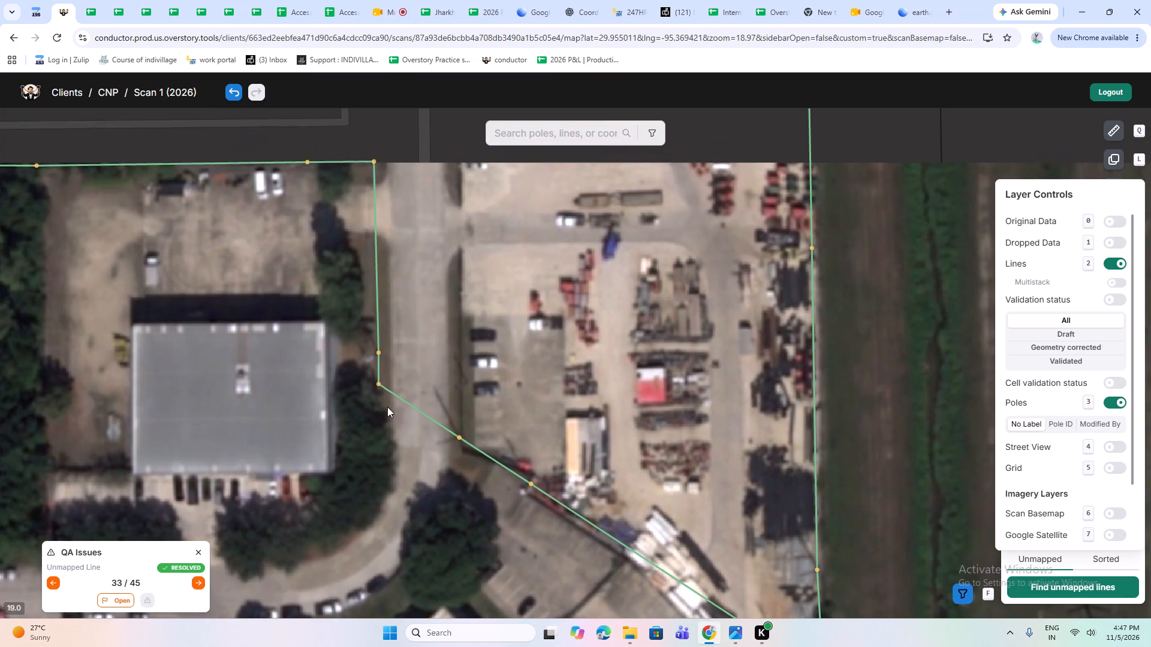
left_click_drag(375, 303, 505, 547)
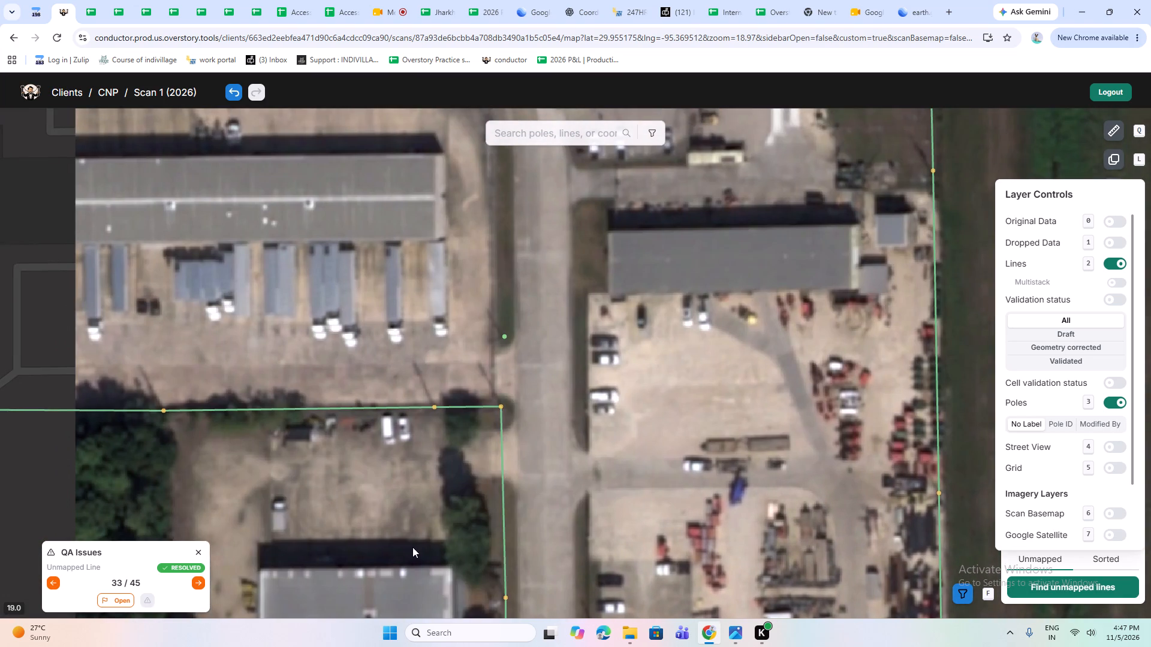
left_click_drag(411, 548, 604, 498)
Advance to QA issue 34, select its unmapped line near Thornfield Rd and turn on the Scan Basemap imagery.
left_click(200, 582)
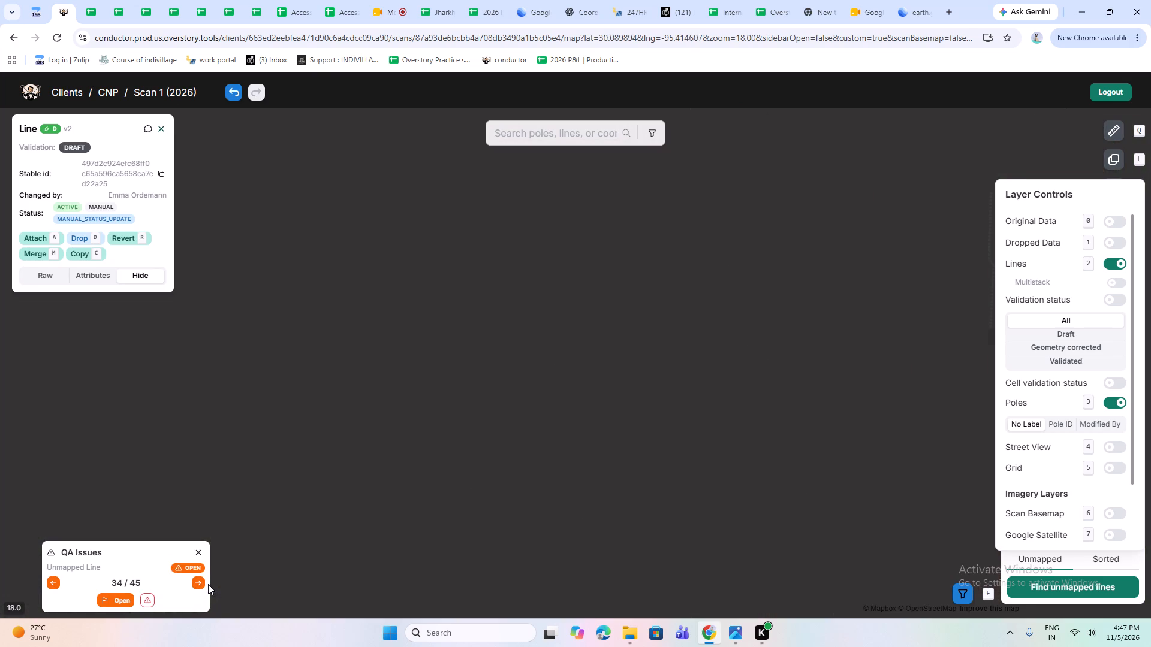
left_click_drag(543, 363, 408, 386)
left_click(402, 455)
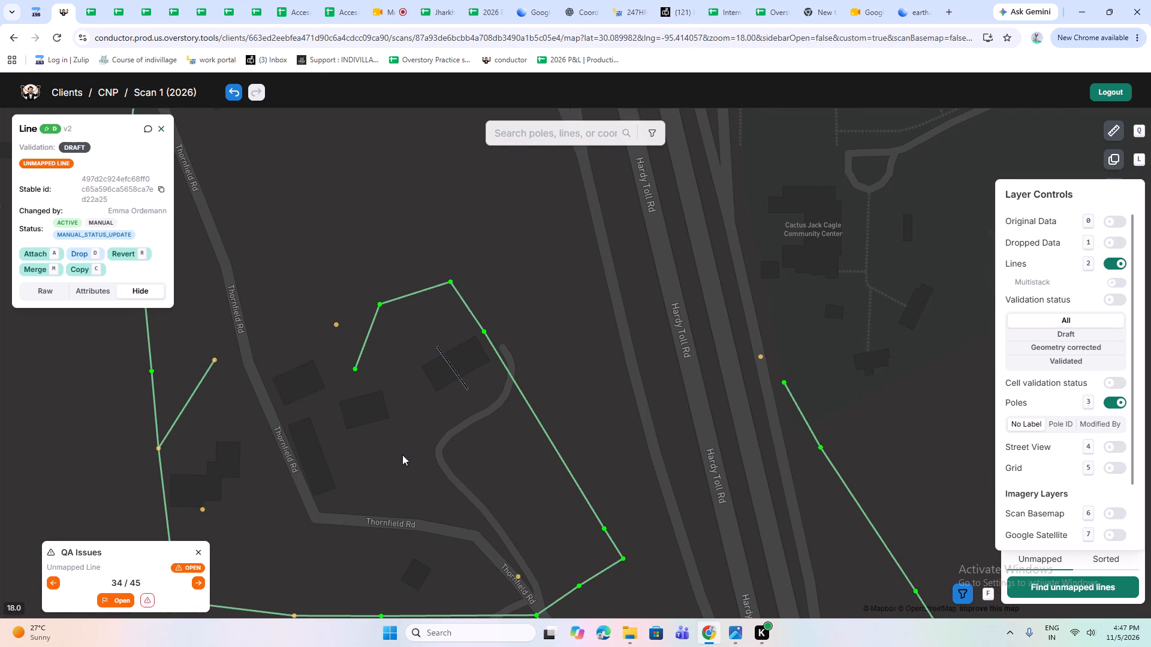
left_click(448, 368)
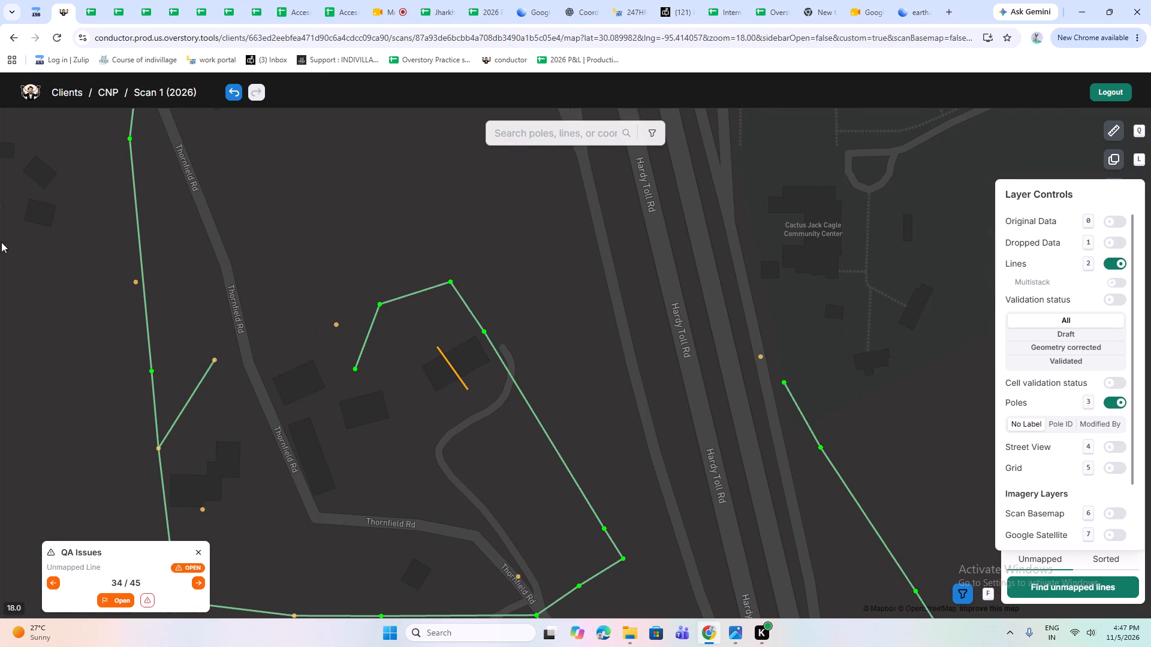
scroll(1130, 503, "down", 4)
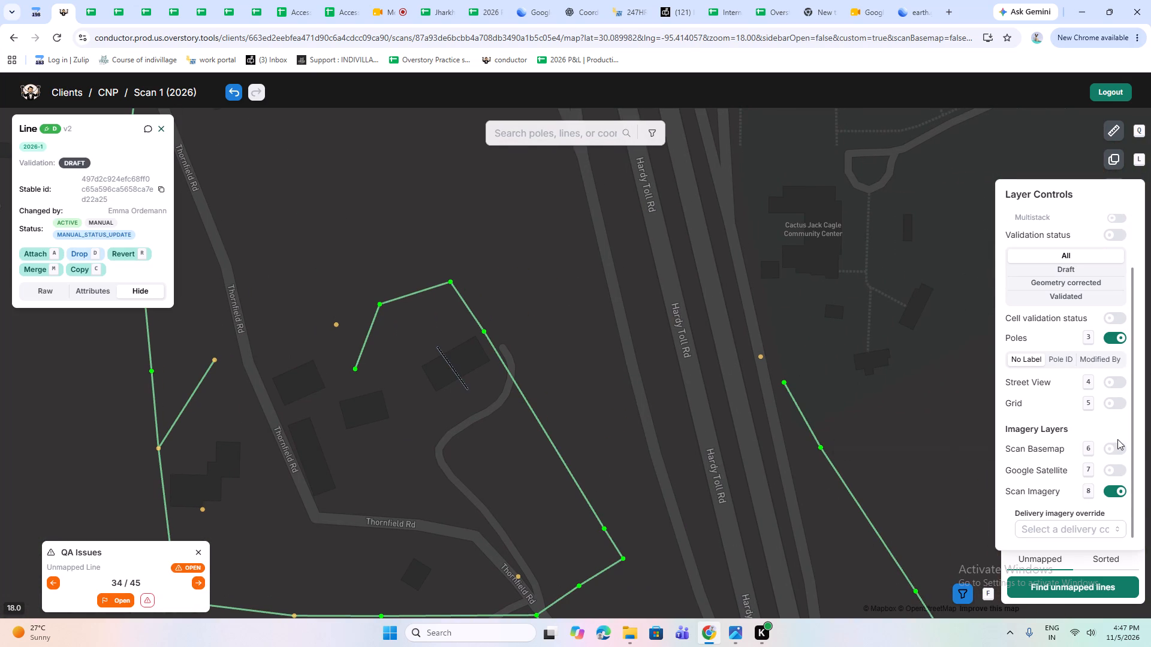
left_click(1116, 446)
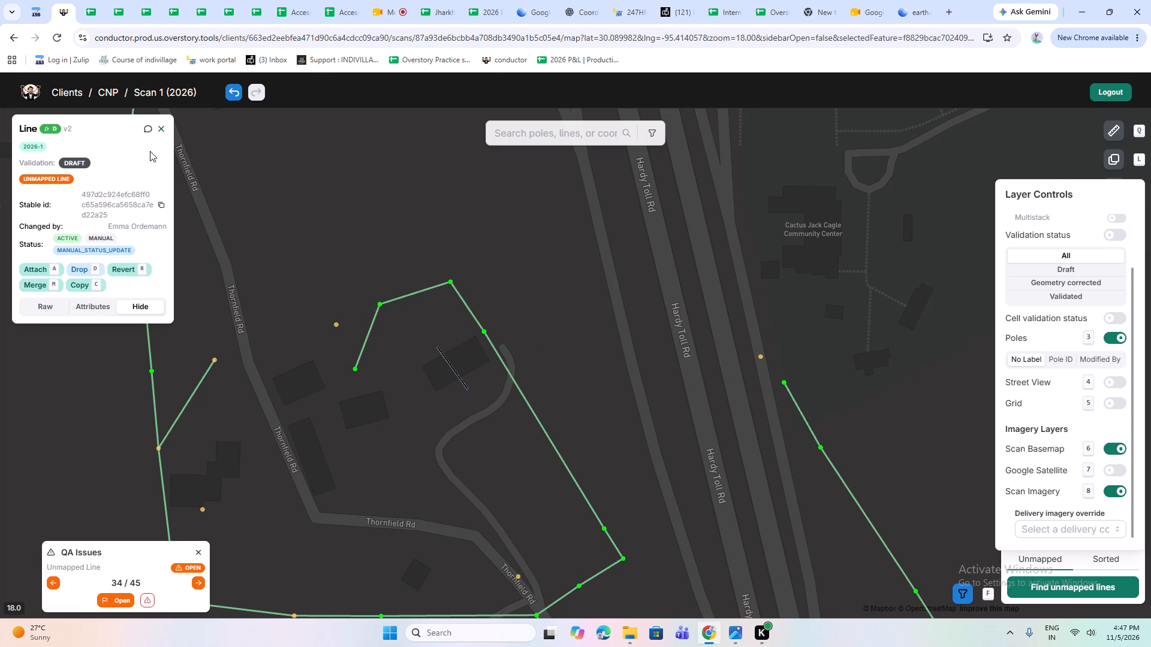
Add the Excess line comment to the short unmapped line over the brown-roofed house and drop that line.
left_click(146, 127)
left_click(122, 228)
left_click(137, 214)
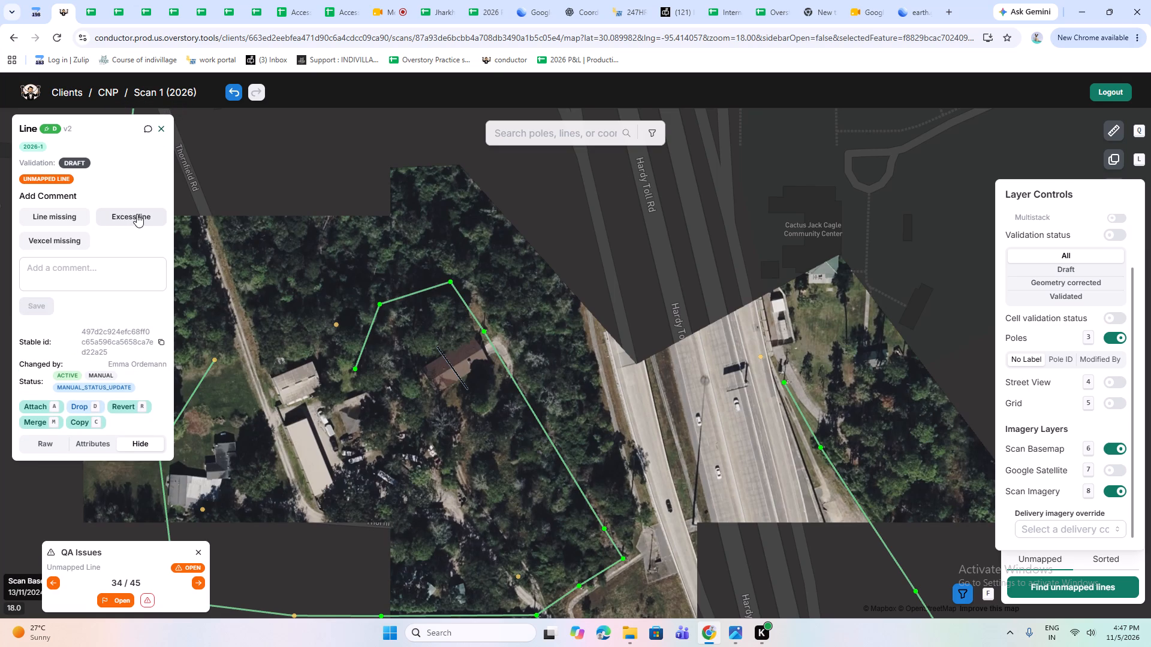
left_click(74, 312)
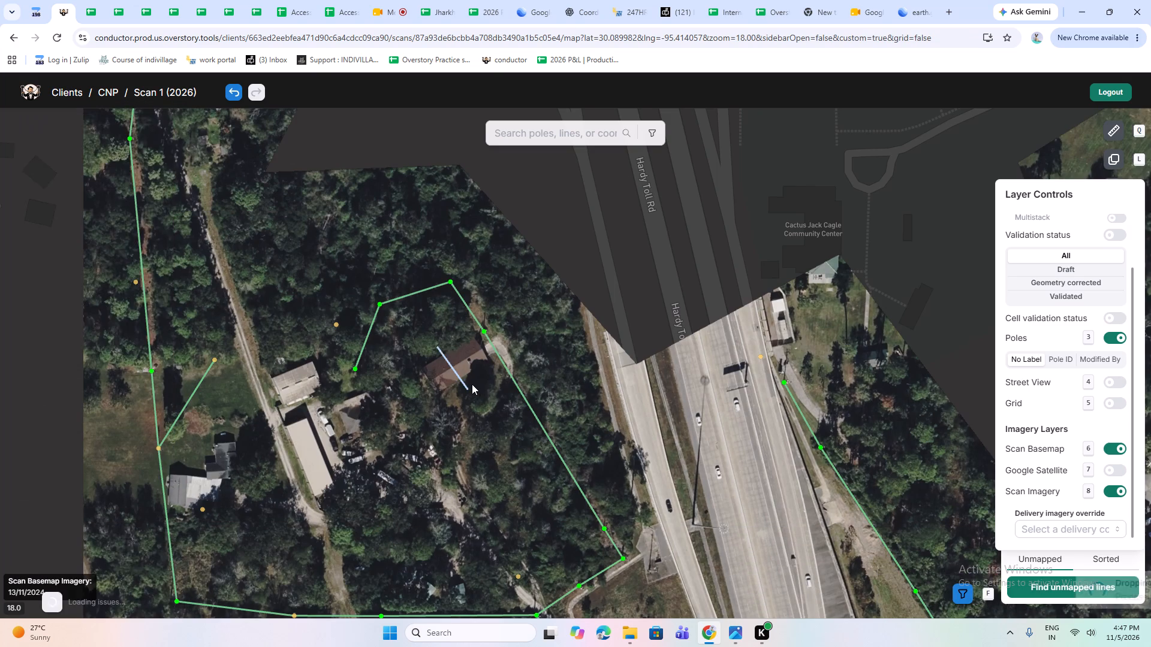
Inspect the surrounding poles and lines from the brown-roofed house across to the lawn west of the gravel road.
scroll(470, 383, "up", 2)
left_click_drag(432, 277, 528, 569)
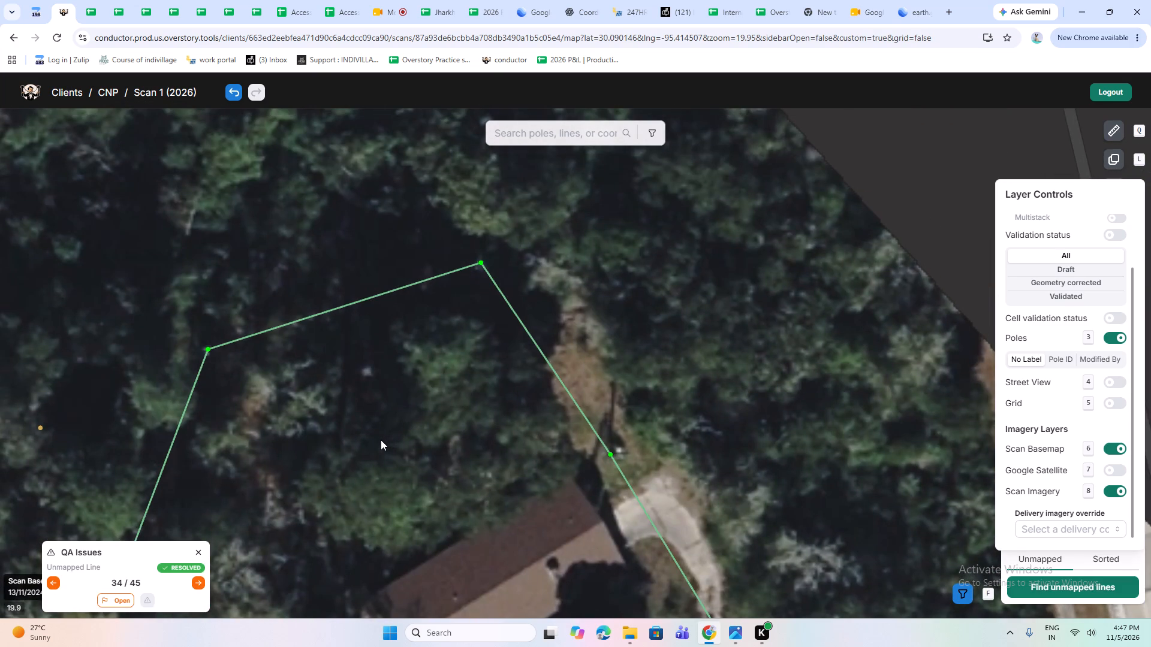
left_click_drag(381, 440, 613, 367)
scroll(363, 335, "down", 1)
left_click_drag(387, 476, 411, 309)
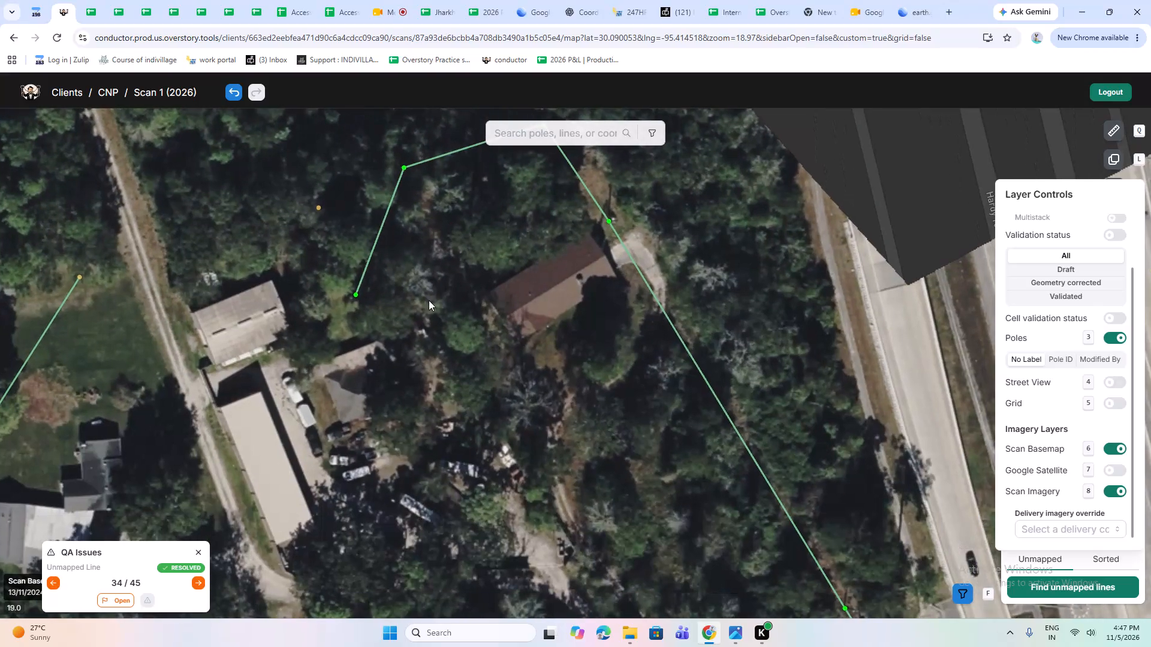
left_click_drag(288, 455, 740, 292)
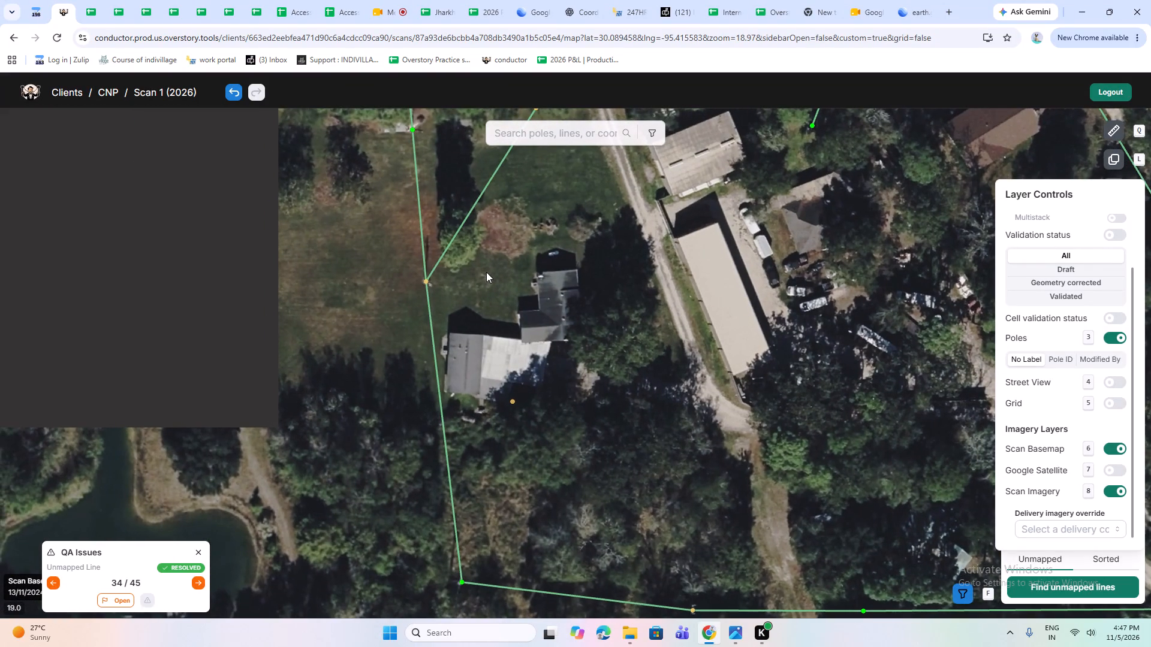
left_click_drag(486, 272, 418, 558)
scroll(388, 561, "up", 2)
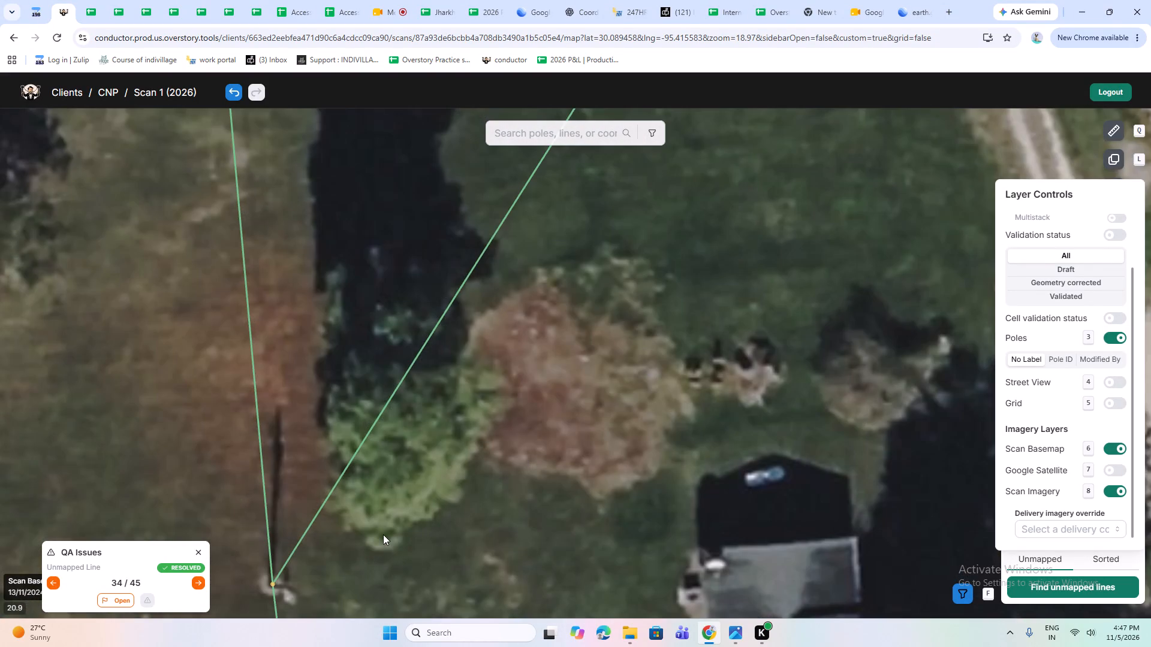
scroll(383, 531, "down", 1)
left_click_drag(518, 323, 444, 461)
left_click_drag(425, 488, 629, 239)
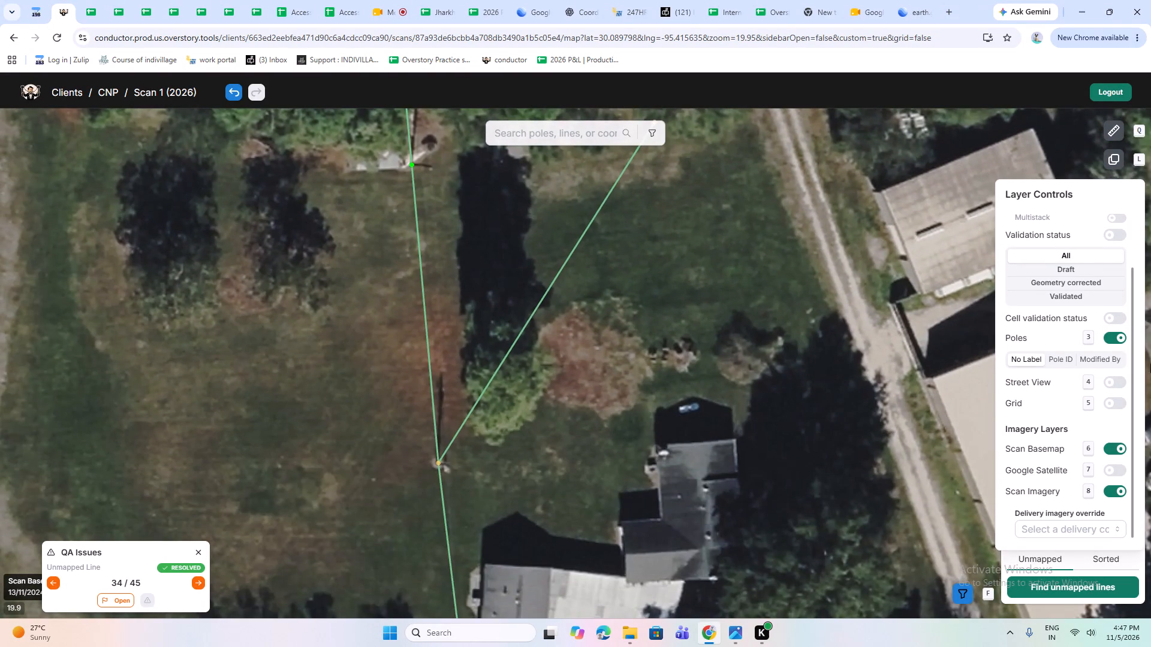
left_click_drag(520, 312, 506, 404)
left_click_drag(435, 536, 590, 325)
Move the branching pole on the lawn northwest of the house slightly southwest, to the base of its shadow in the imagery.
scroll(562, 381, "up", 1)
left_click(563, 365)
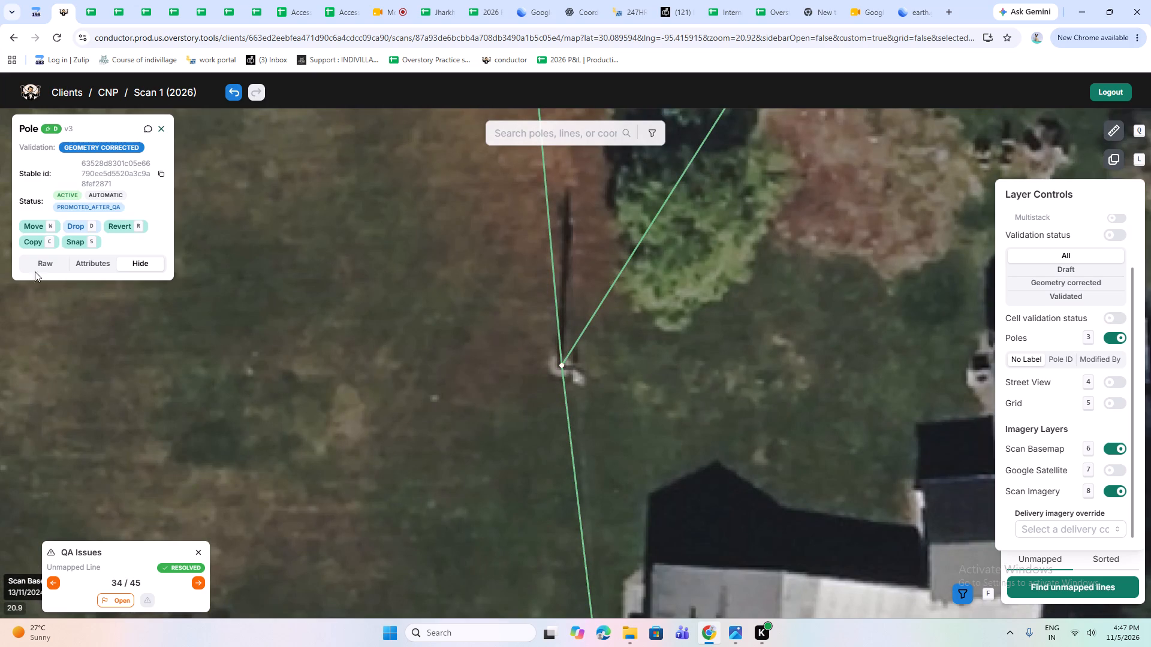
left_click(28, 232)
scroll(542, 377, "up", 2)
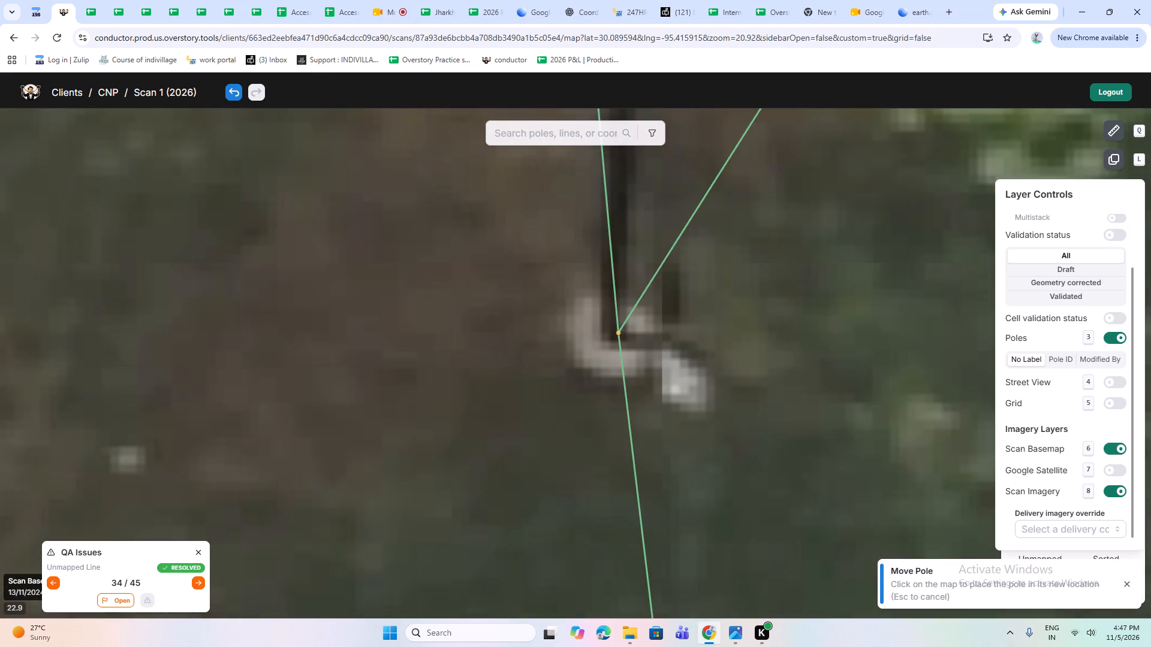
left_click(608, 340)
scroll(486, 394, "down", 4)
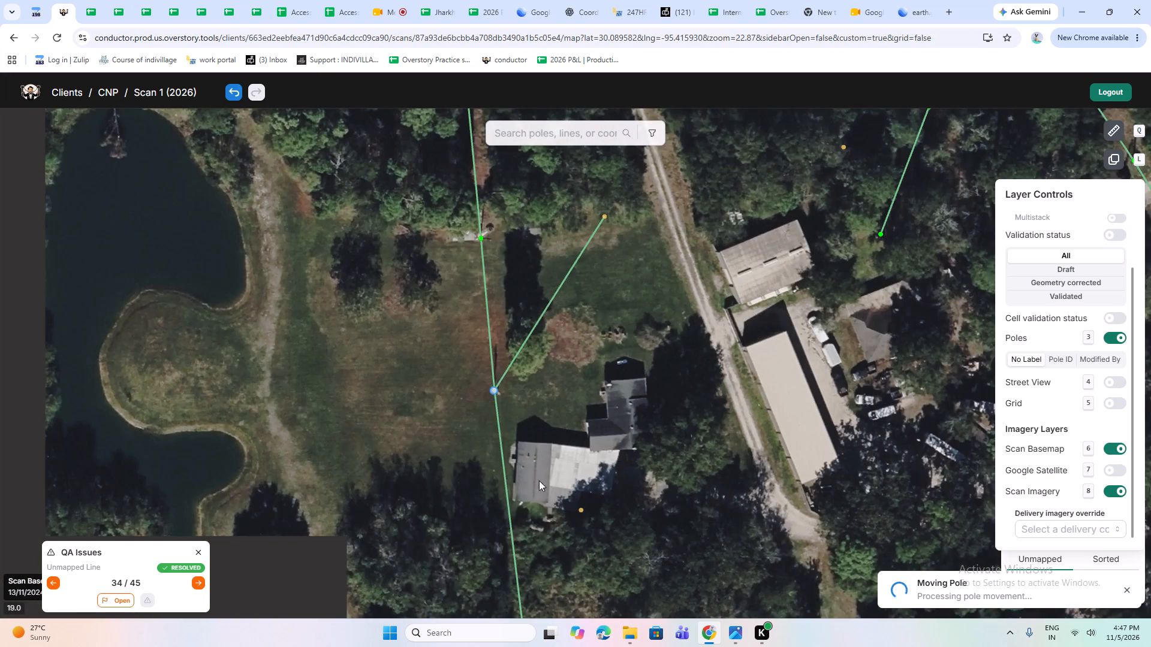
Compare the wooded corner pole south of the house with the Scan Basemap off and on, and move it slightly west toward its shadow.
left_click_drag(550, 510, 442, 324)
scroll(420, 498, "up", 1)
left_click(389, 448)
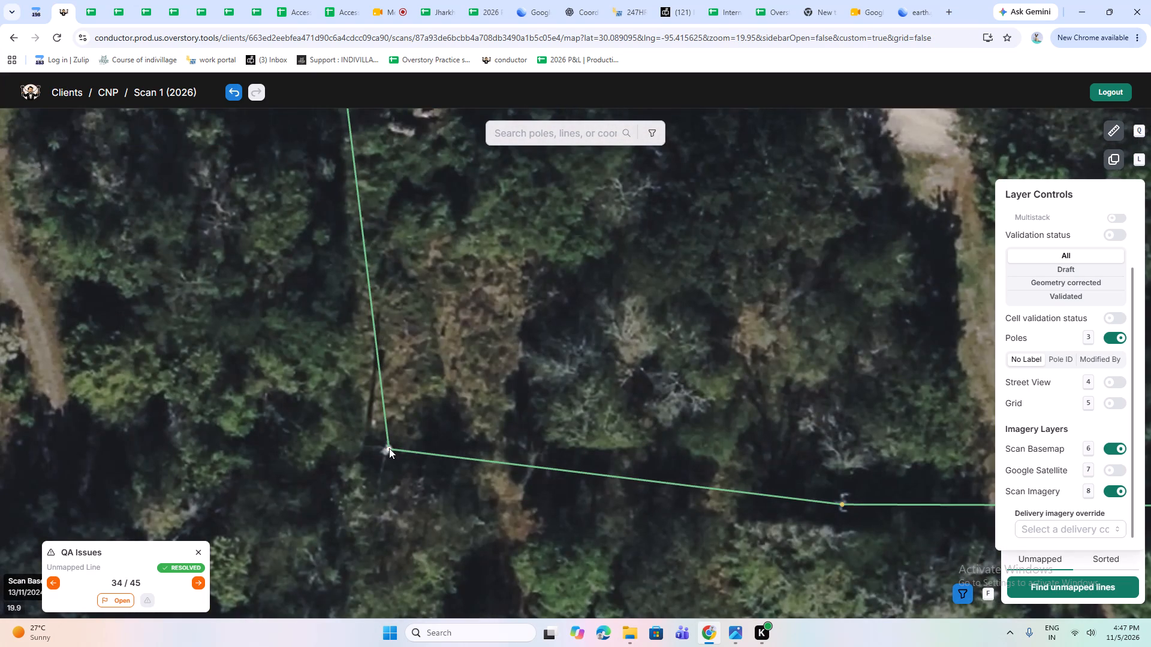
left_click(1125, 442)
left_click(1116, 449)
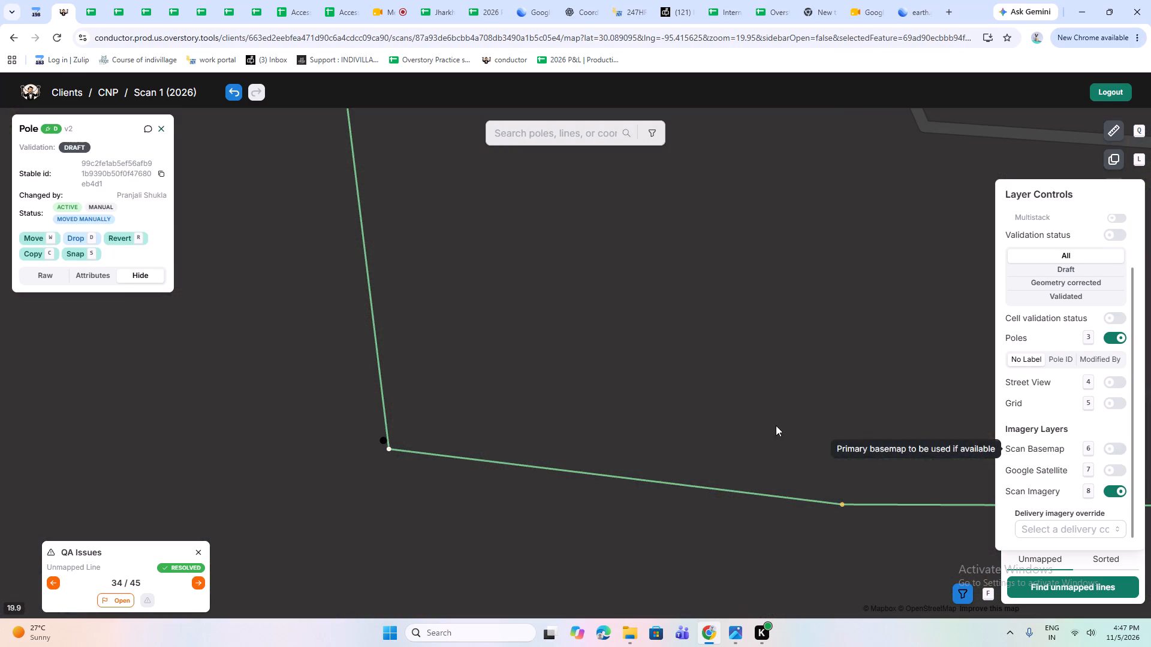
scroll(477, 401, "down", 2)
left_click_drag(812, 416, 827, 480)
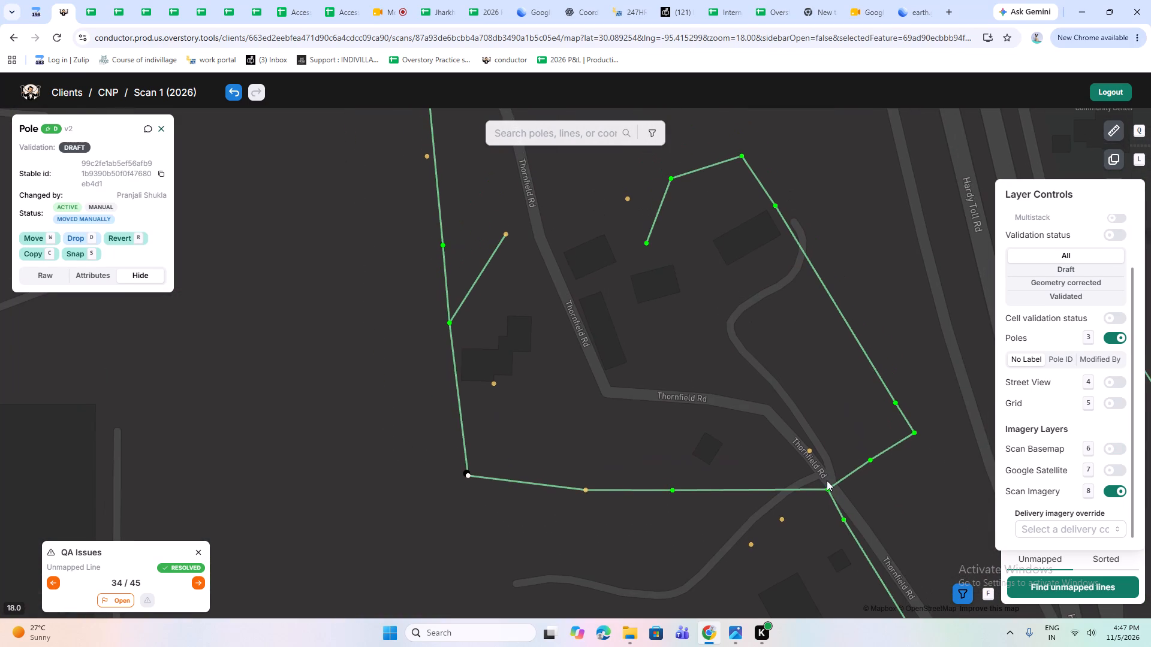
left_click(1119, 446)
scroll(455, 494, "up", 1)
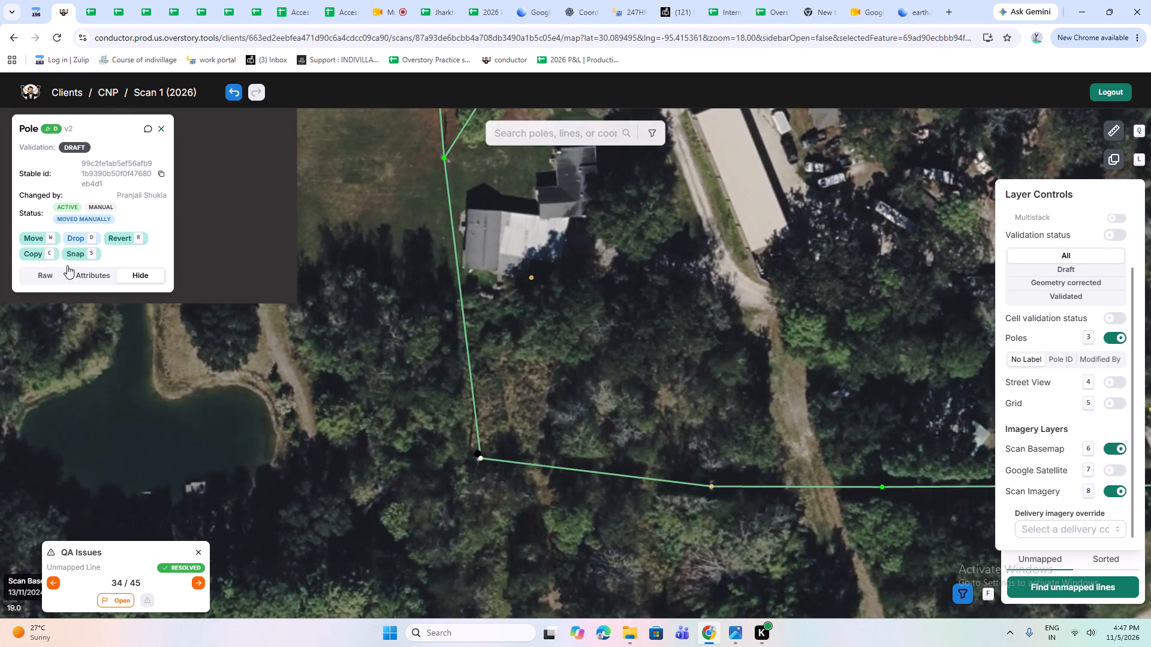
left_click(33, 236)
scroll(475, 472, "up", 2)
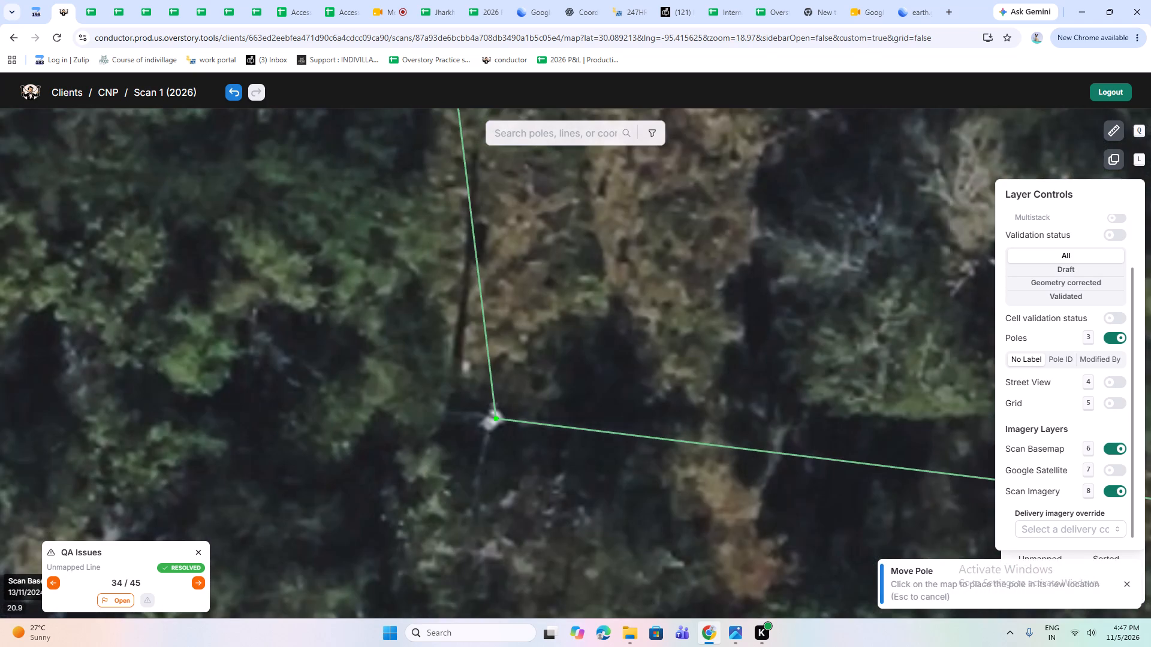
left_click(446, 414)
scroll(465, 443, "down", 2)
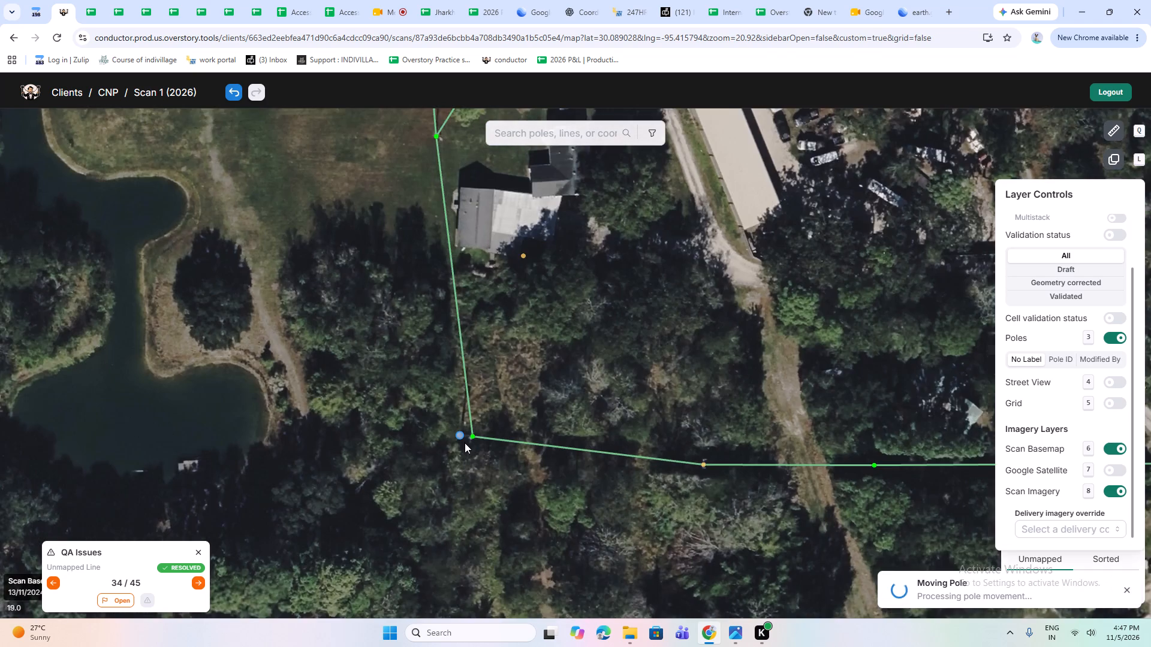
Move the pole east of the wooded corner, just before the dirt track, slightly north onto the crossarm structure in the imagery.
left_click_drag(706, 486, 510, 468)
scroll(528, 459, "up", 1)
left_click(479, 430)
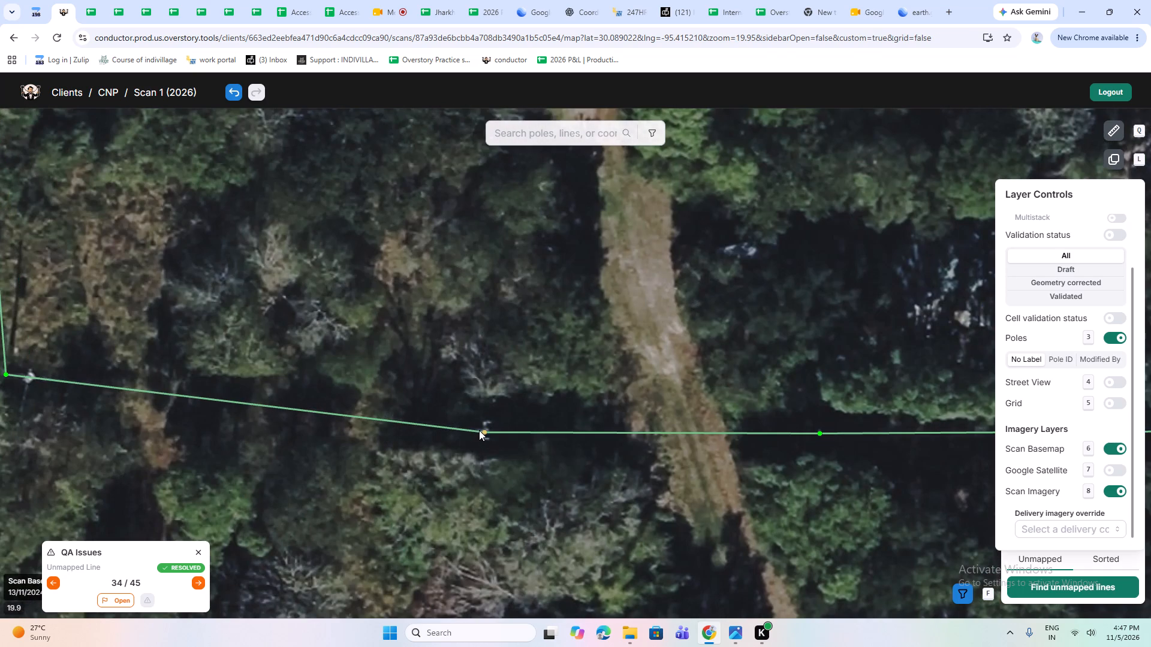
left_click(483, 431)
left_click(46, 225)
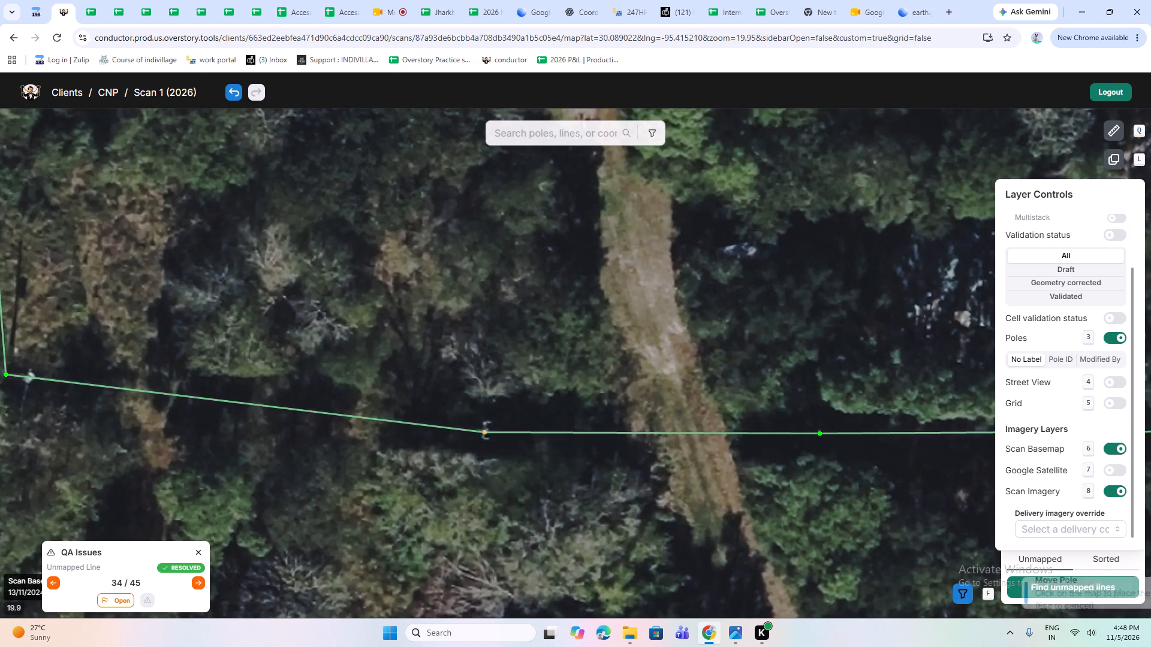
scroll(496, 458, "up", 2)
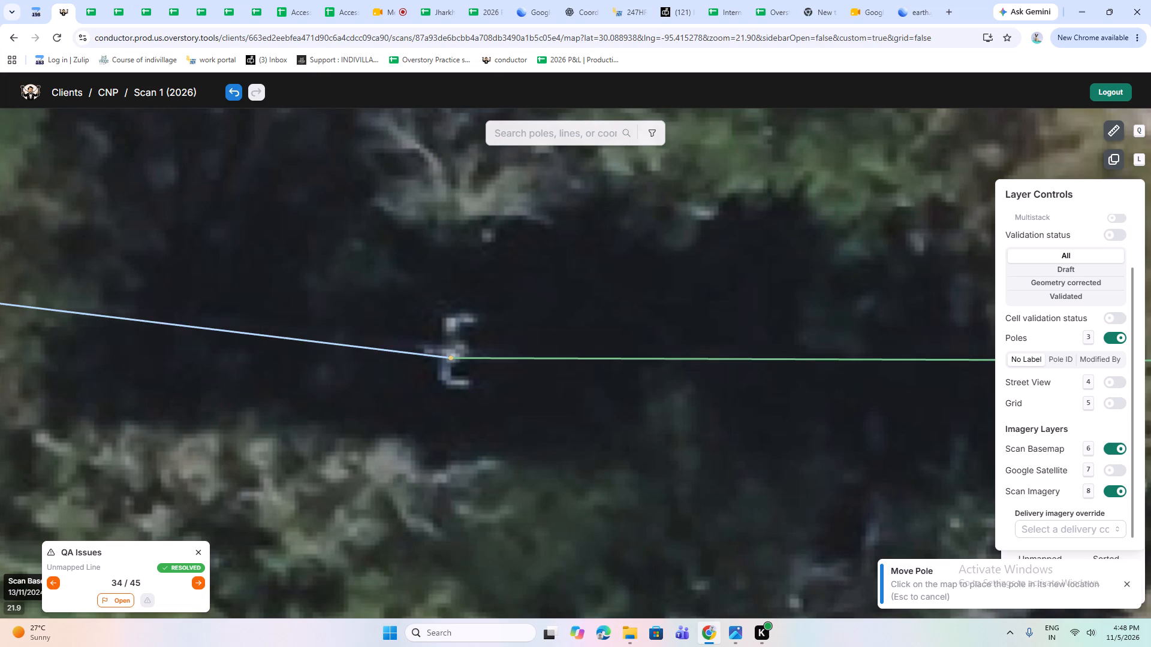
left_click(450, 350)
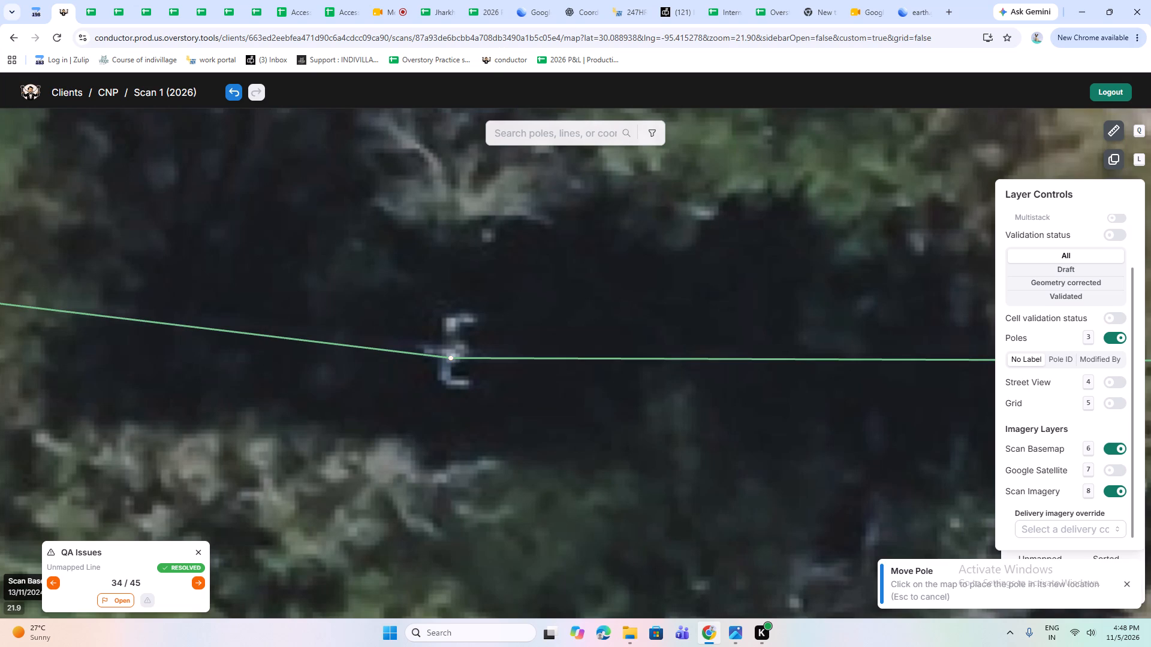
scroll(471, 399, "down", 3)
Move the three-way junction pole beside the gravel road slightly west, in line with its shadow.
left_click_drag(765, 434, 463, 452)
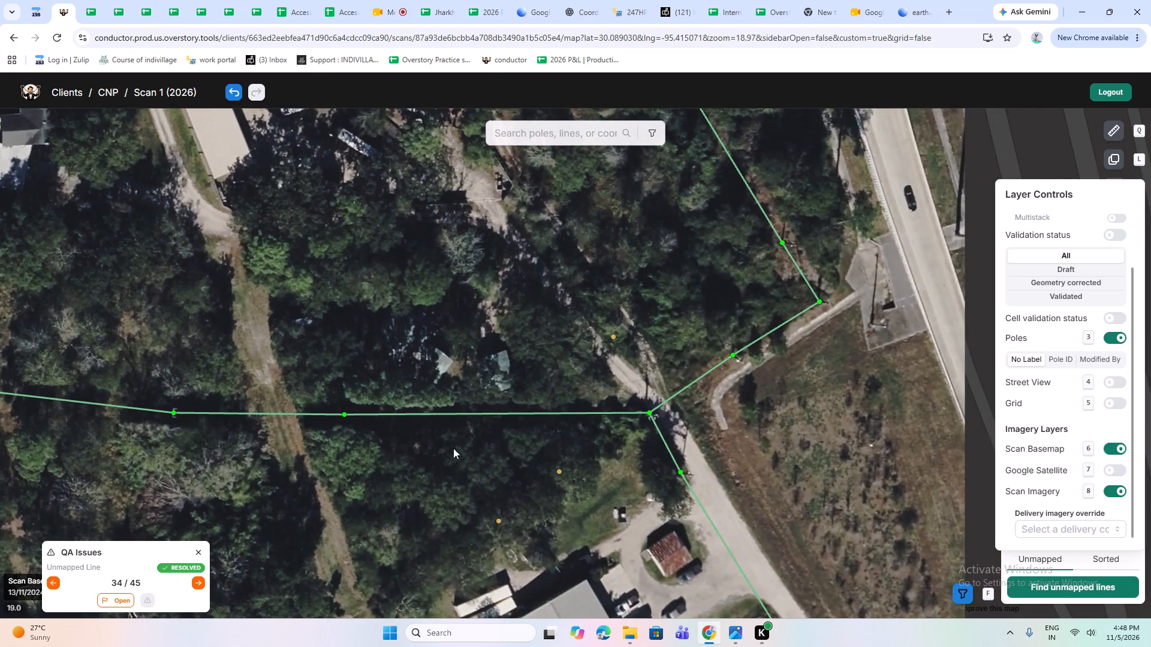
scroll(316, 415, "up", 1)
left_click_drag(726, 449, 281, 426)
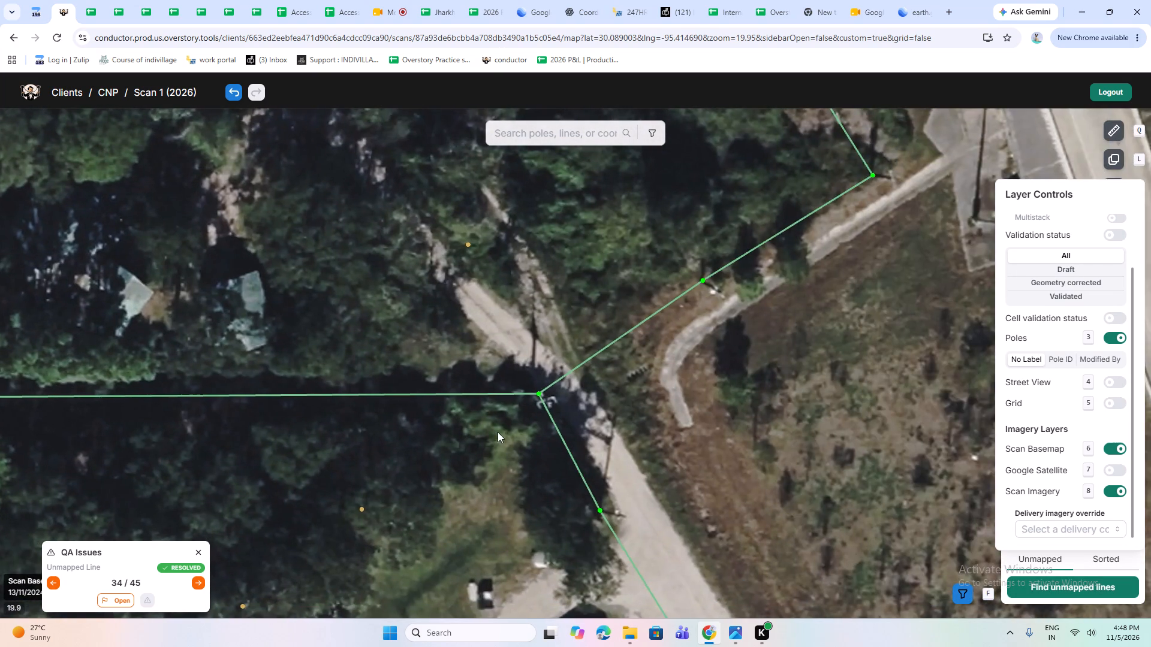
scroll(514, 417, "up", 2)
left_click(608, 325)
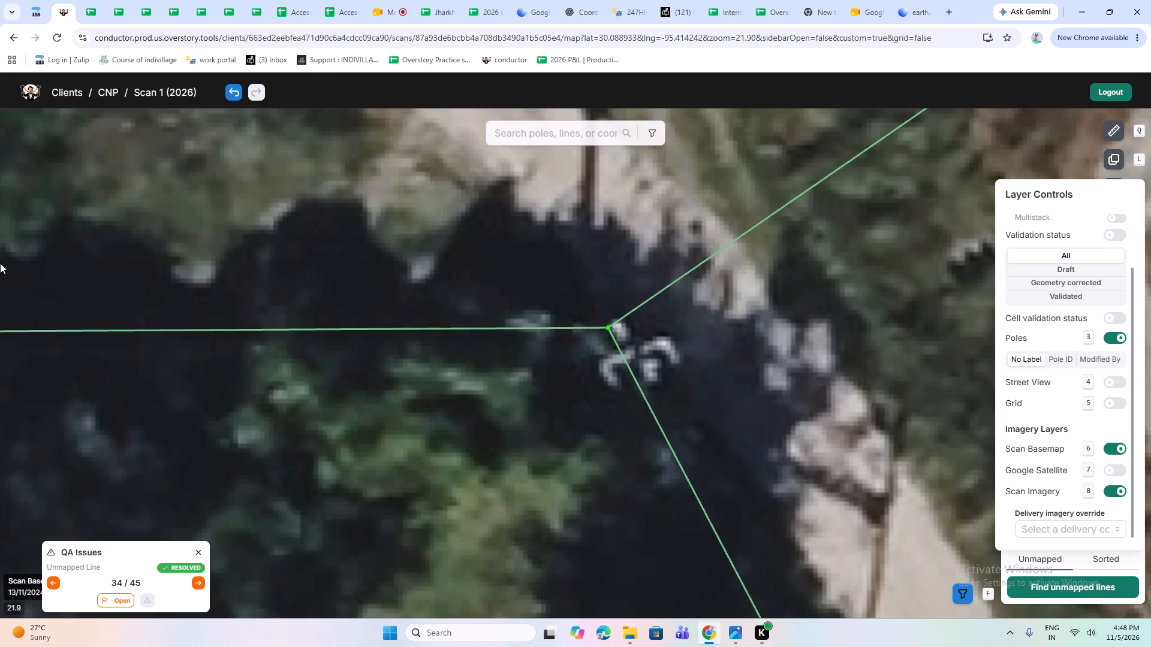
left_click(43, 237)
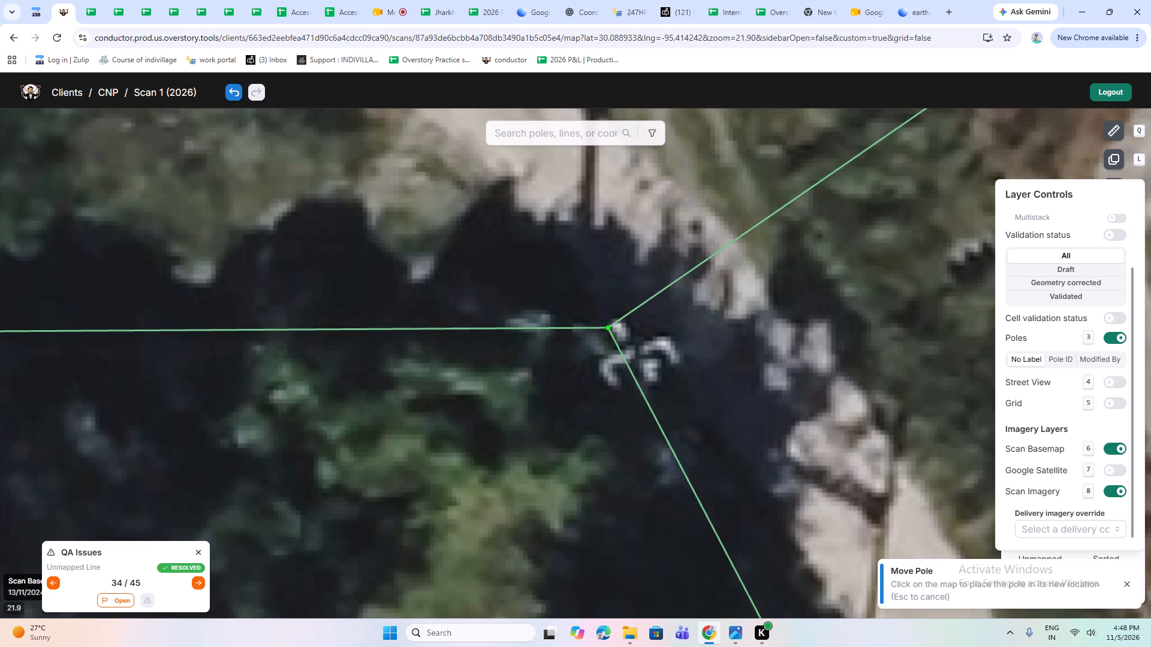
left_click(587, 321)
scroll(590, 351, "down", 3)
Move the roadside pole just south of the junction, north of the rusty-roofed shed, slightly west to its base in the imagery.
left_click_drag(752, 291, 584, 352)
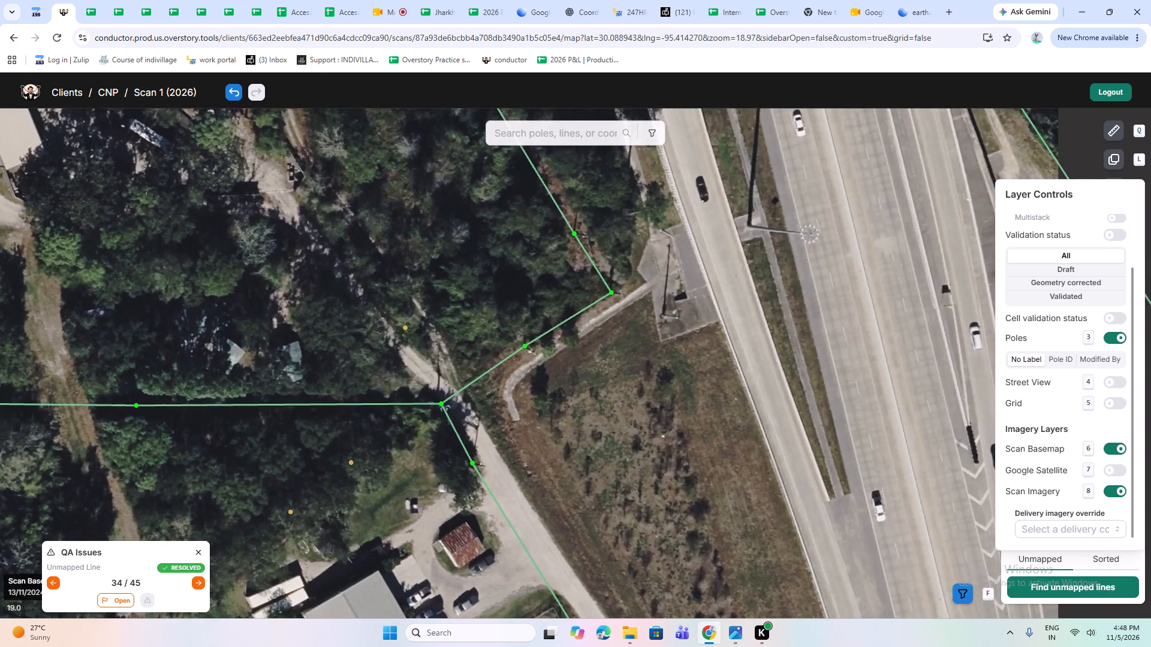
left_click_drag(584, 352, 584, 352)
scroll(541, 333, "up", 1)
left_click_drag(477, 455, 451, 204)
scroll(375, 341, "up", 2)
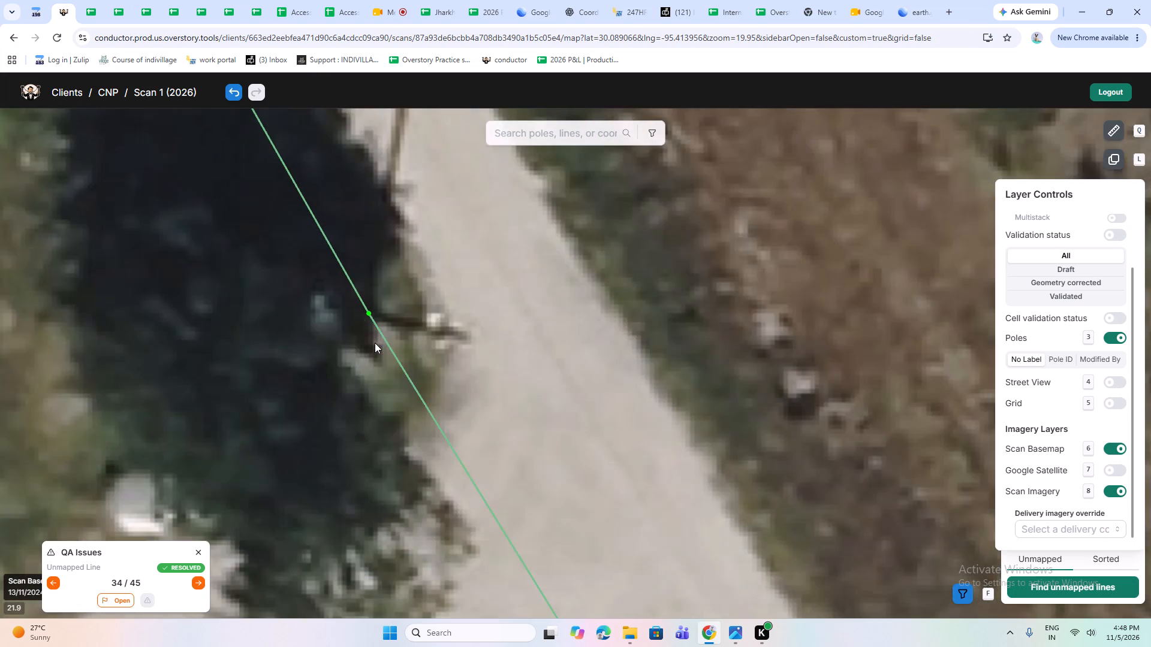
left_click(366, 315)
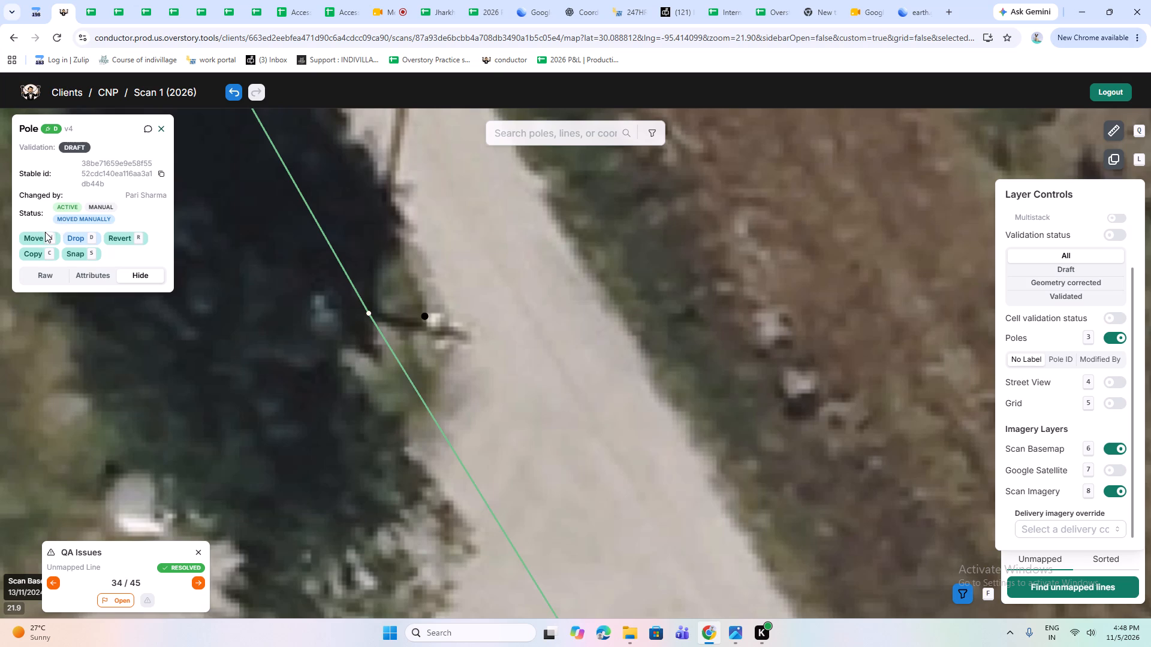
left_click(44, 238)
scroll(352, 335, "up", 1)
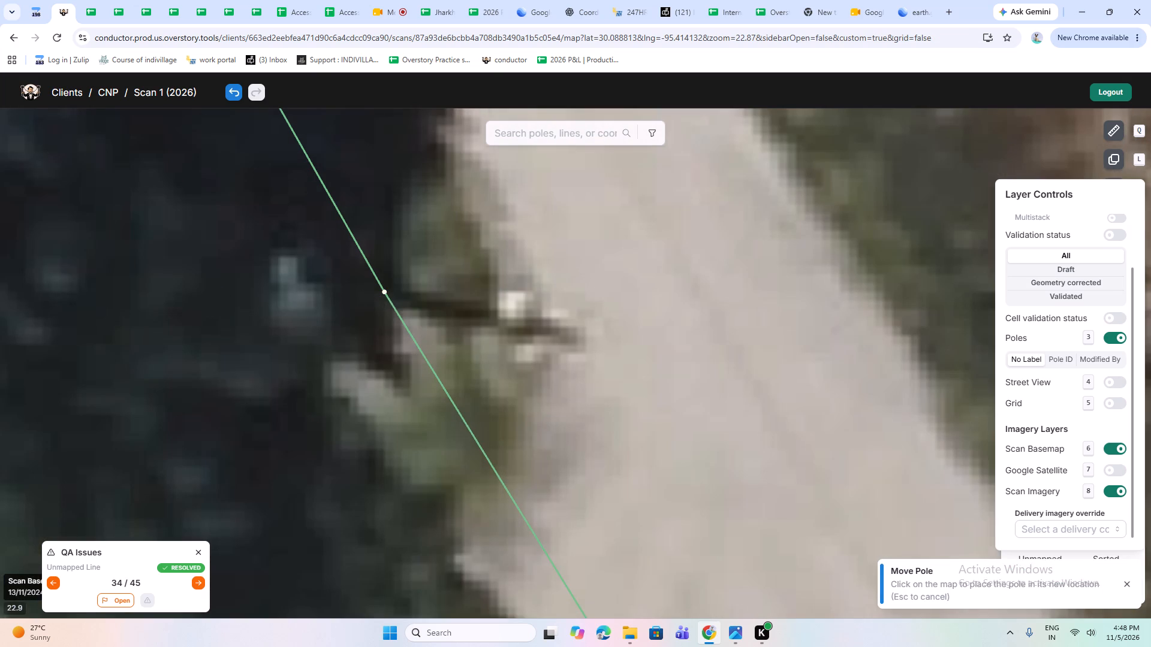
left_click(381, 292)
scroll(379, 326, "down", 3)
Move the corner pole west of the paved pad beside the highway slightly west of its current spot.
left_click_drag(535, 501, 511, 468)
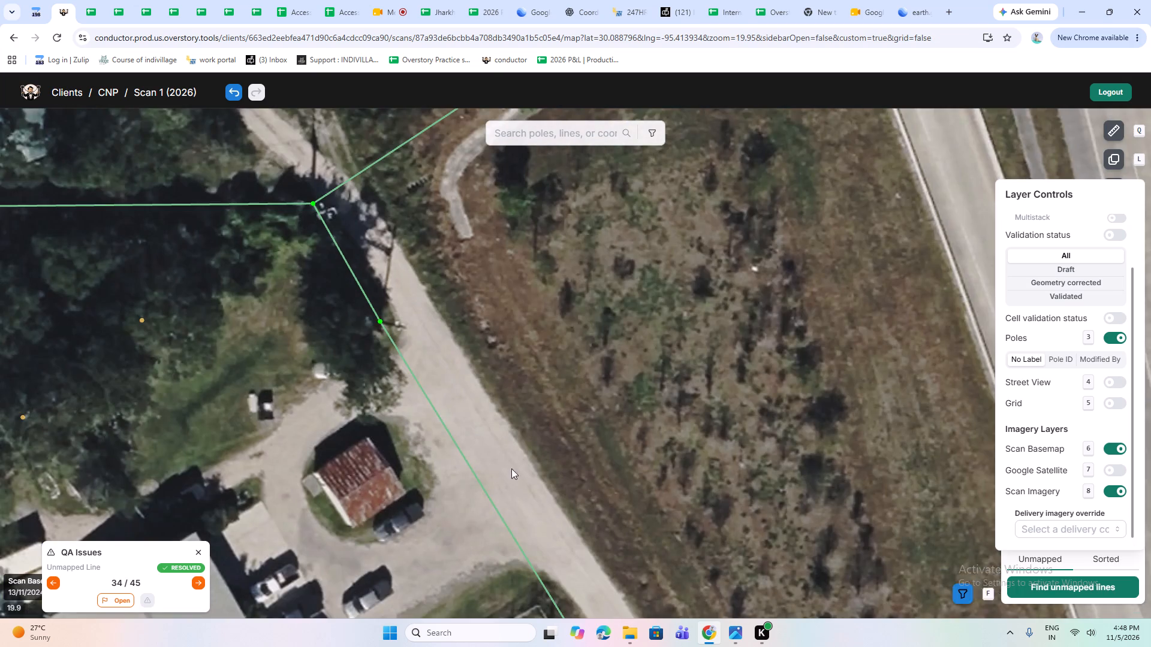
left_click_drag(511, 468, 158, 207)
left_click_drag(377, 474, 430, 303)
left_click_drag(412, 365, 478, 598)
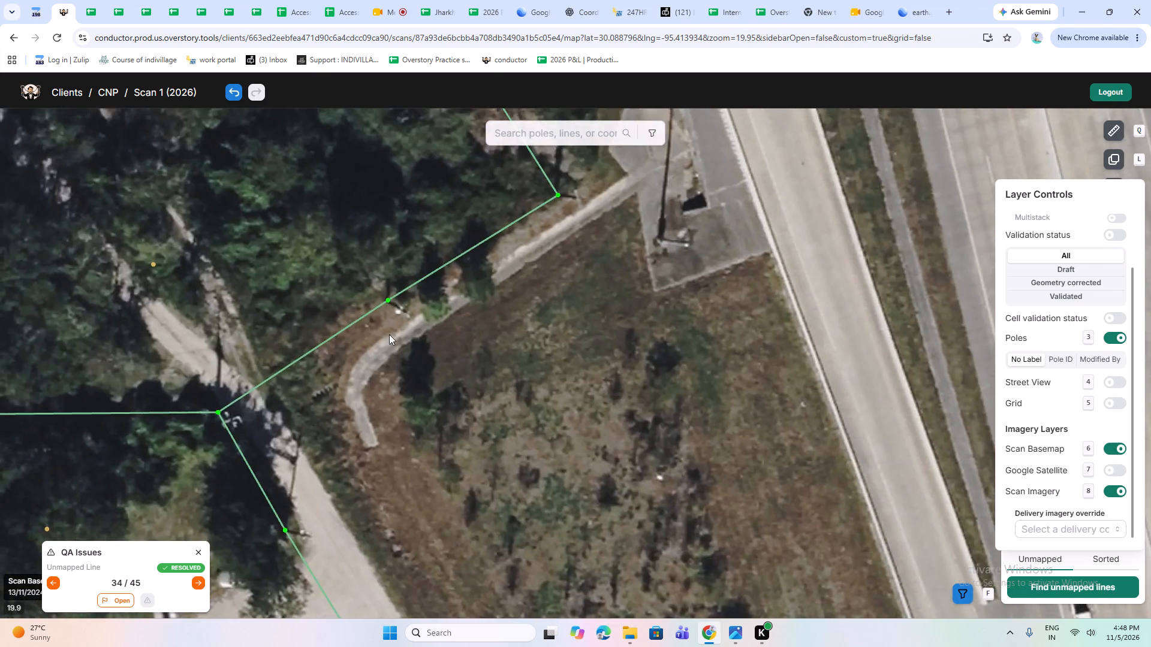
left_click_drag(389, 334, 324, 493)
scroll(476, 353, "up", 1)
left_click_drag(458, 338, 471, 407)
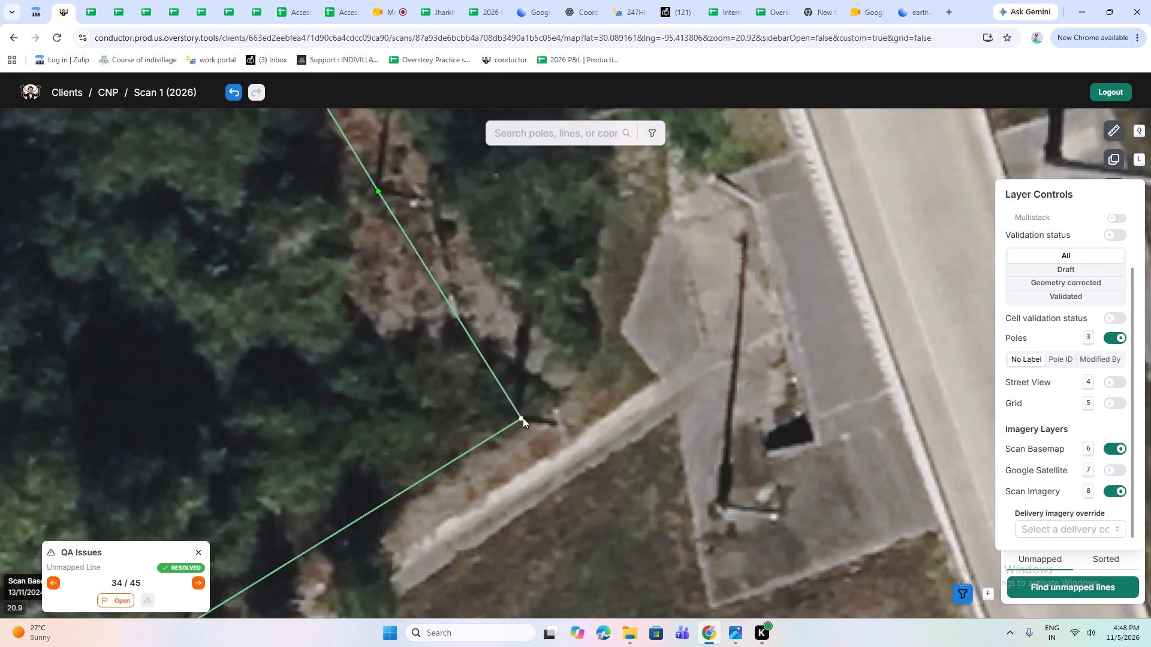
left_click(523, 418)
left_click(41, 235)
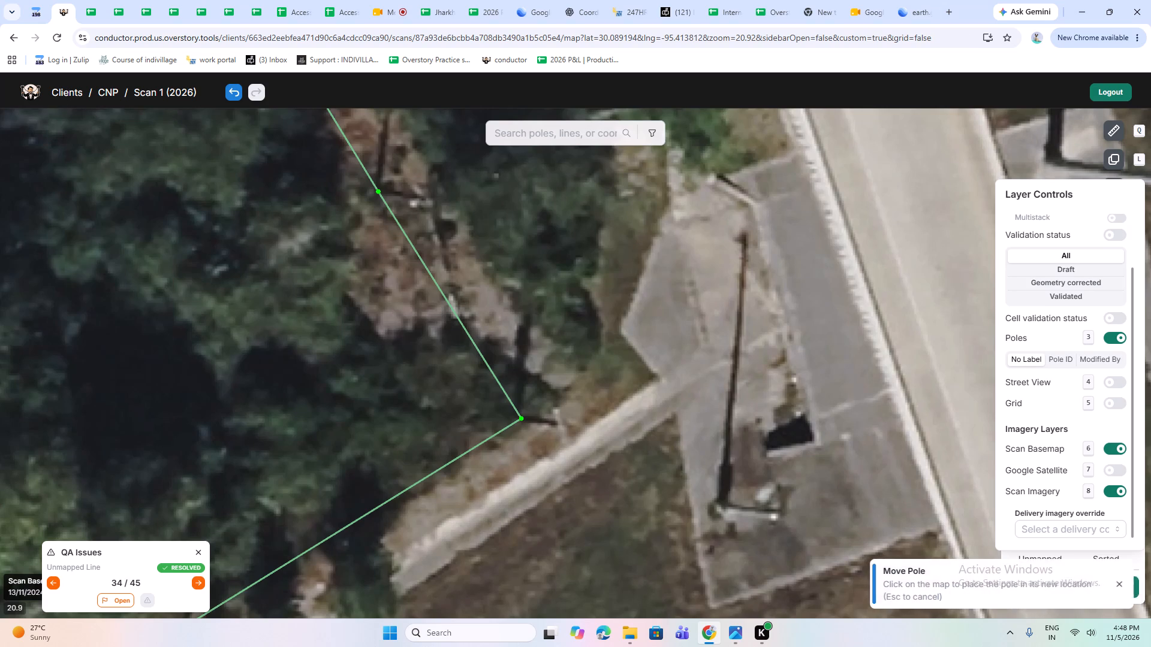
scroll(538, 434, "up", 2)
left_click(458, 373)
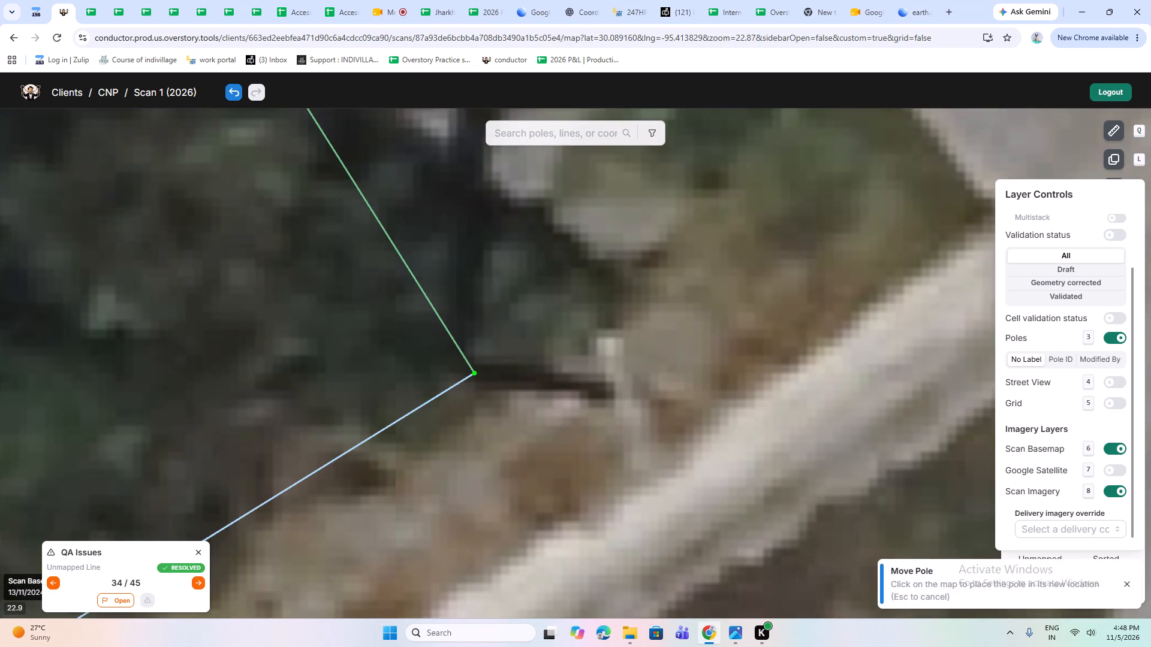
scroll(474, 426, "down", 3)
Inspect the line and poles running northwest from the highway pad corner to the brown-roofed building in the woods.
left_click_drag(356, 295, 448, 367)
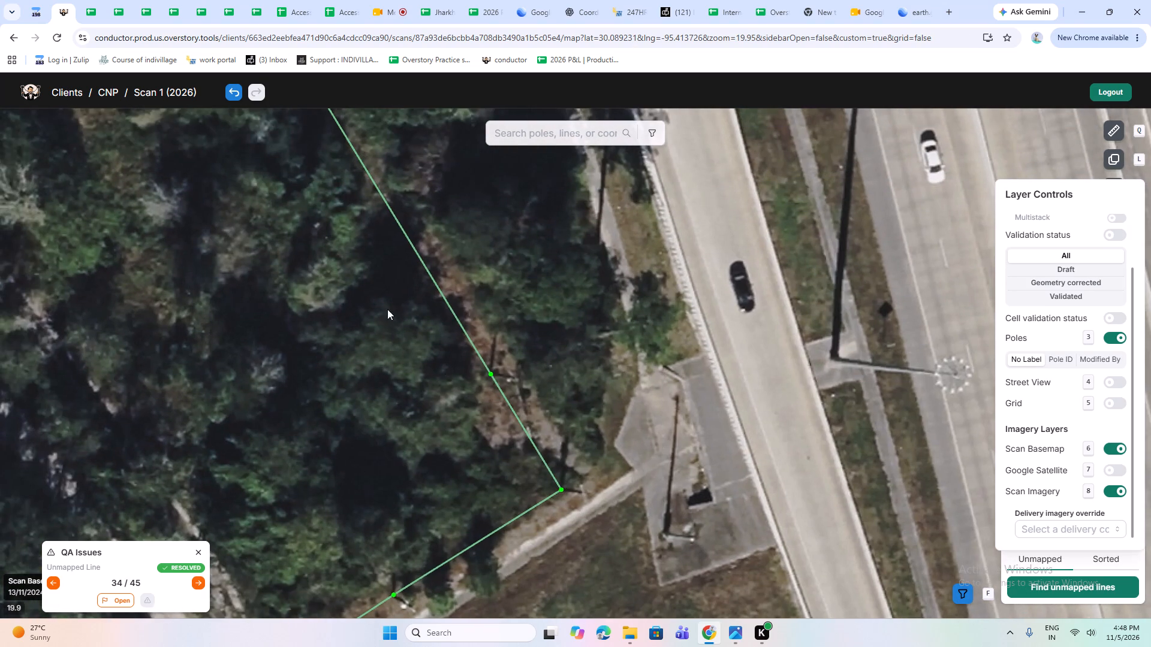
left_click_drag(362, 278, 493, 449)
left_click_drag(366, 310, 485, 495)
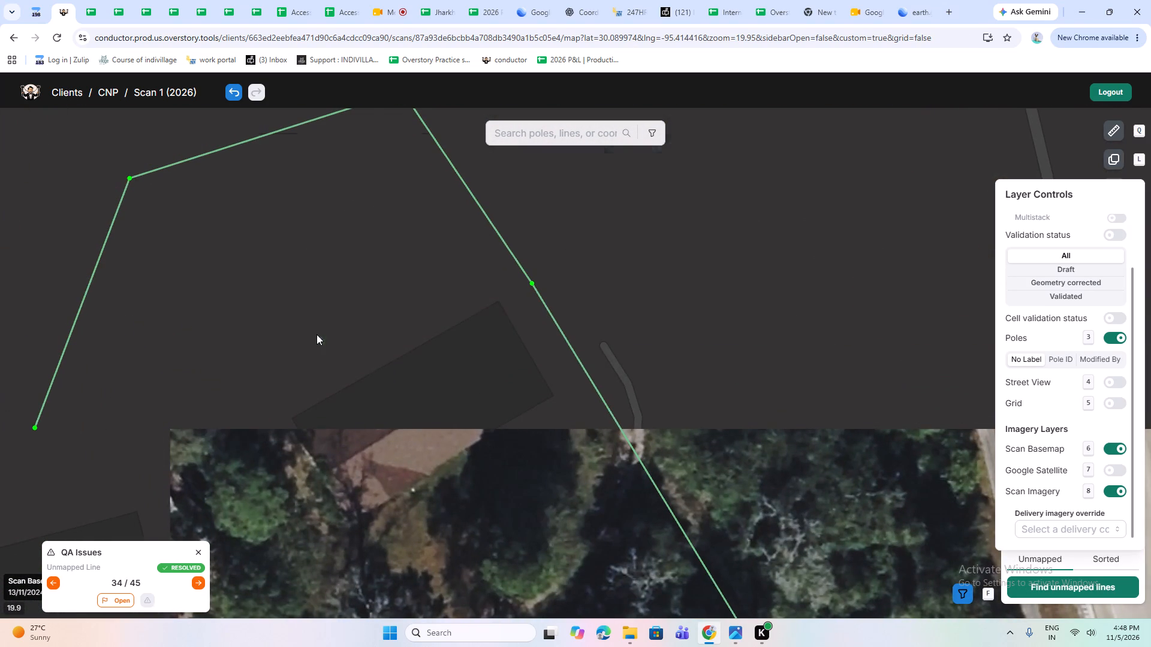
left_click_drag(315, 333, 320, 385)
scroll(526, 331, "up", 1)
scroll(482, 331, "down", 1)
left_click_drag(261, 267, 314, 326)
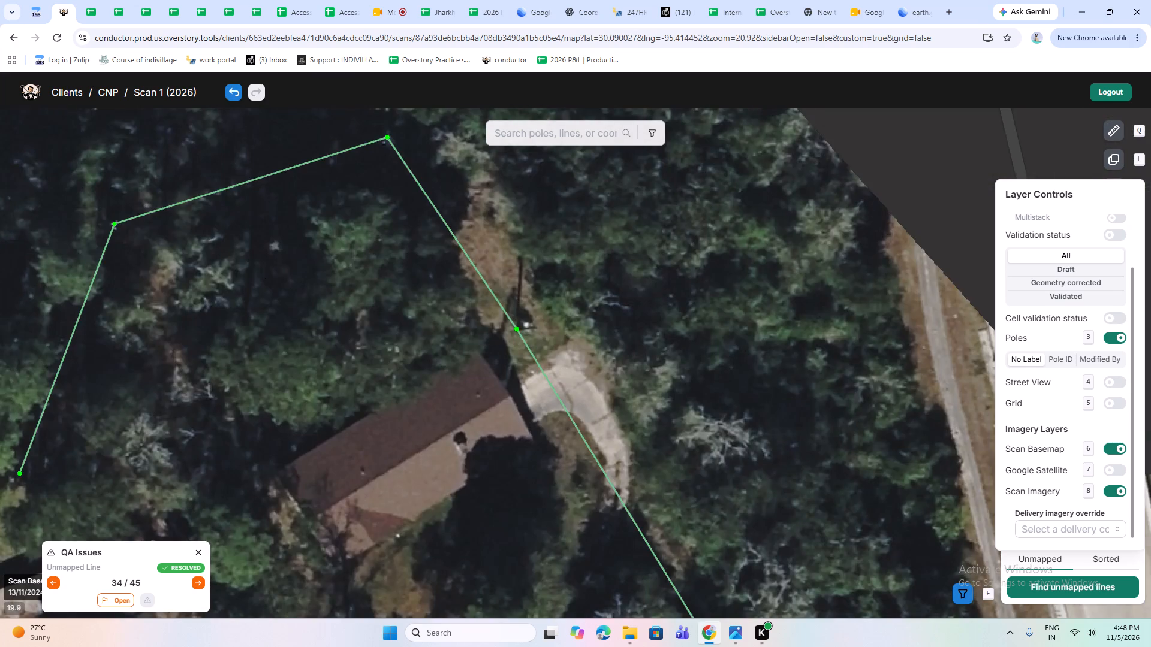
left_click_drag(314, 326, 433, 451)
left_click_drag(393, 483, 395, 300)
Advance to QA issue 35, turn off the Scan Basemap, and examine the current version of its unmapped line along the sandy track.
left_click(200, 580)
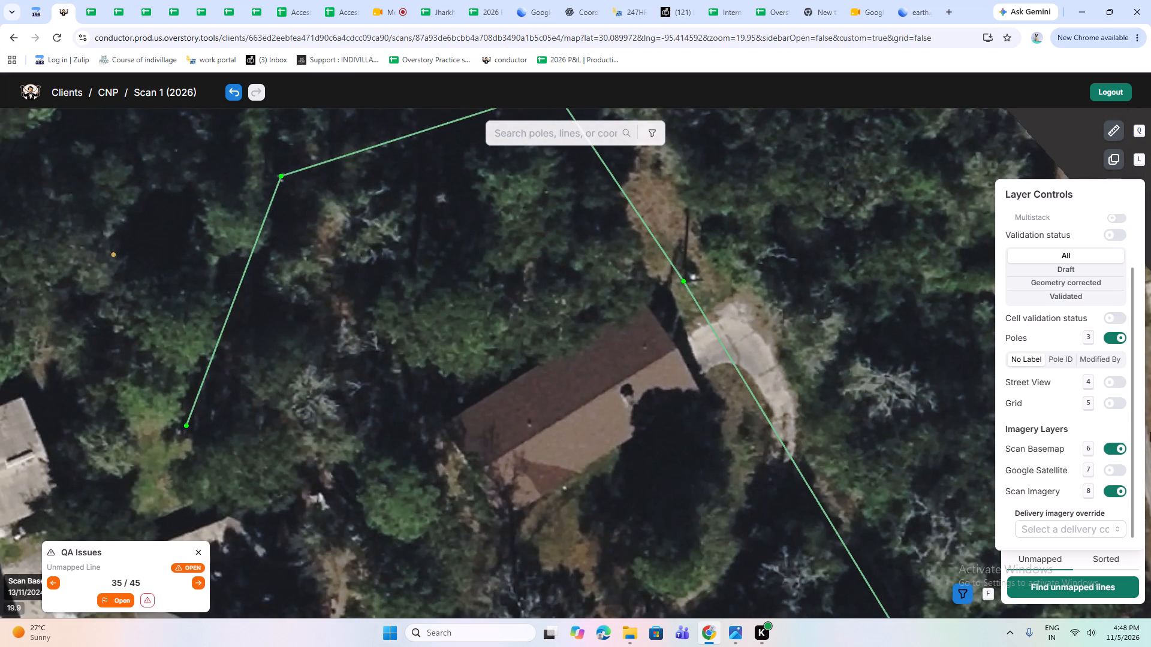
left_click(1117, 448)
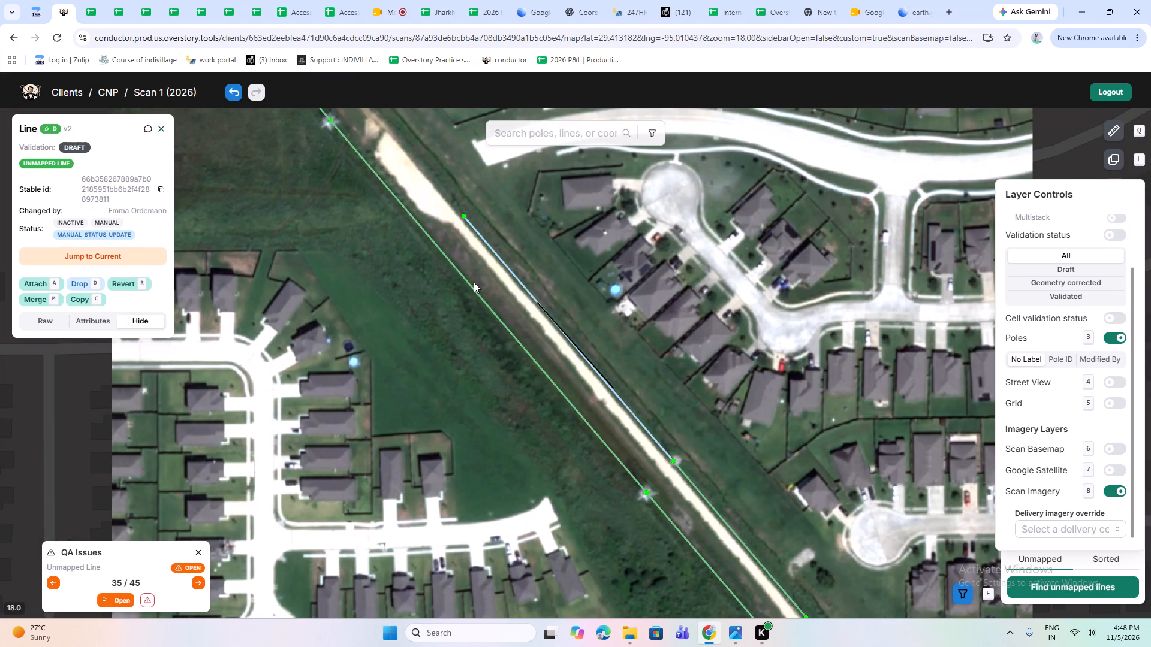
left_click_drag(544, 397, 373, 369)
left_click(72, 258)
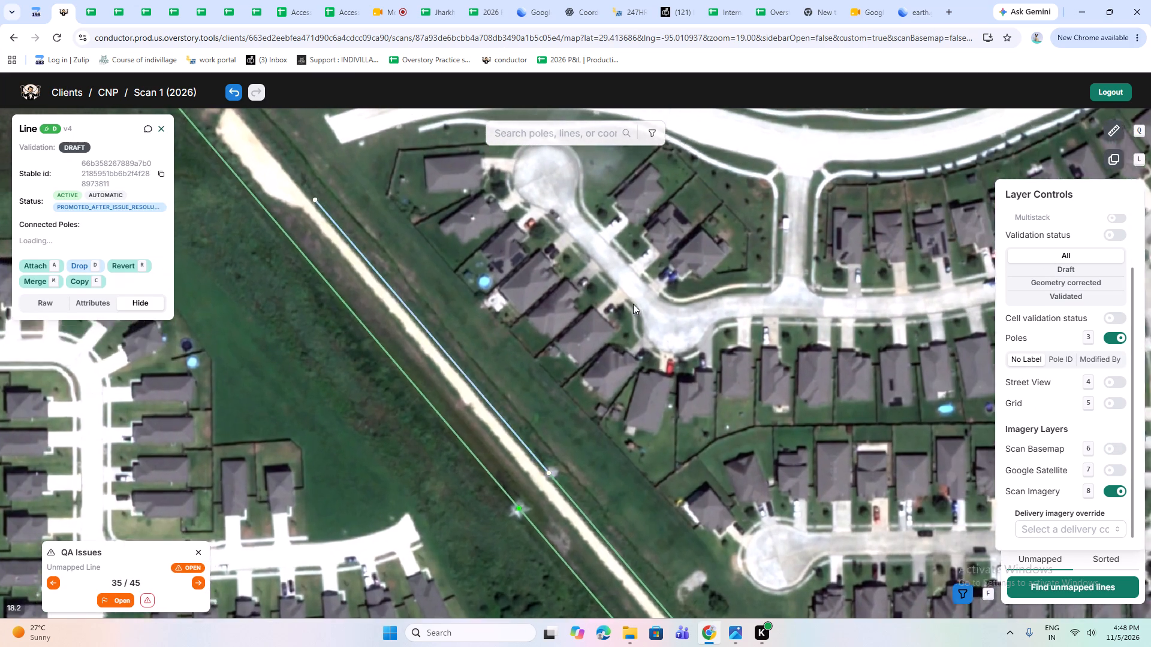
scroll(481, 339, "up", 1)
left_click_drag(731, 370, 405, 270)
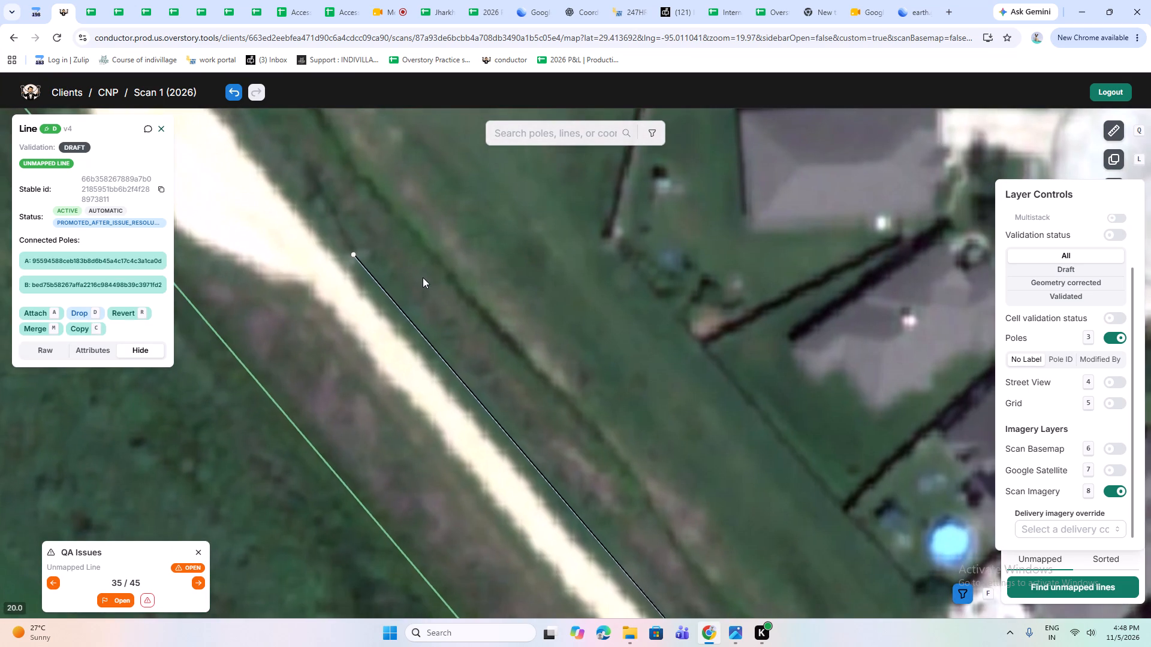
left_click(423, 277)
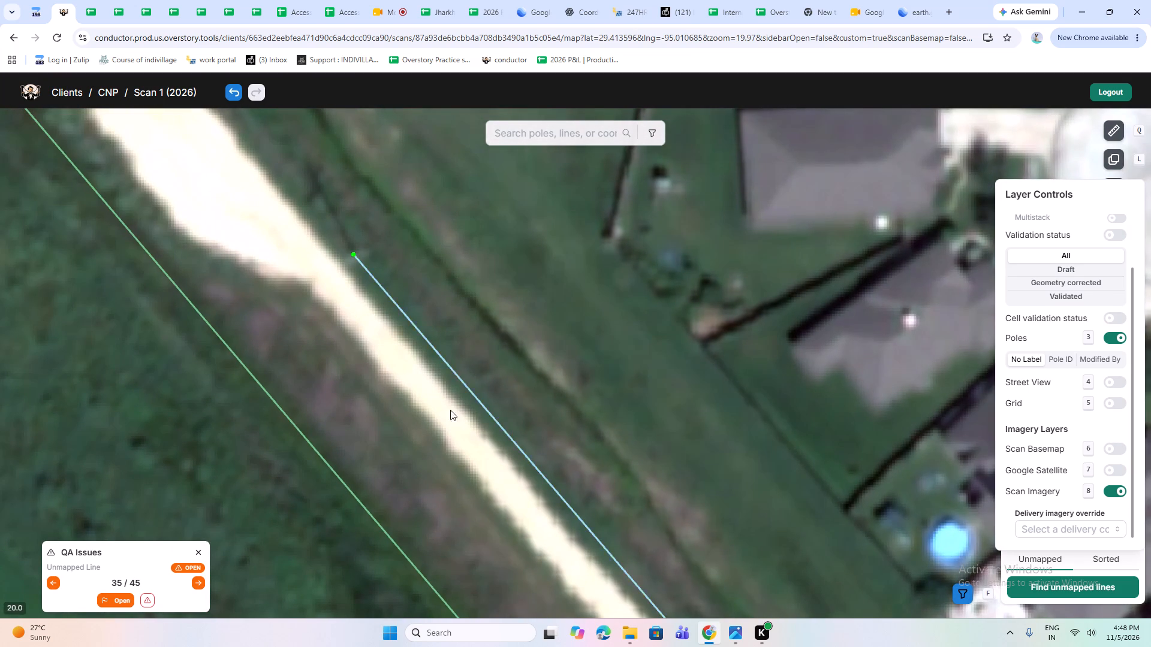
With the Scan Basemap turned on, comment "Excess line" on QA issue 36's short unmapped line west of O Neal Rd and drop it.
left_click(202, 585)
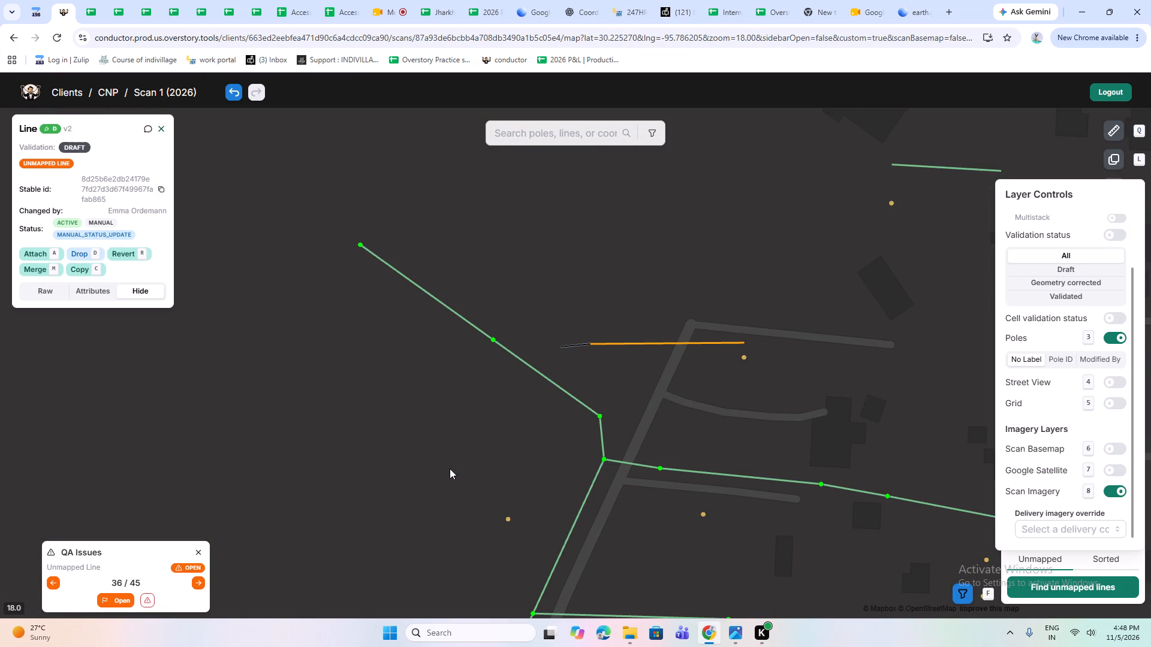
left_click_drag(594, 411, 358, 376)
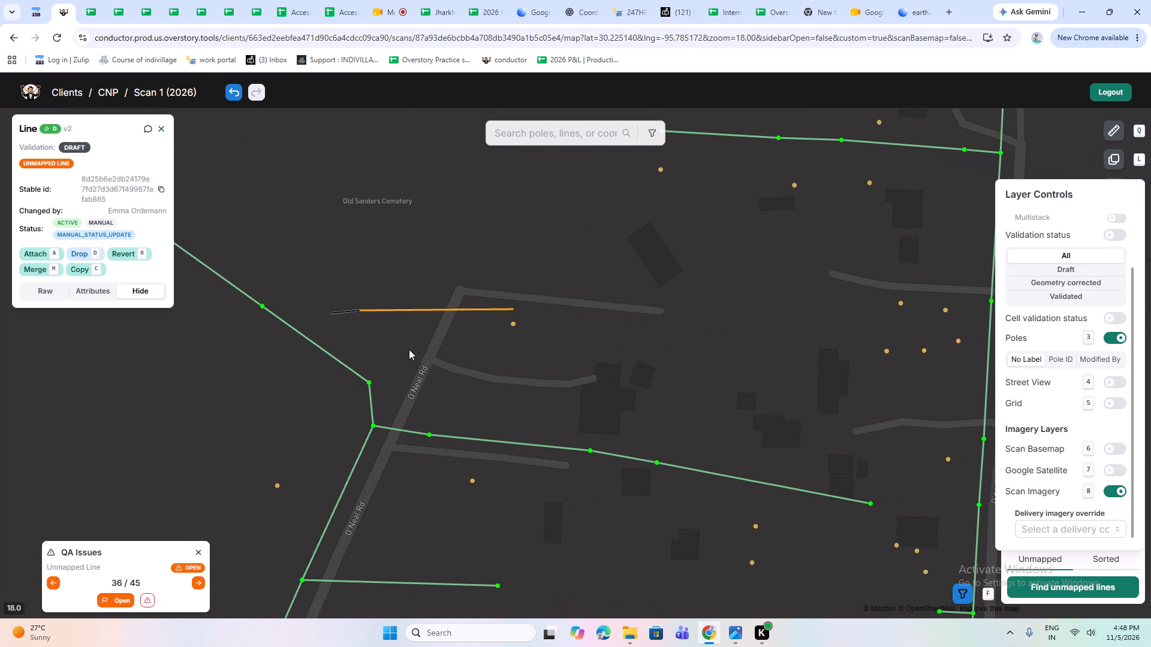
left_click(1117, 452)
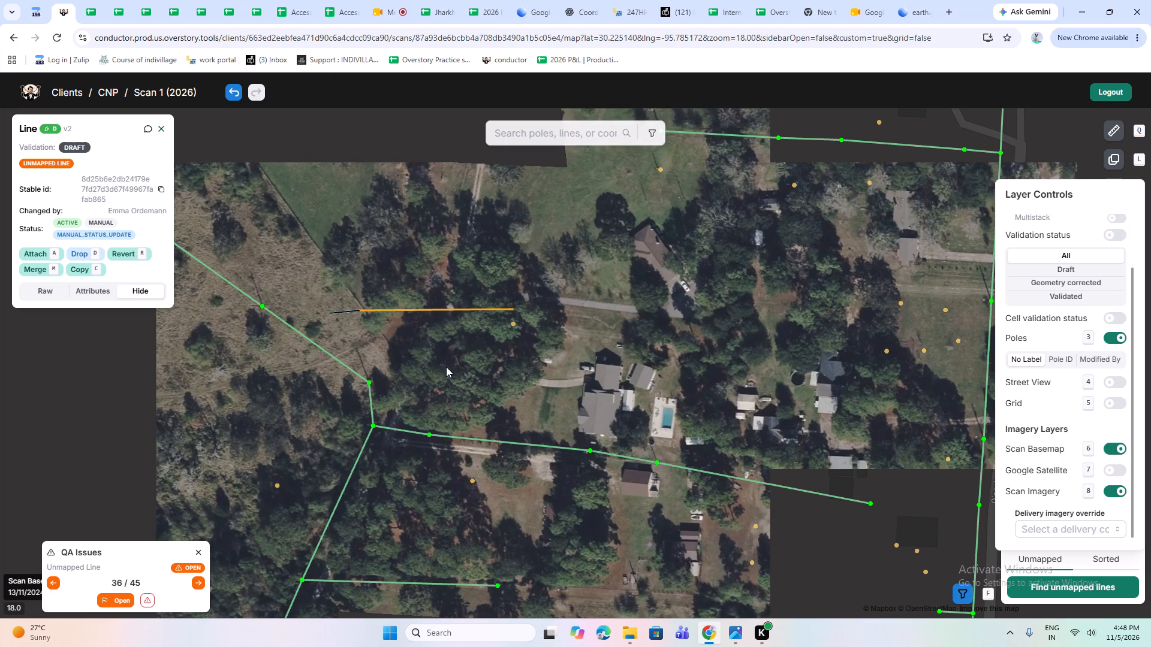
left_click_drag(417, 365, 429, 383)
left_click(149, 122)
left_click(147, 126)
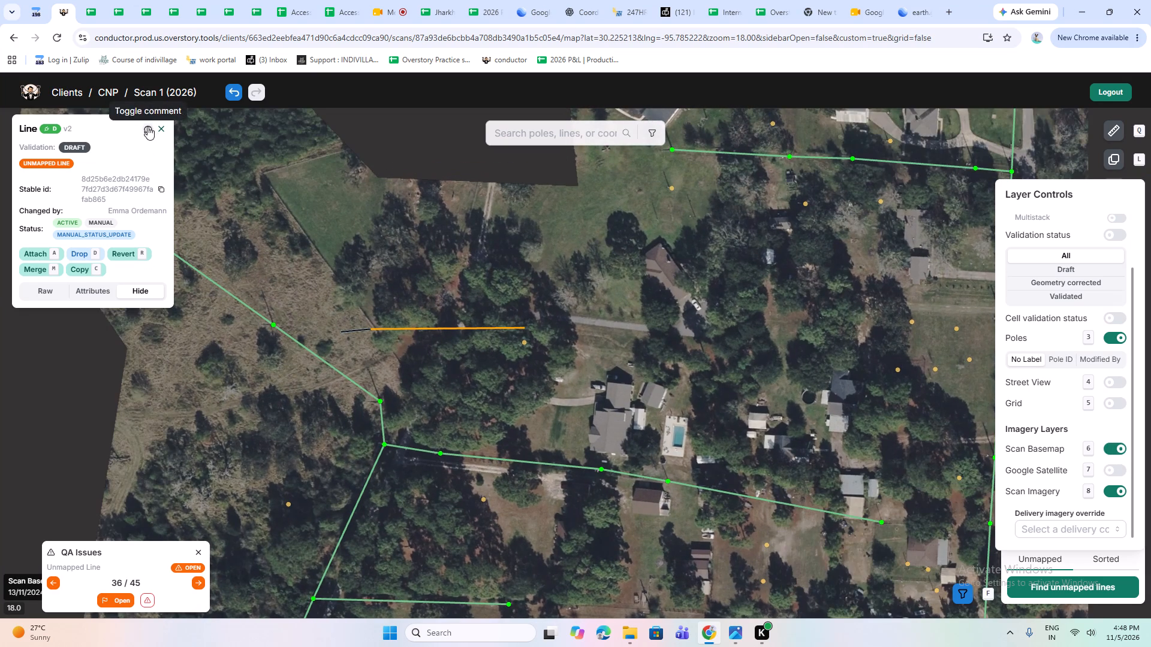
left_click(139, 200)
left_click(84, 293)
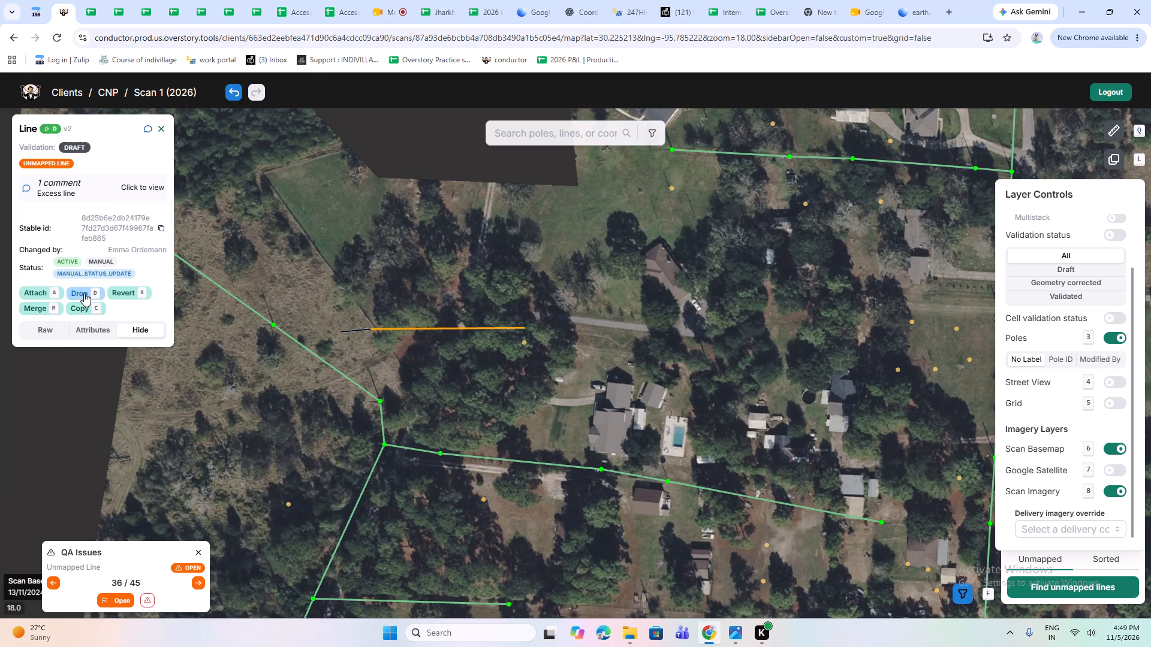
Comment "Excess line" on the adjoining east-west unmapped line that crosses O Neal Rd and drop it.
left_click_drag(607, 367, 536, 366)
left_click(354, 327)
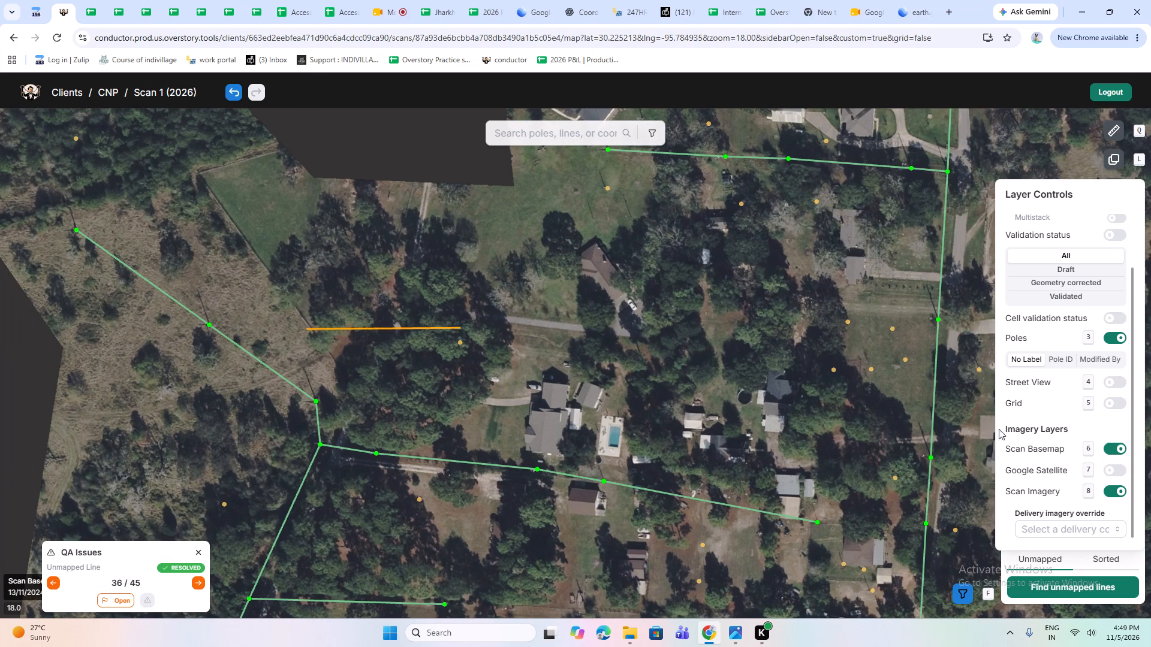
left_click(153, 129)
left_click(149, 128)
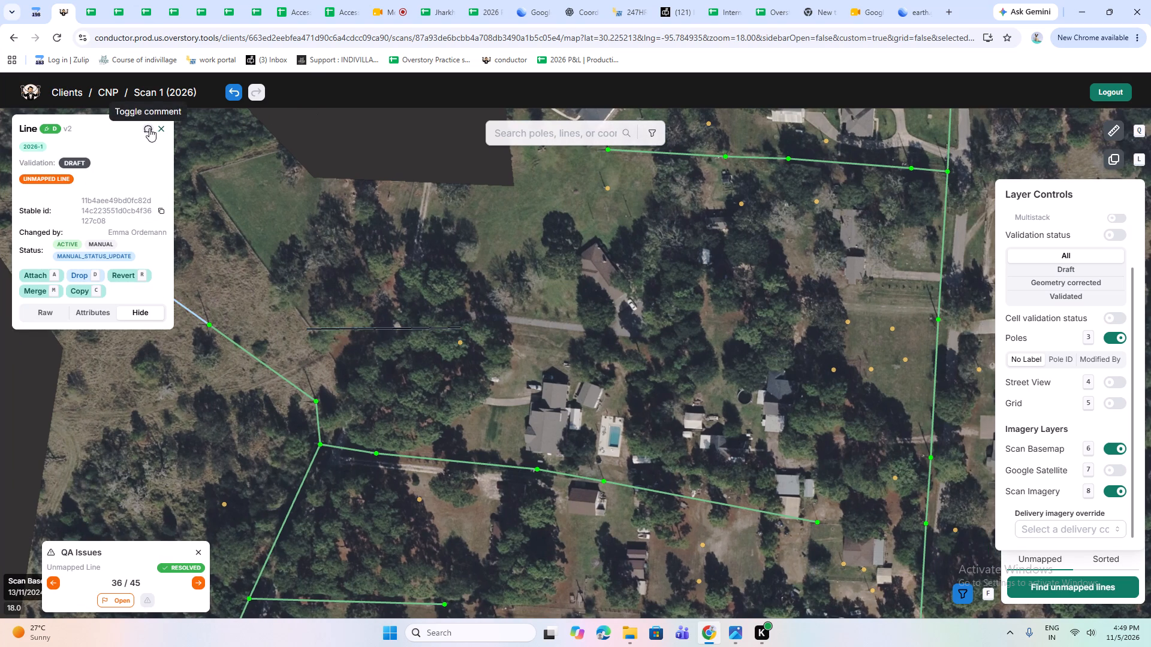
left_click(116, 228)
left_click(133, 216)
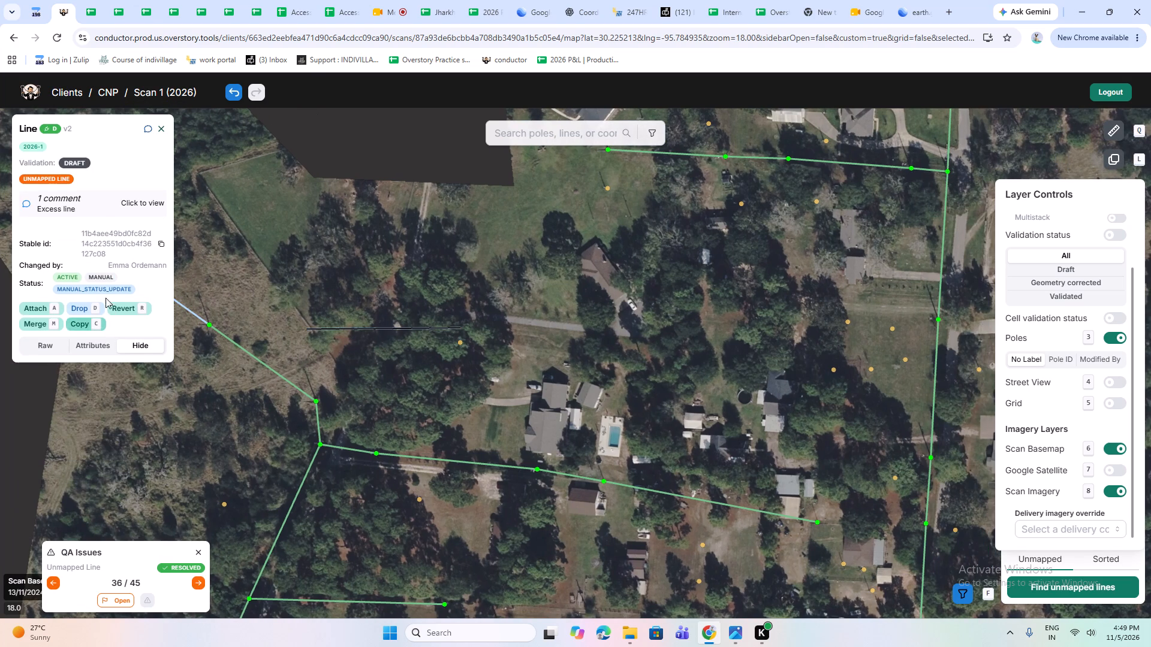
left_click(85, 308)
Advance to QA issue 37, turn off the Scan Basemap, and examine its unmapped line near W Wallisville Rd and N 4th St.
scroll(336, 335, "up", 1)
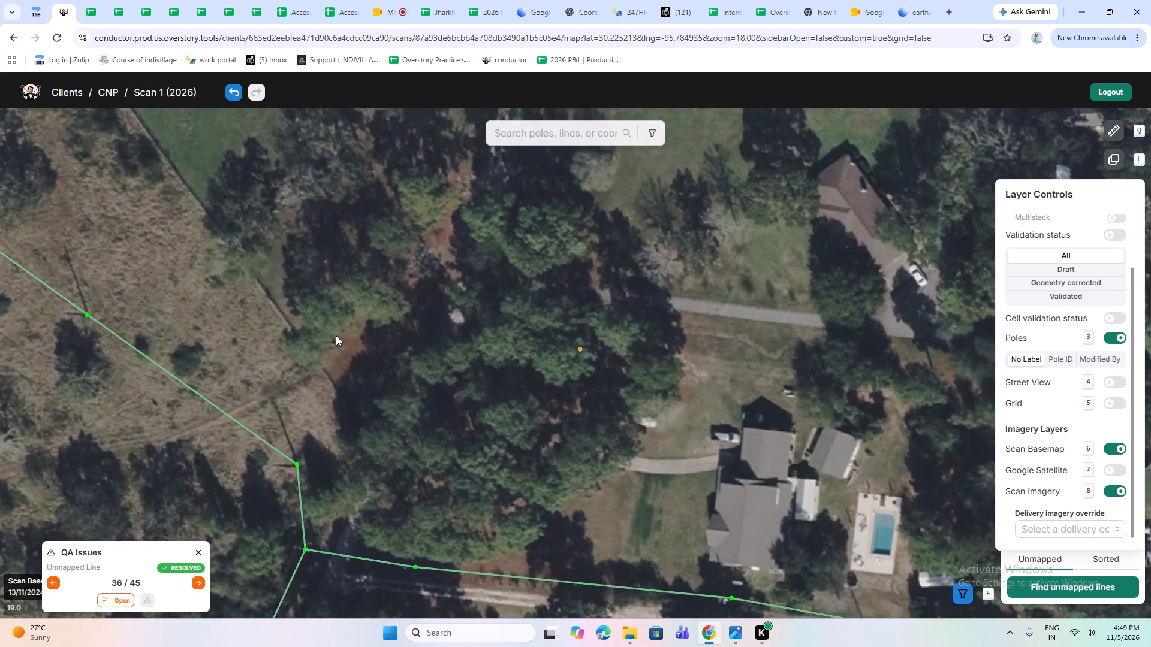
left_click_drag(293, 427, 639, 301)
left_click_drag(282, 264, 330, 467)
scroll(373, 411, "down", 1)
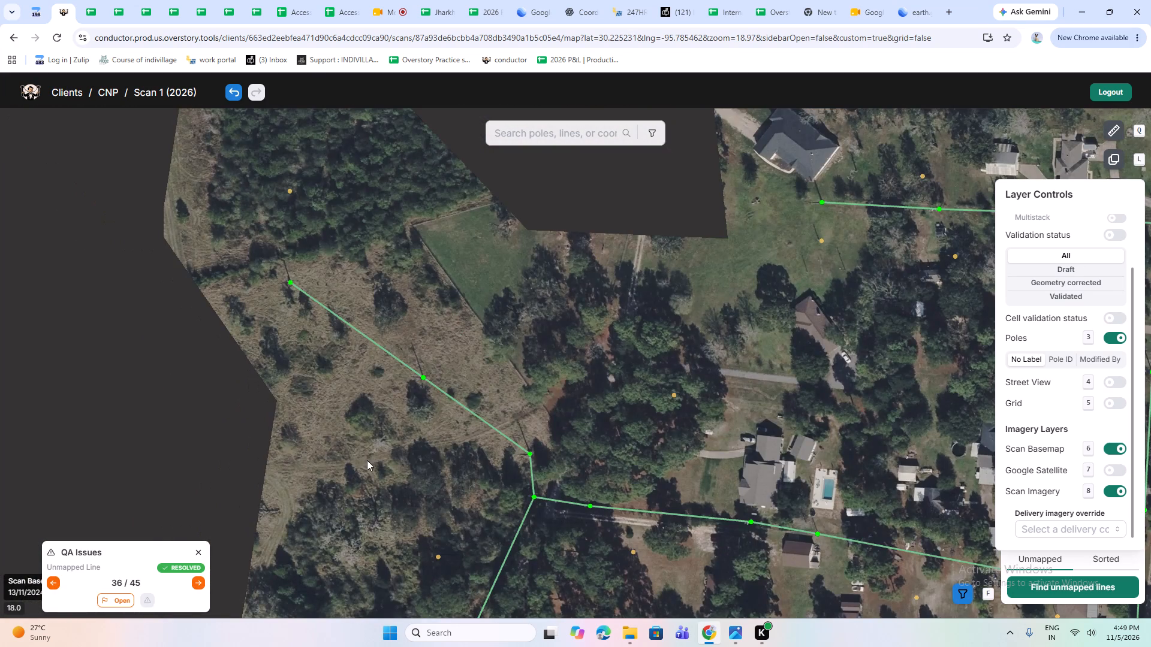
left_click(192, 586)
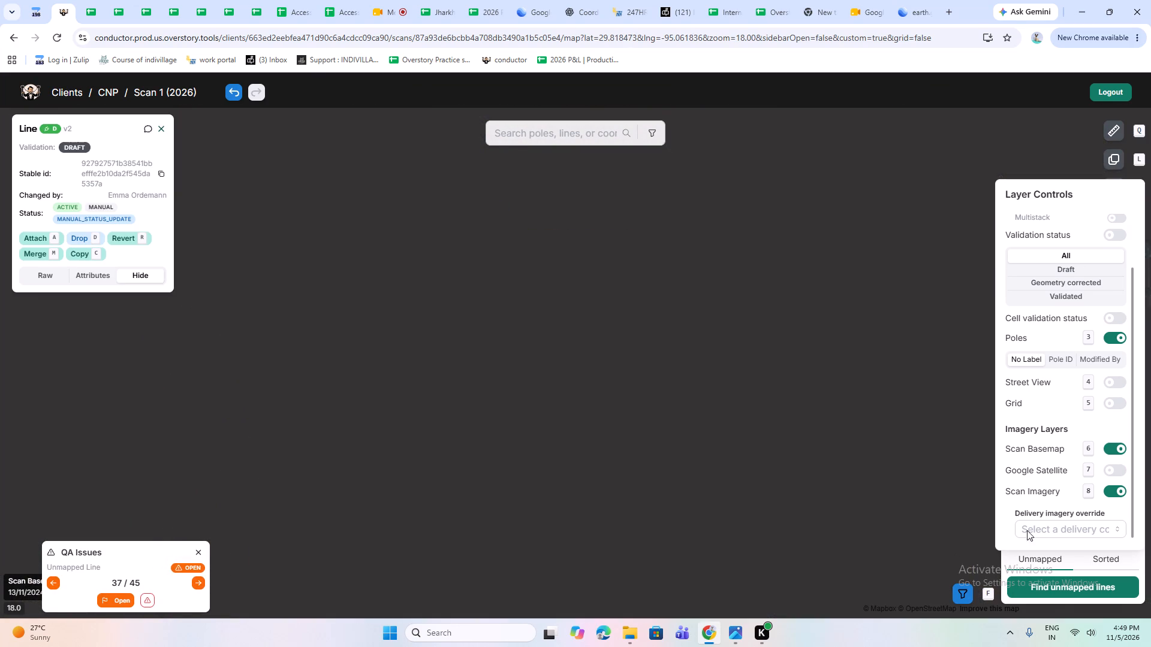
left_click(1119, 443)
left_click_drag(748, 421, 581, 418)
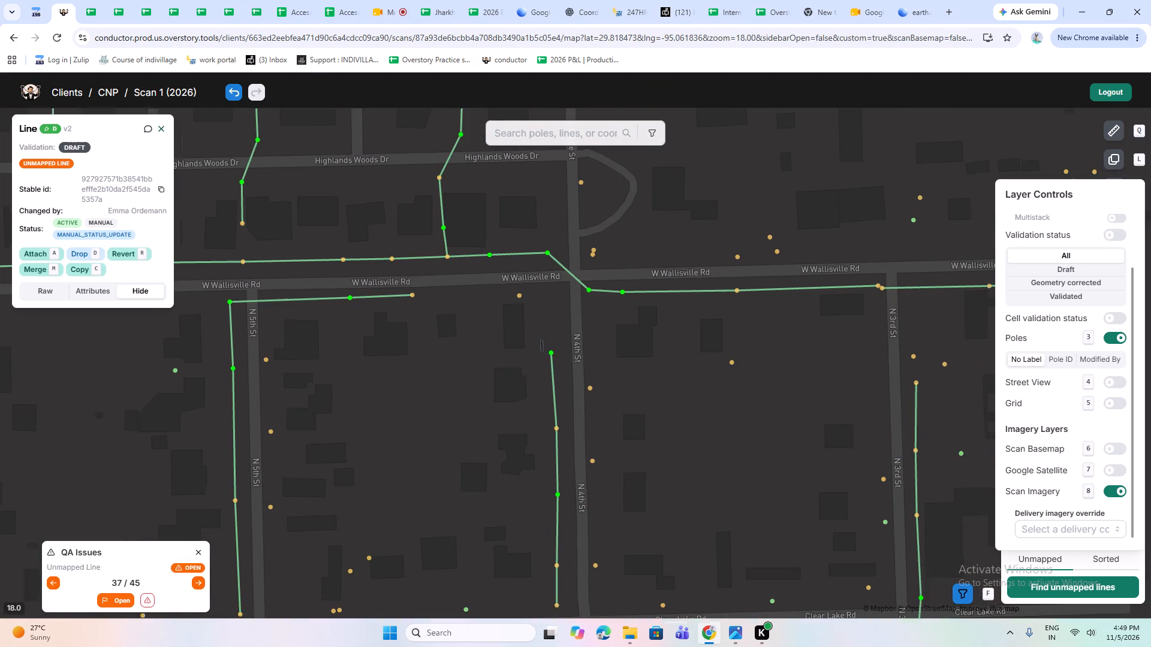
left_click_drag(581, 418, 562, 418)
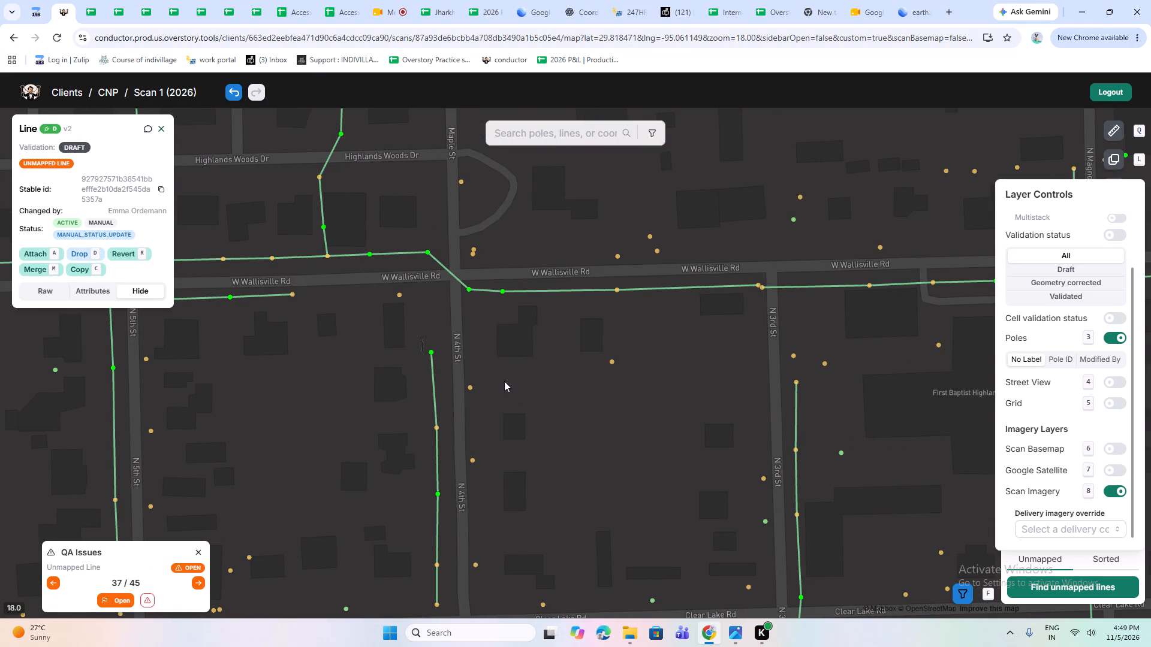
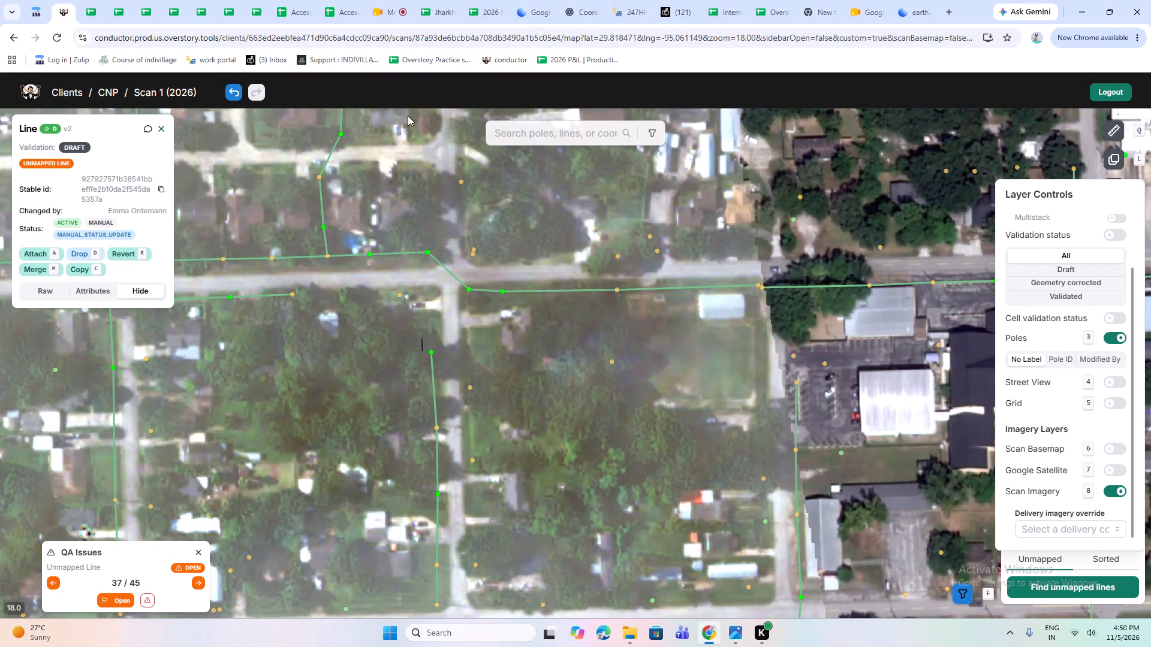
Turn on the Scan Basemap, comment "Excess line" on QA issue 37's short unmapped line, and drop that line.
scroll(516, 310, "up", 1)
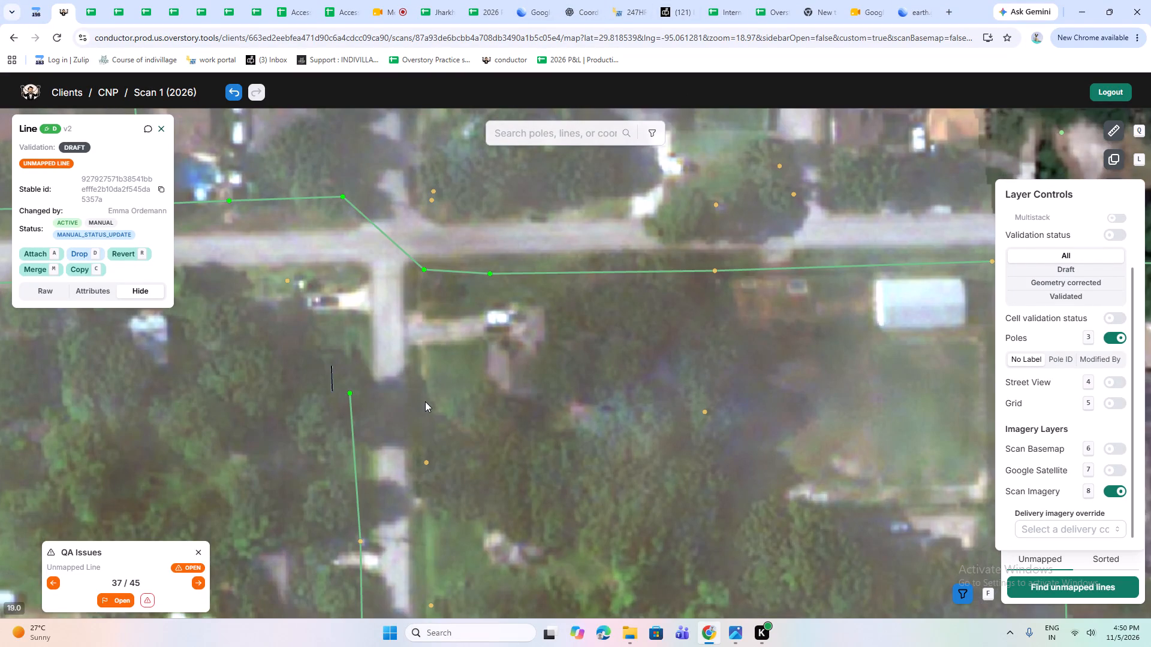
left_click_drag(425, 401, 477, 370)
left_click(477, 370)
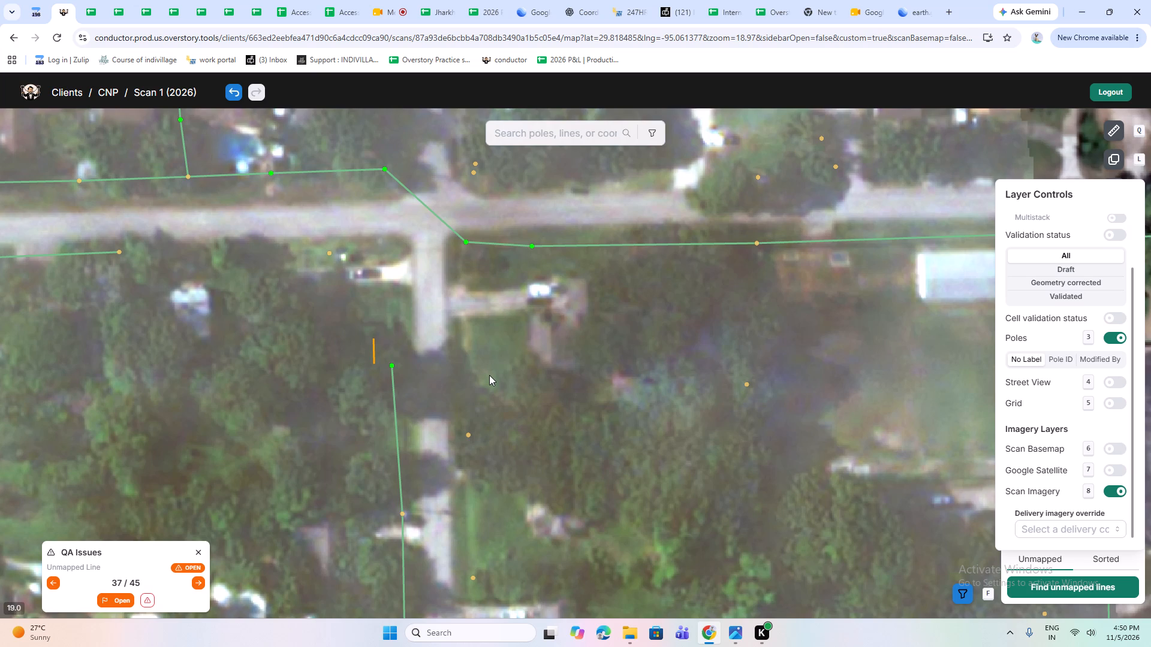
left_click(1111, 445)
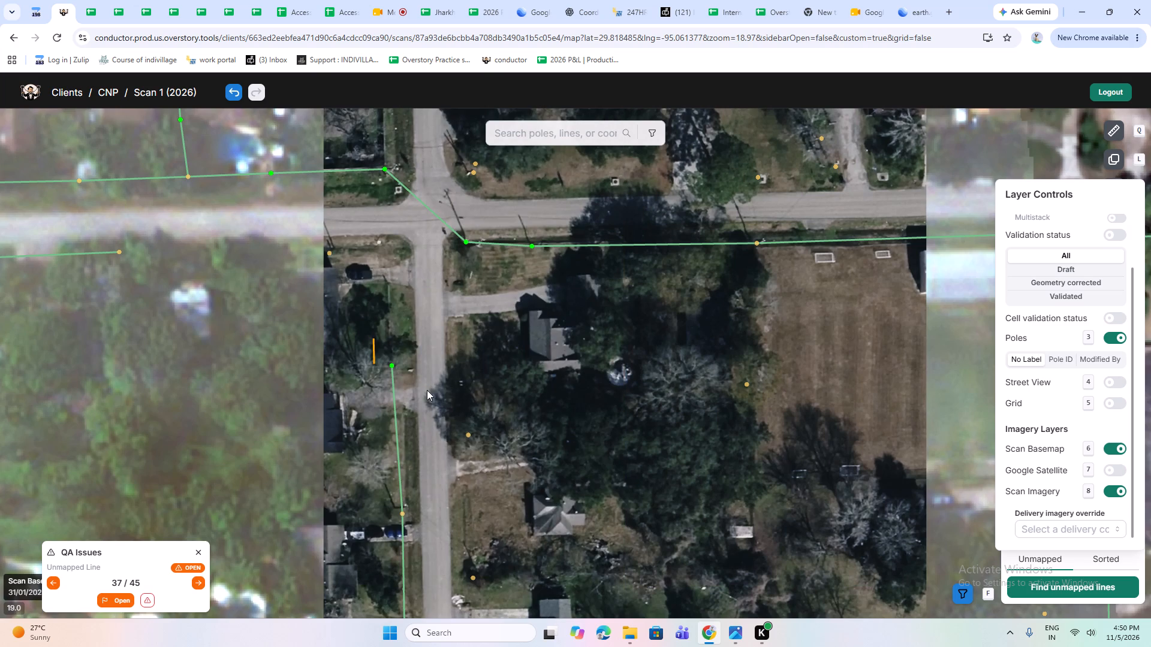
left_click_drag(378, 329, 437, 318)
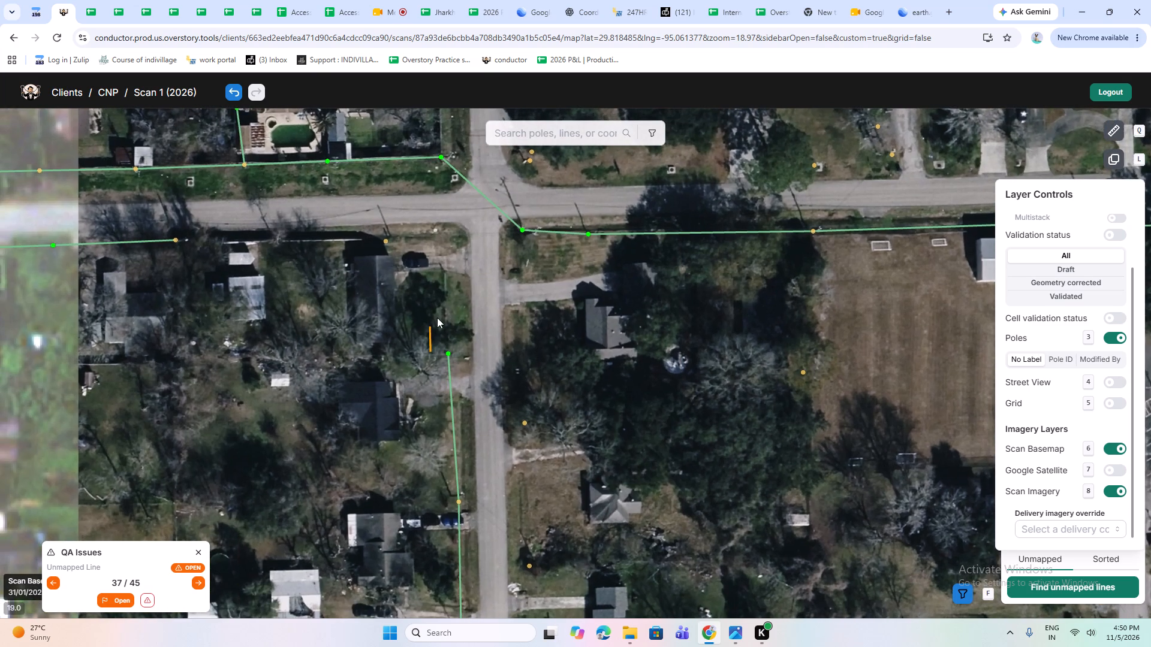
scroll(437, 318, "up", 2)
left_click(413, 389)
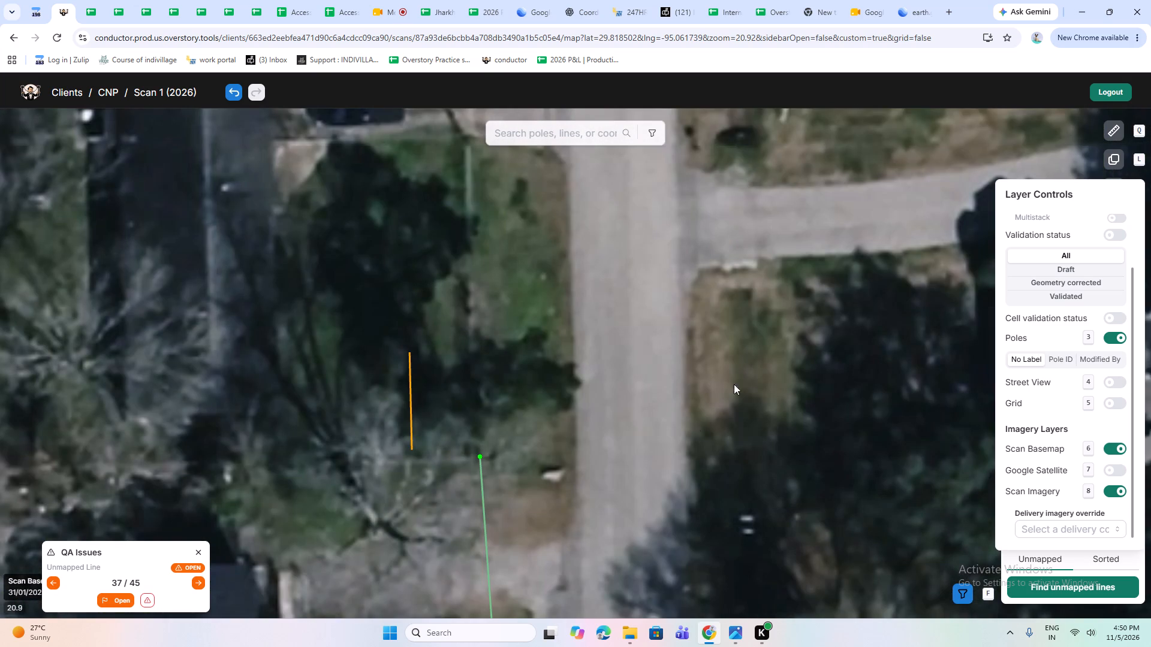
left_click(149, 133)
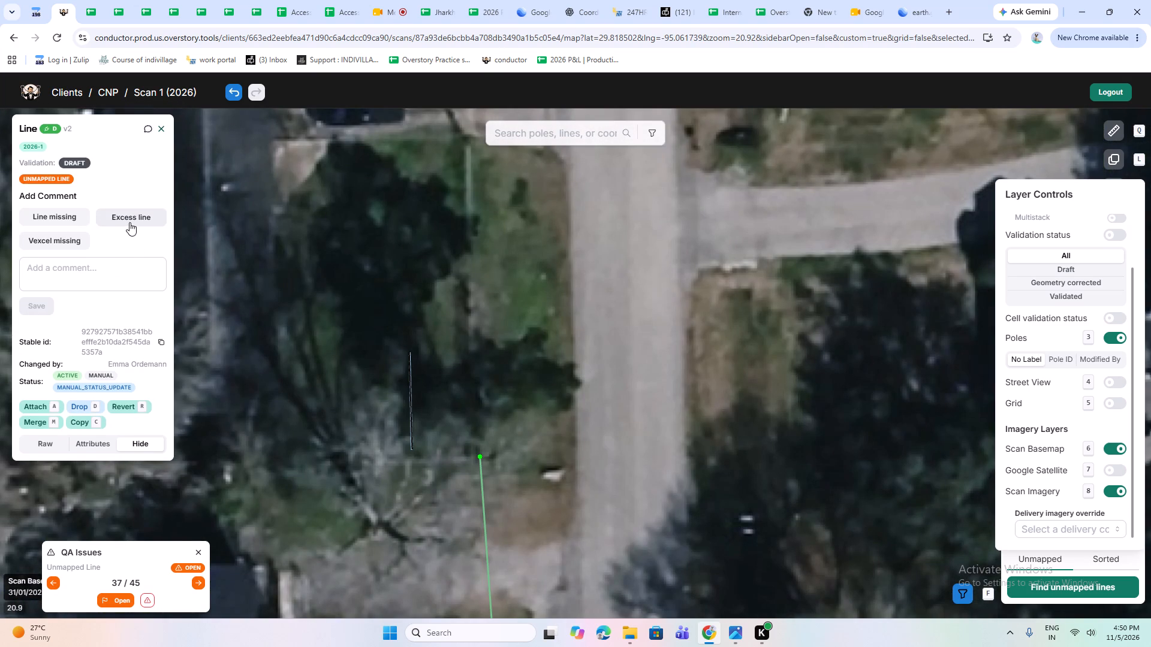
left_click(129, 222)
left_click(89, 307)
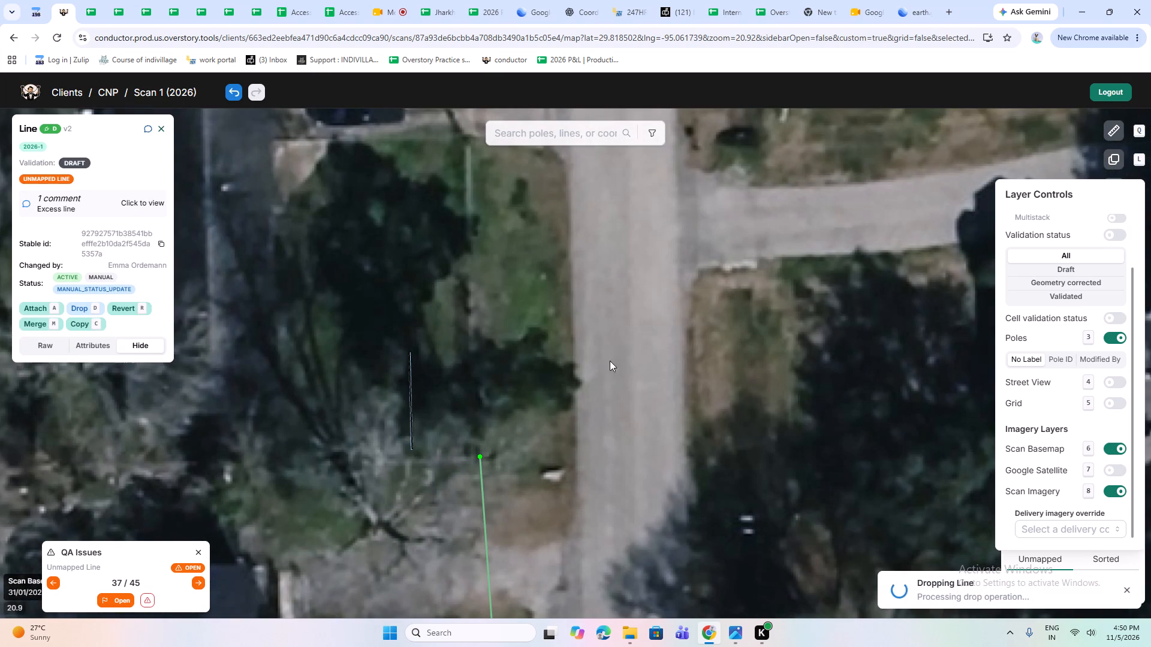
Examine the poles and lines along the east-west road, west of QA issue 37's location, against the Scan Basemap.
scroll(493, 392, "down", 2)
scroll(490, 408, "up", 1)
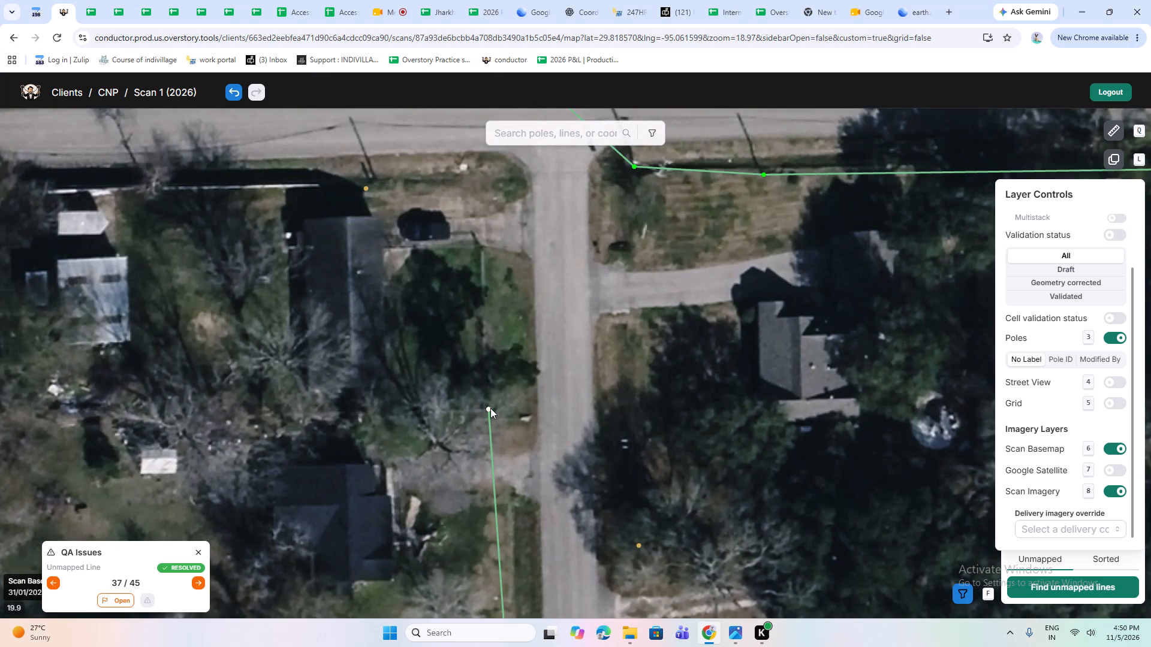
scroll(505, 434, "down", 1)
left_click_drag(354, 394, 532, 431)
scroll(429, 328, "up", 1)
left_click_drag(367, 391, 516, 398)
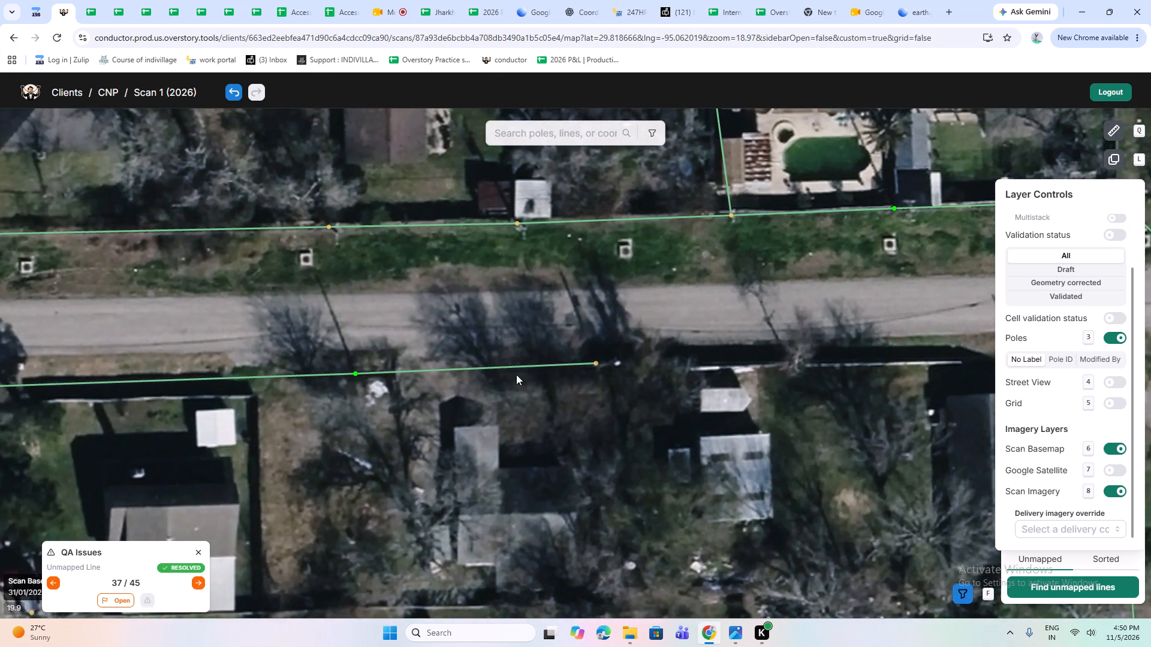
left_click_drag(330, 407, 427, 417)
left_click_drag(542, 390, 461, 428)
left_click_drag(601, 421, 540, 436)
scroll(574, 396, "down", 1)
left_click_drag(293, 445, 335, 440)
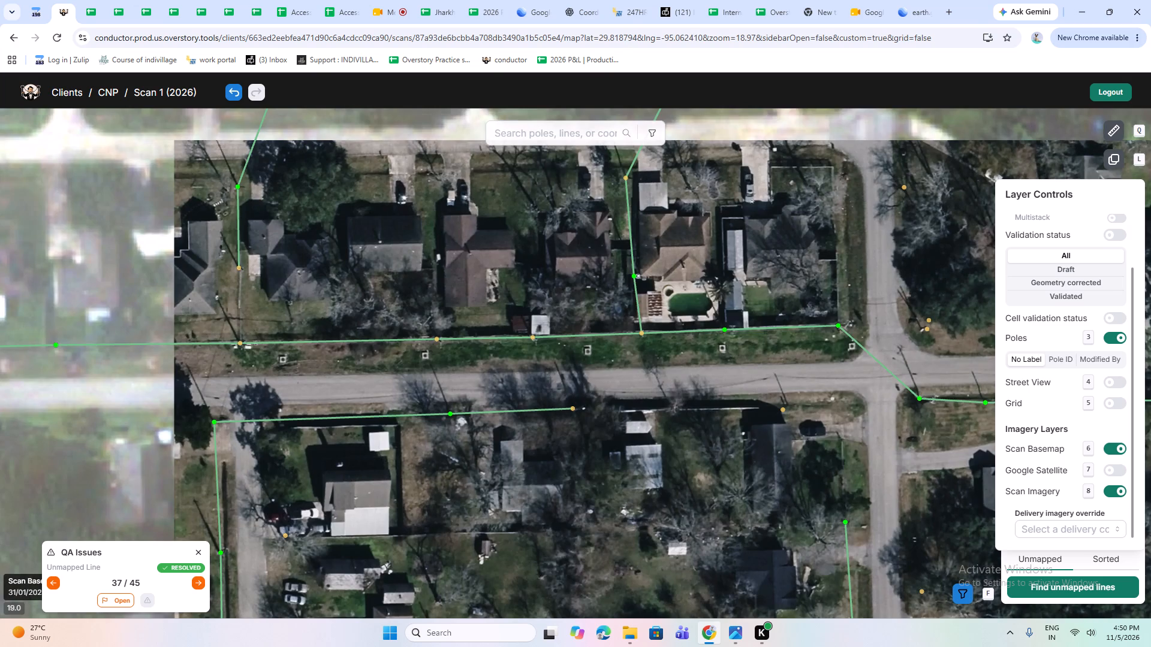
left_click_drag(335, 440, 400, 419)
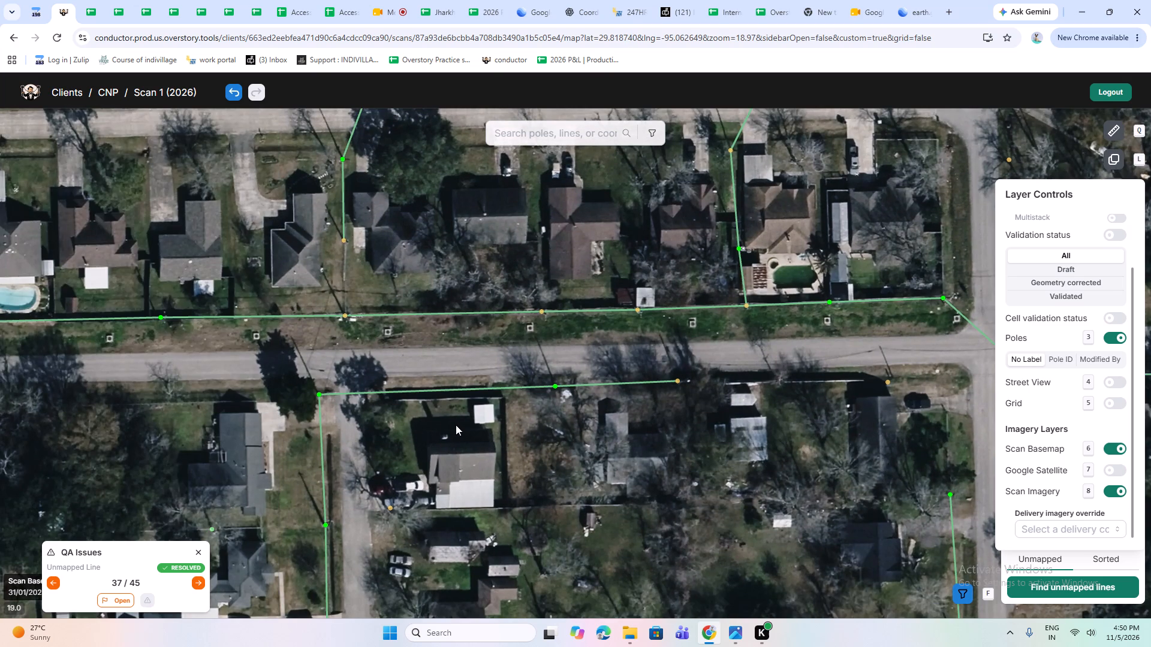
Move the pole at the east end of the line along the road's south side slightly west.
scroll(378, 446, "up", 1)
left_click_drag(590, 364, 567, 365)
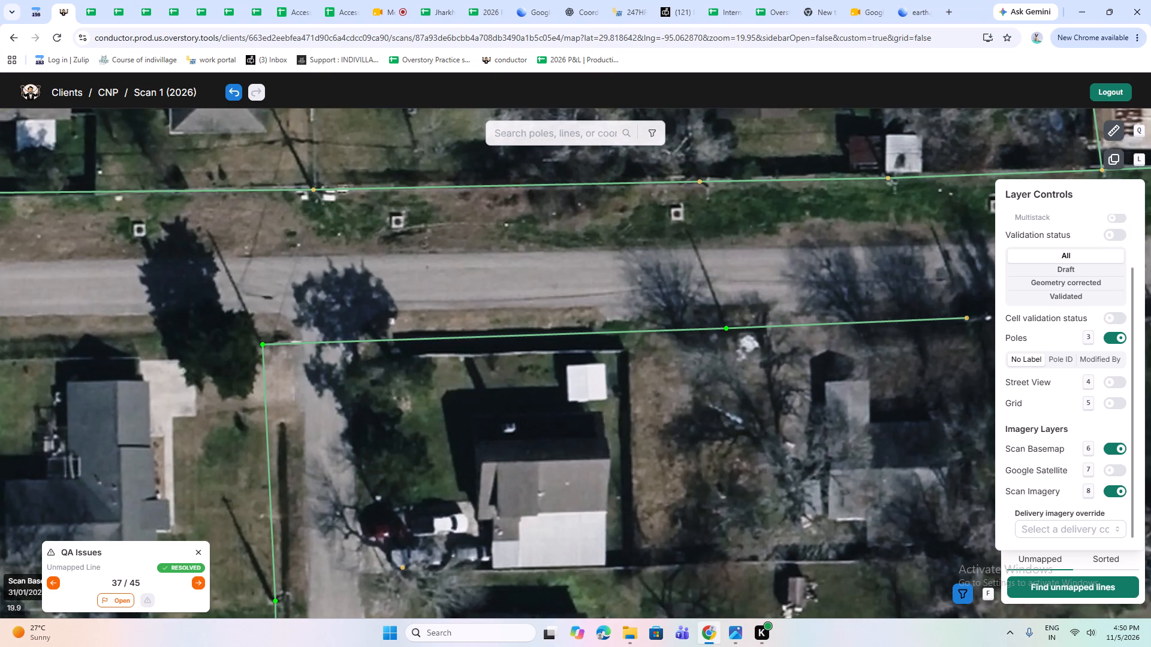
left_click_drag(567, 365, 399, 403)
left_click_drag(635, 398, 479, 417)
scroll(565, 388, "up", 1)
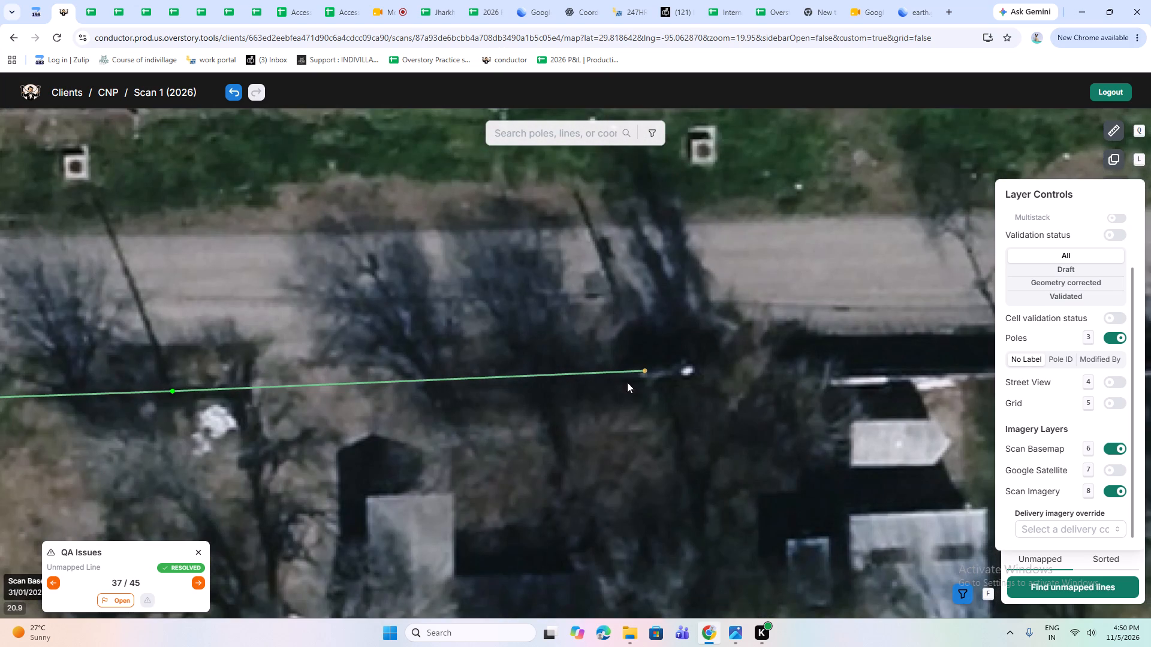
left_click(646, 375)
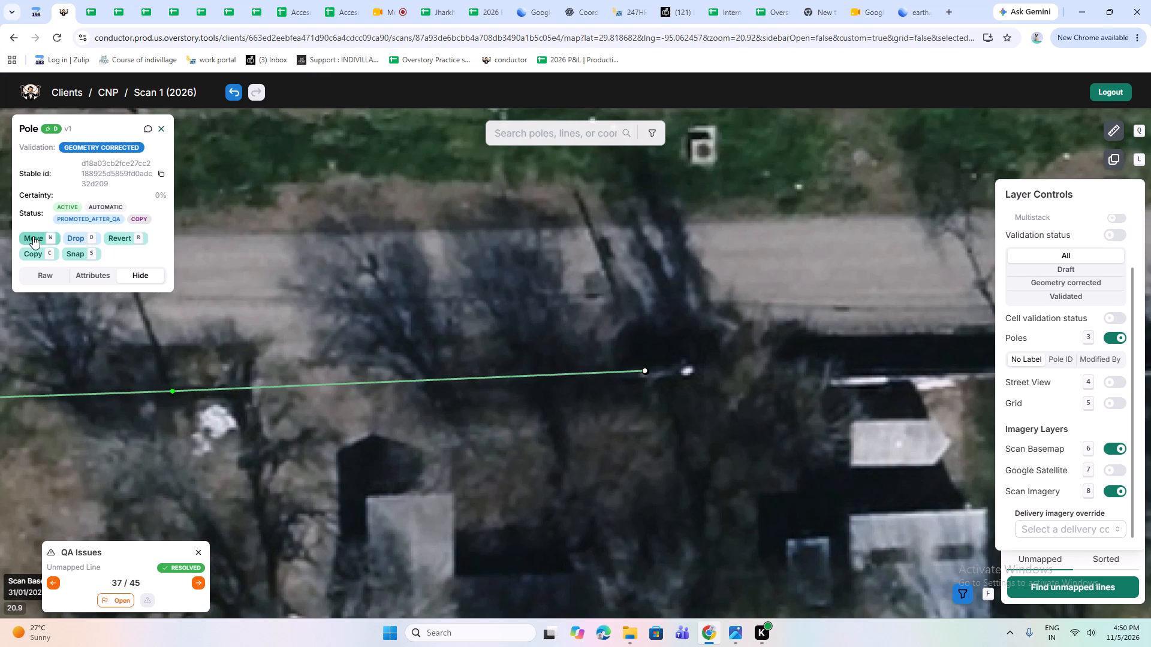
left_click(33, 239)
scroll(647, 369, "up", 1)
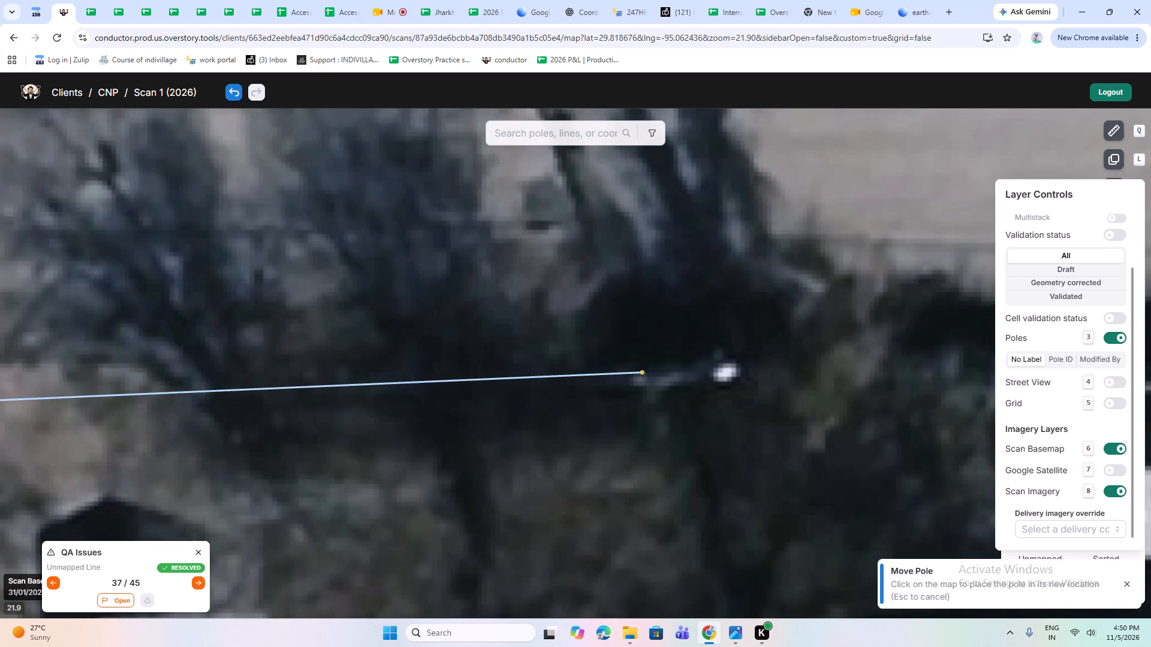
left_click(626, 374)
Move the junction pole on the road's north side, beside the house with the pool, slightly west, adjusting its placement twice.
scroll(628, 395, "down", 3)
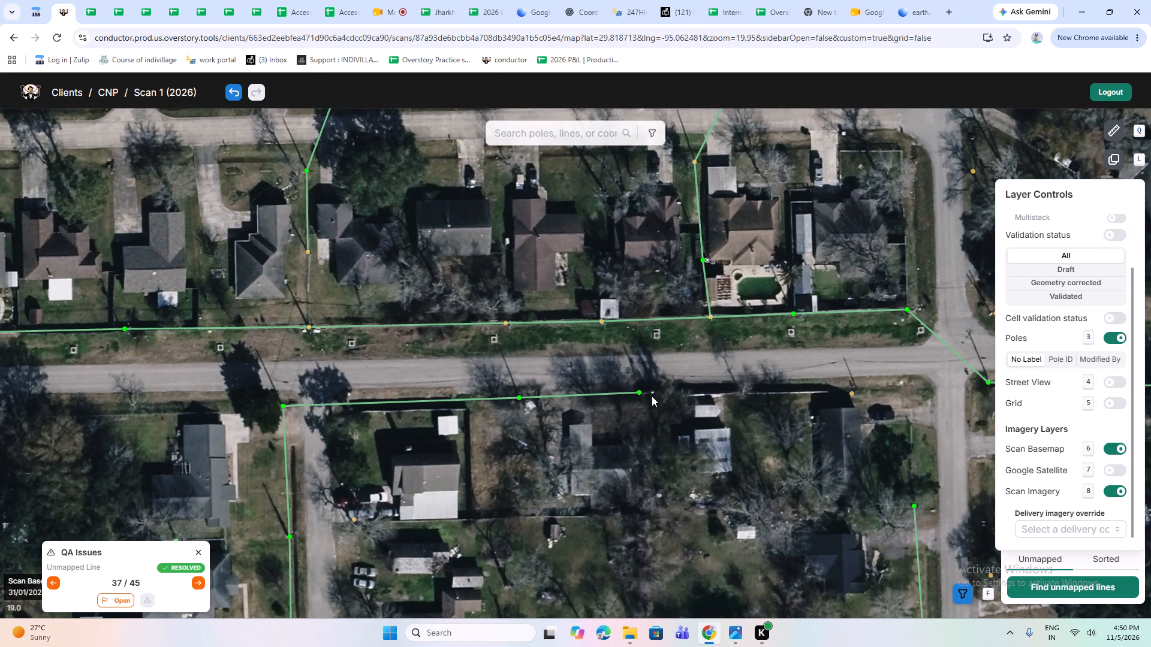
left_click_drag(736, 346, 599, 396)
scroll(578, 359, "up", 2)
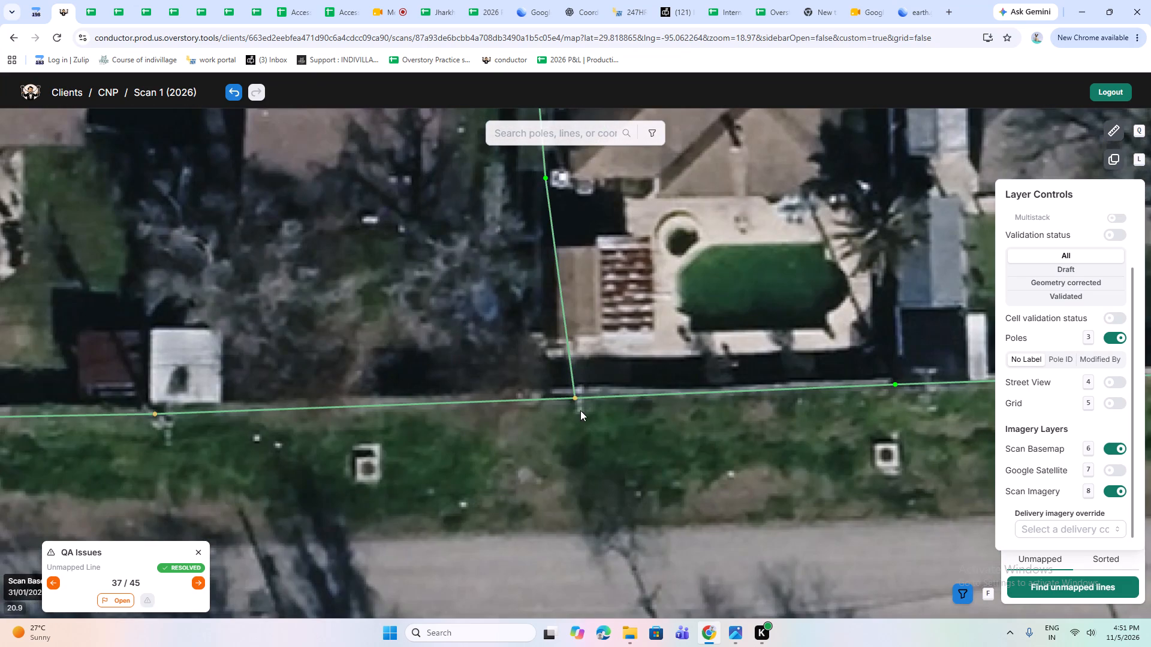
left_click(572, 401)
left_click(56, 240)
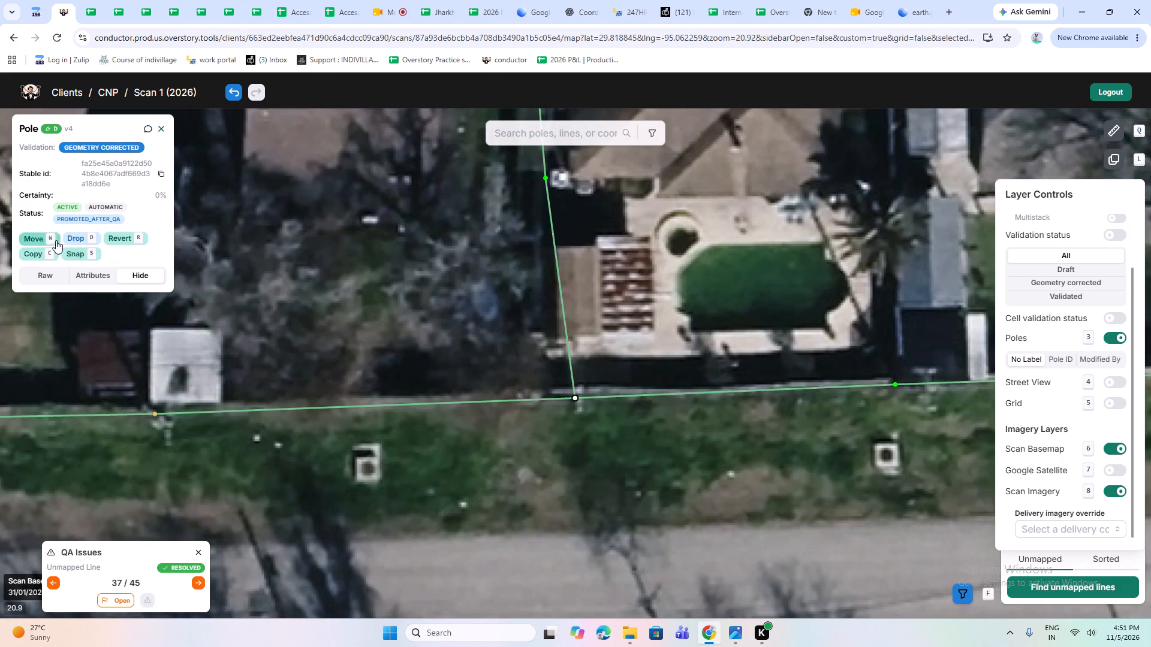
scroll(566, 413, "up", 1)
left_click(578, 384)
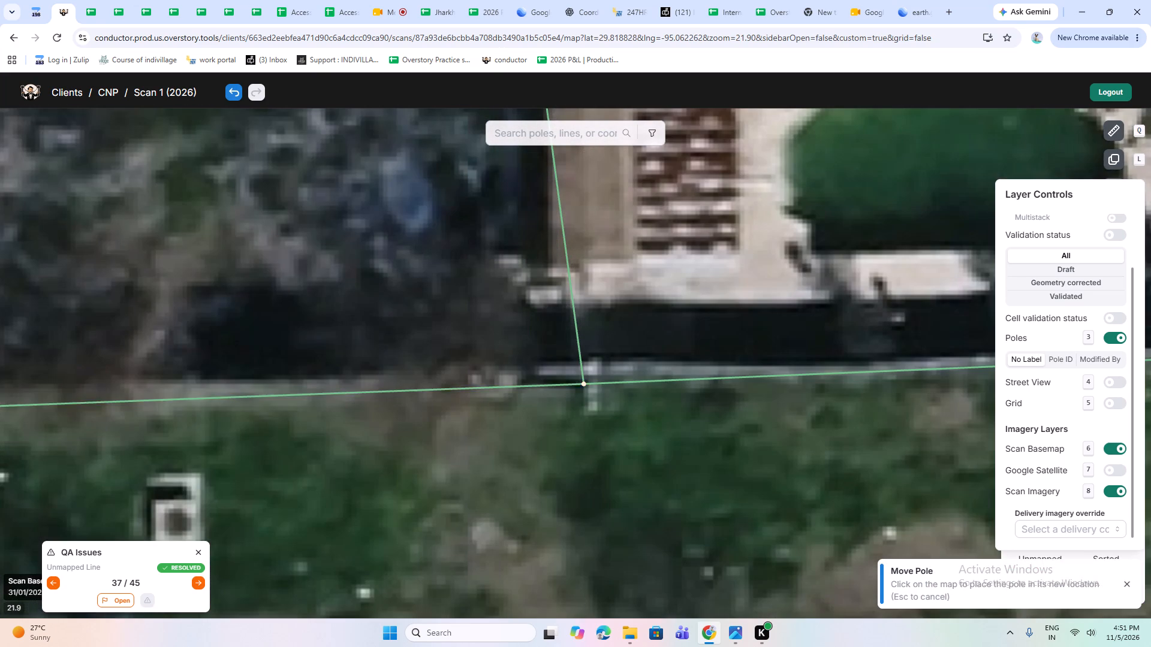
scroll(585, 406, "down", 2)
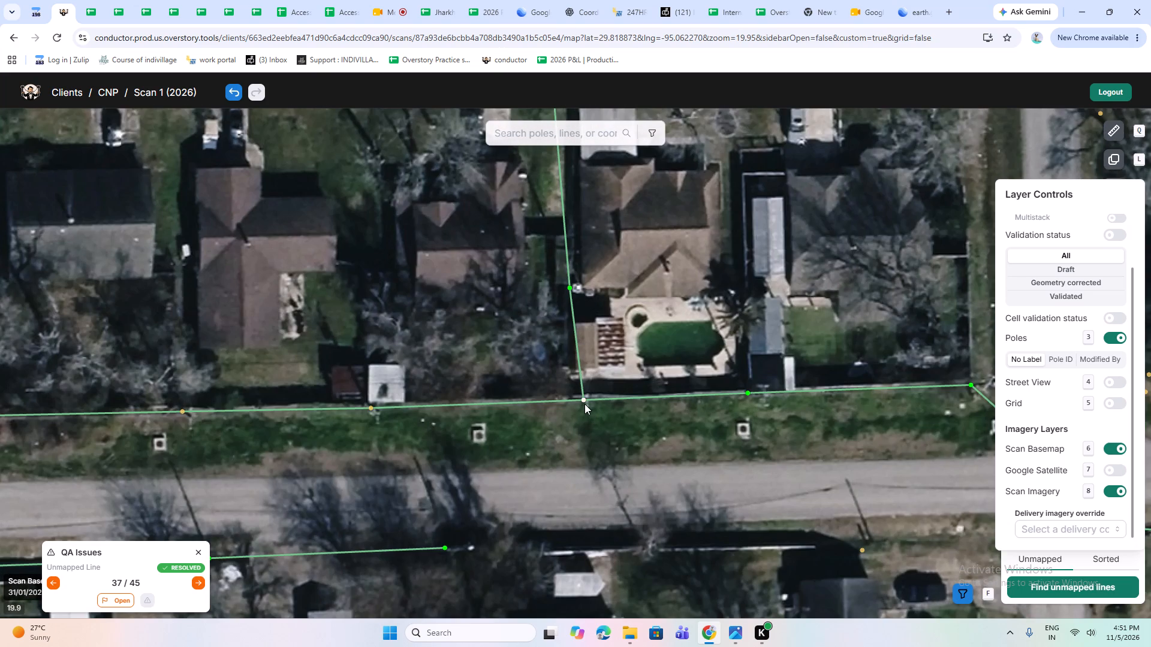
left_click(584, 404)
left_click(40, 238)
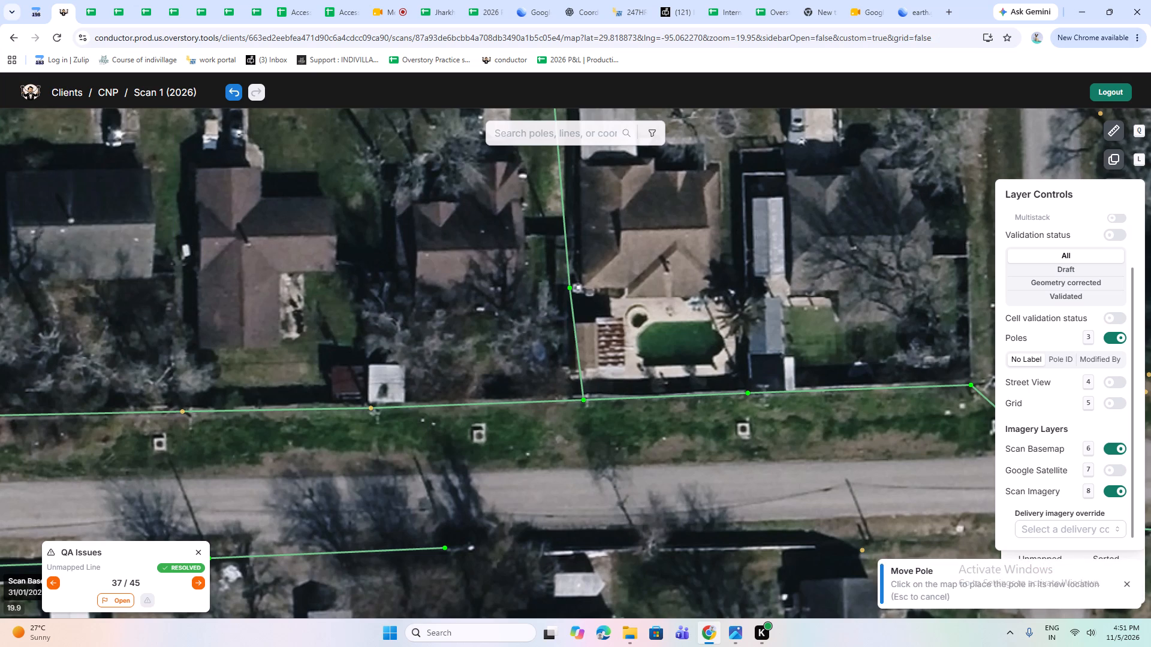
scroll(573, 410, "up", 2)
left_click(569, 368)
Follow the branch line north and move the pole in front of the pool house, south of the residential street, slightly north.
scroll(578, 395, "down", 3)
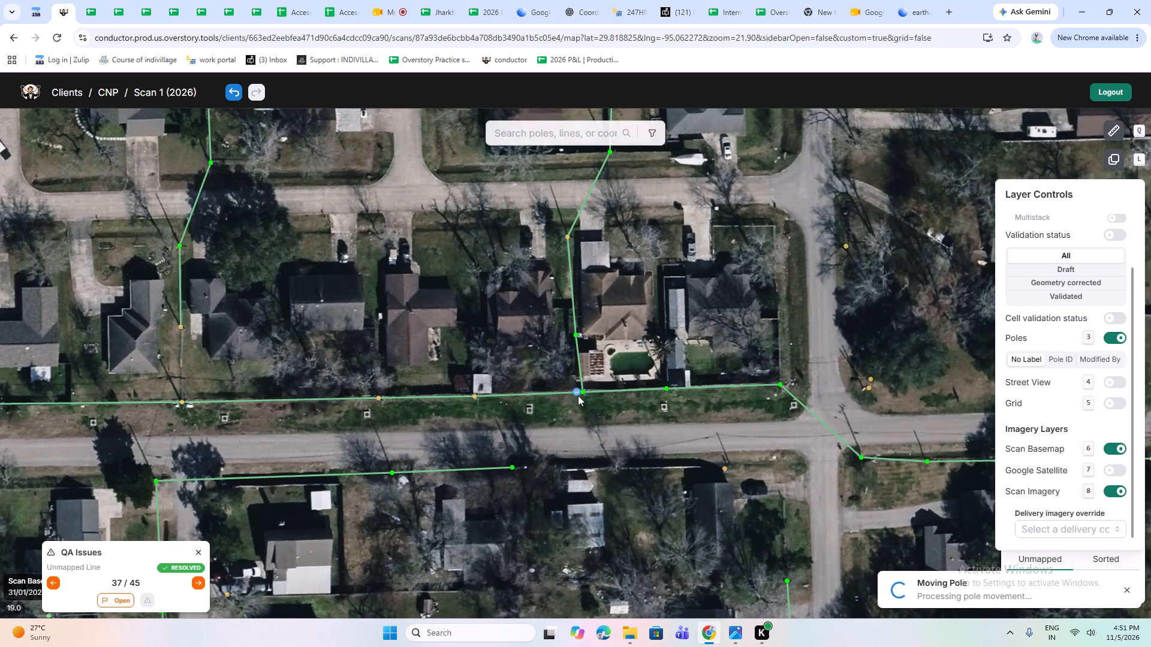
left_click_drag(852, 455, 687, 487)
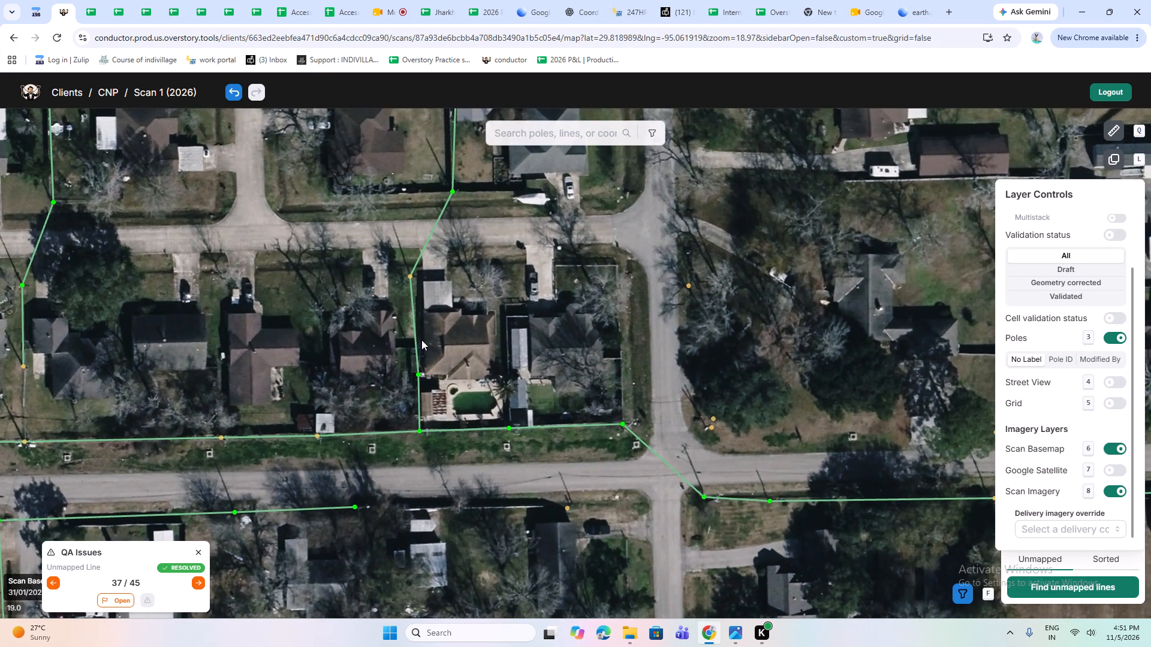
left_click_drag(423, 346, 457, 469)
scroll(457, 406, "up", 1)
left_click(427, 427)
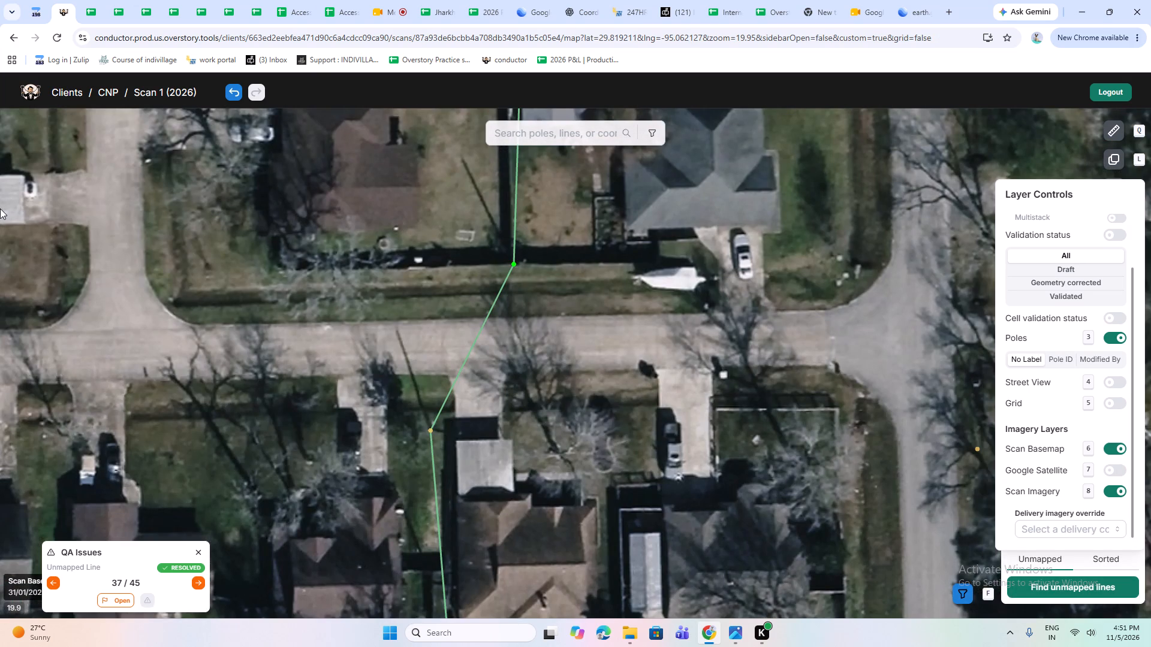
left_click(40, 237)
scroll(433, 444, "up", 3)
left_click(417, 370)
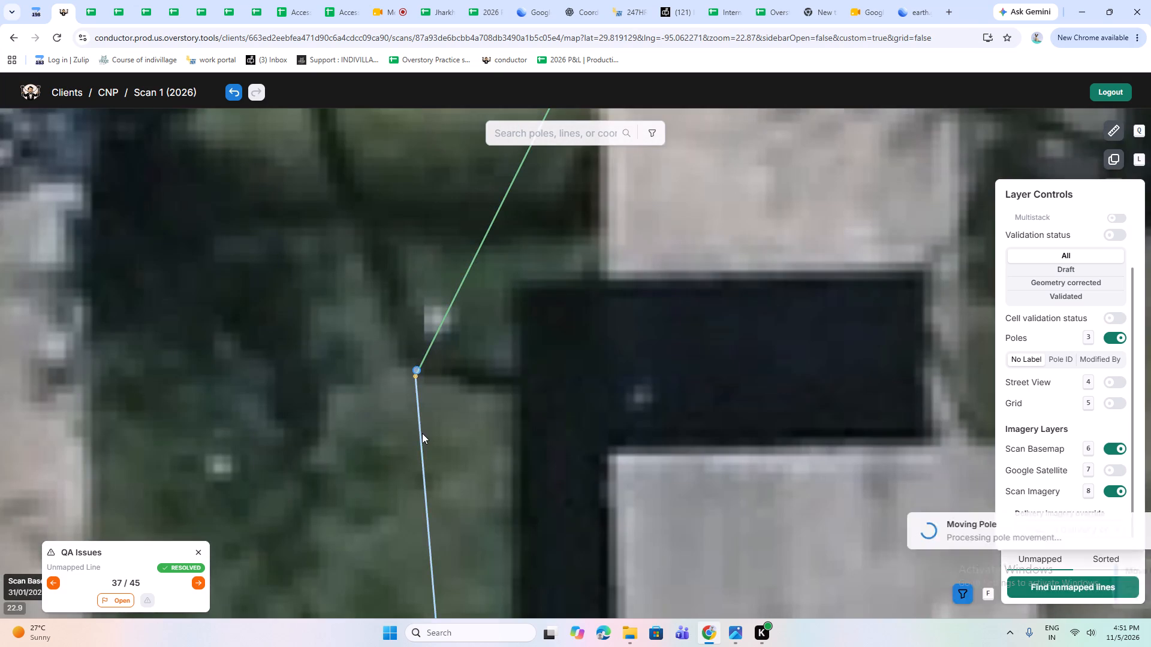
Move the branch line's pole at the fence corner across the residential street slightly north.
scroll(422, 433, "down", 3)
left_click_drag(511, 279, 483, 464)
scroll(481, 434, "up", 1)
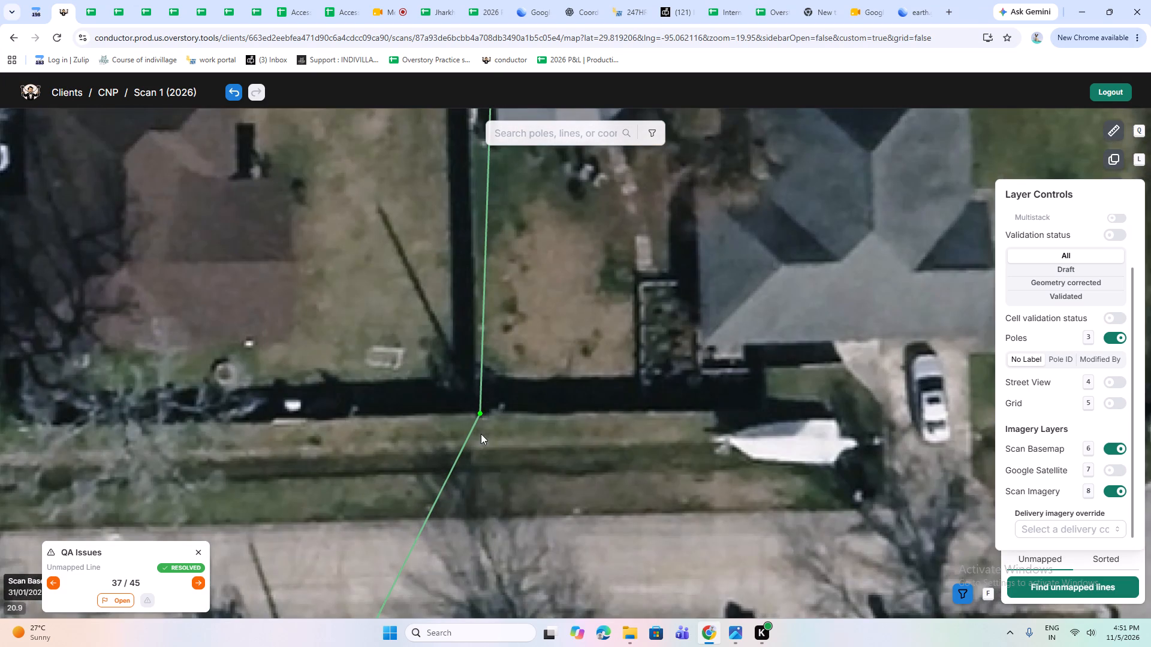
left_click(485, 417)
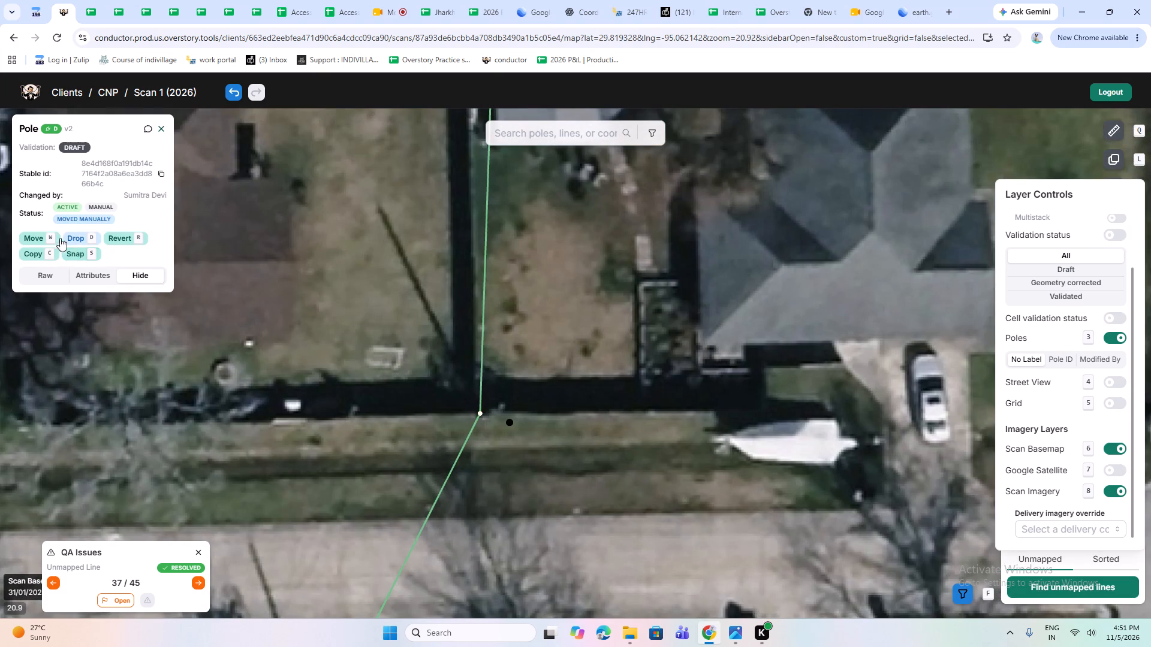
left_click(49, 238)
scroll(474, 419, "up", 2)
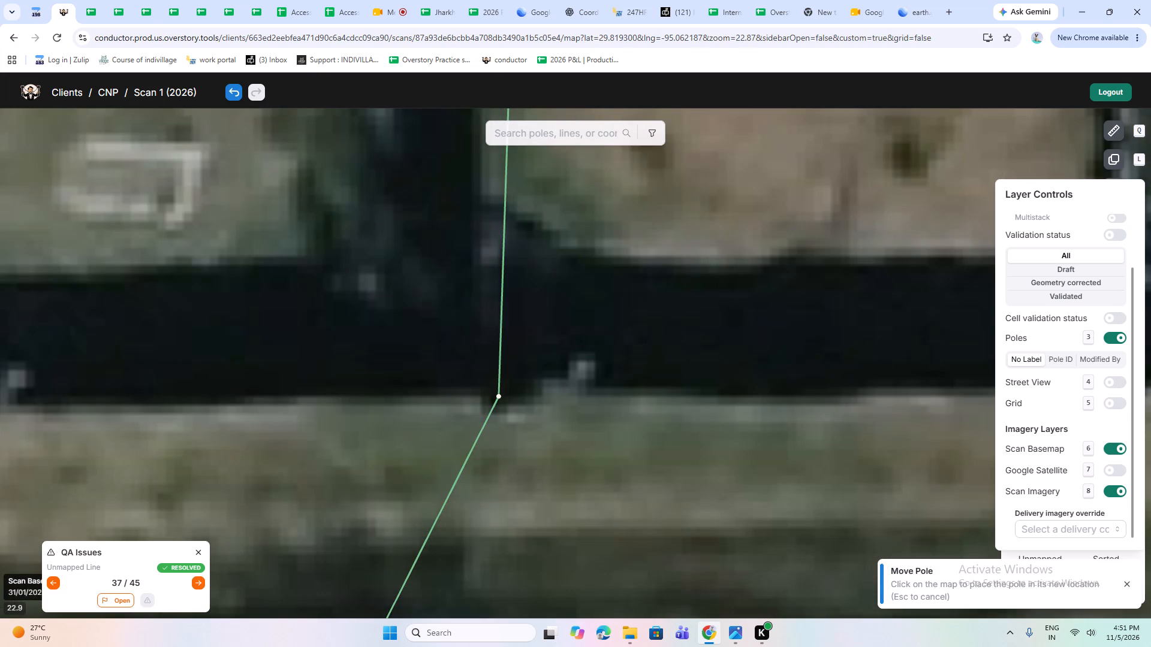
left_click(498, 391)
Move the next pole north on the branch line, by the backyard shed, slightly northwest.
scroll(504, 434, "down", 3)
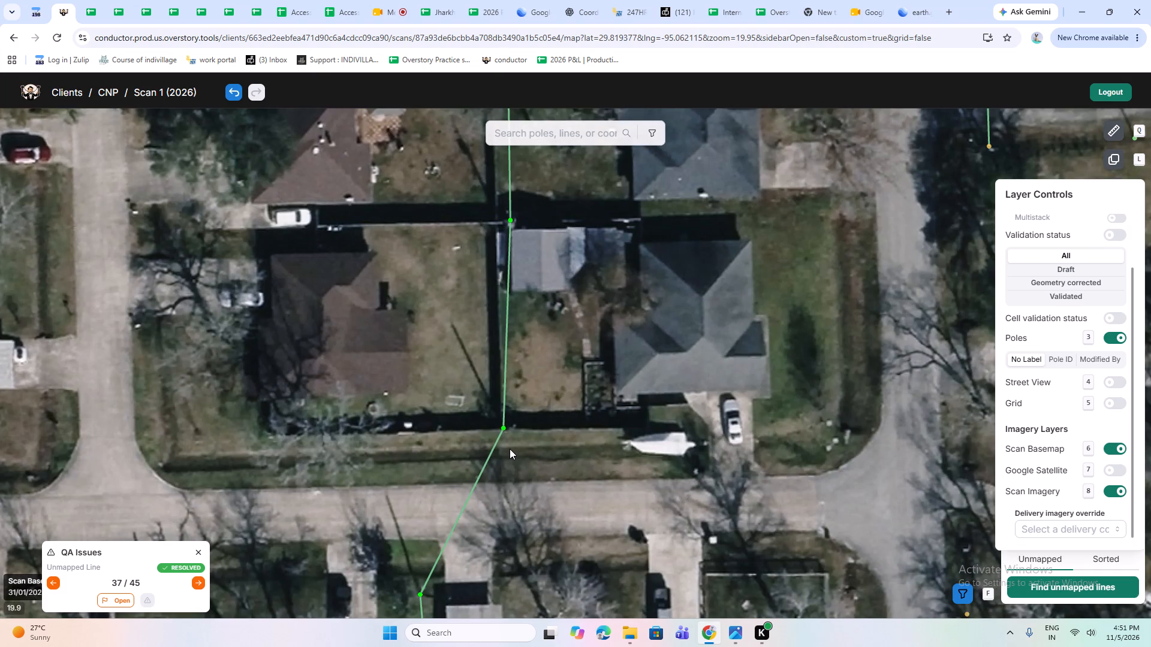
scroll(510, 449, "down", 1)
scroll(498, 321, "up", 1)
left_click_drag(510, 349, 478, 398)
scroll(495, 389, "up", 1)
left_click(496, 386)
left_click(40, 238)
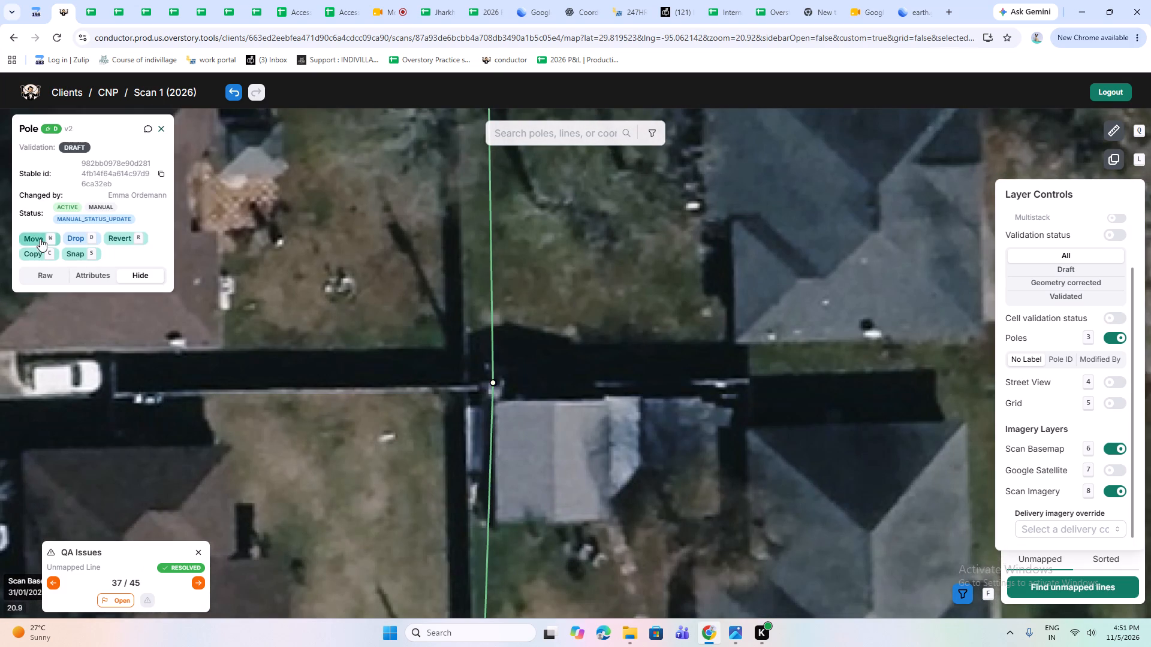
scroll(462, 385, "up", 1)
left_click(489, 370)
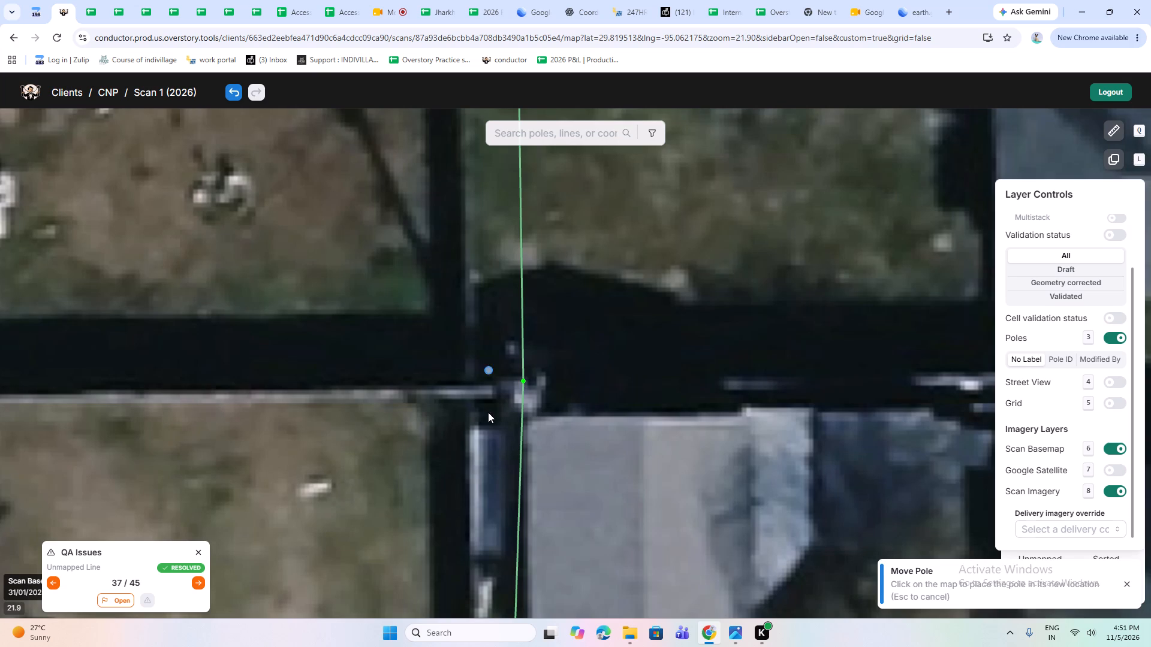
Turn off the Scan Basemap and reposition the branch-line pole by the backyard shed slightly southeast against the Scan Imagery.
scroll(488, 412, "down", 2)
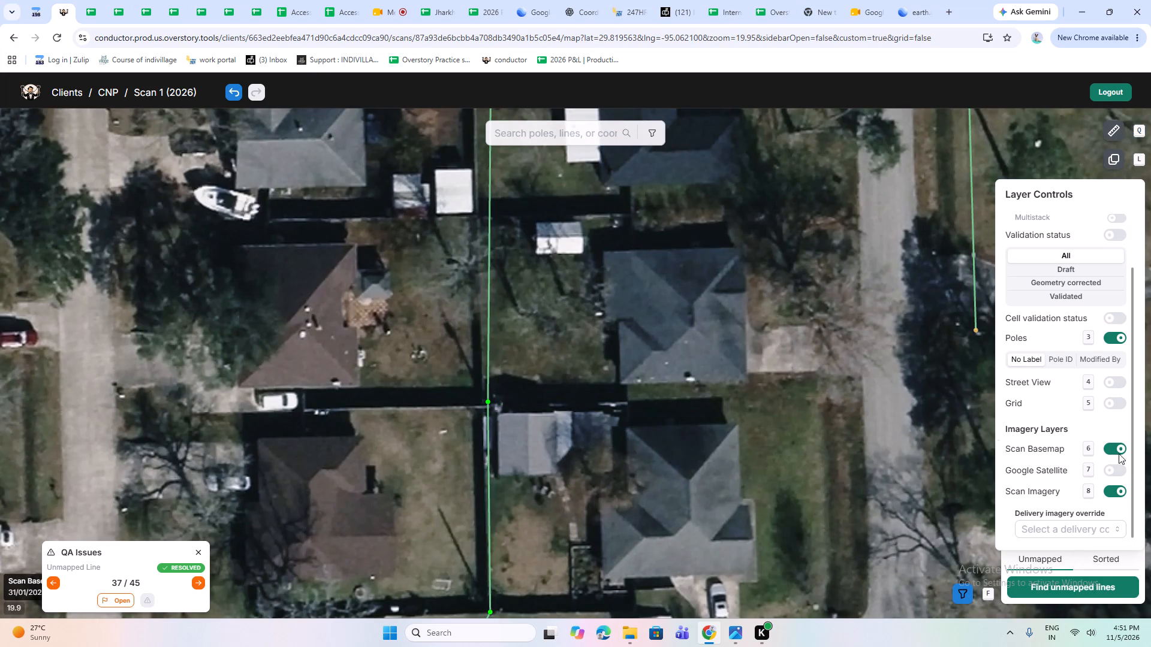
left_click(1119, 449)
scroll(496, 415, "down", 1)
left_click(495, 406)
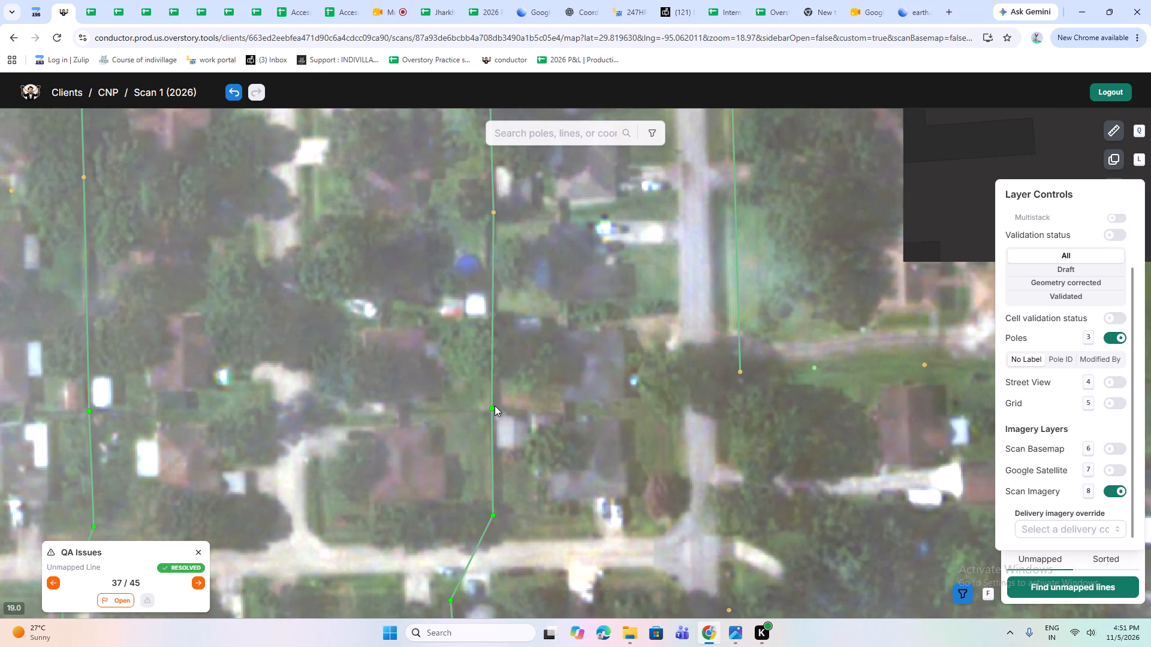
left_click(52, 237)
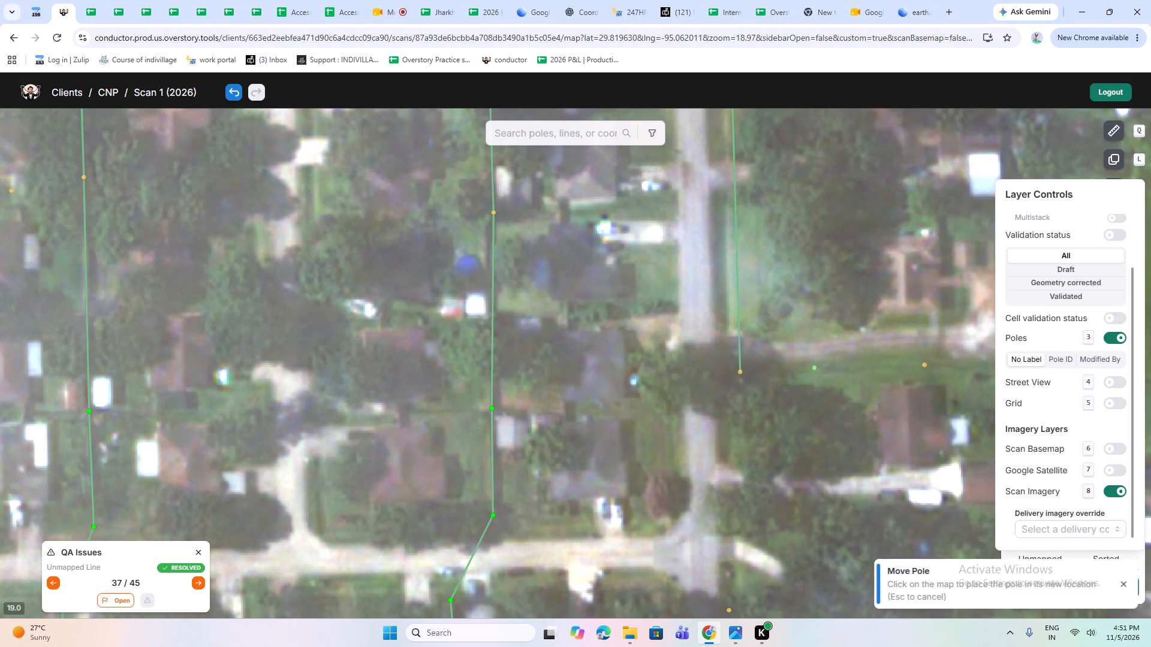
scroll(484, 417, "up", 3)
left_click(477, 365)
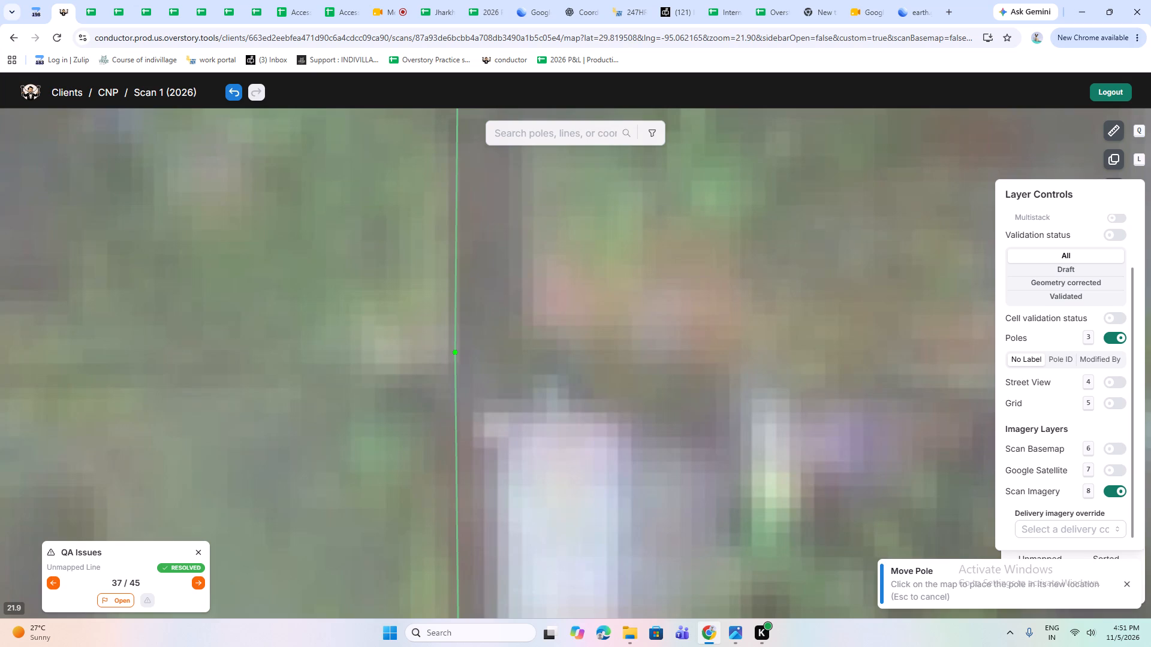
Move the next pole north on the branch line, just south of the small white-roofed shed, slightly west against the Scan Imagery.
scroll(488, 397, "down", 3)
left_click_drag(510, 495, 504, 388)
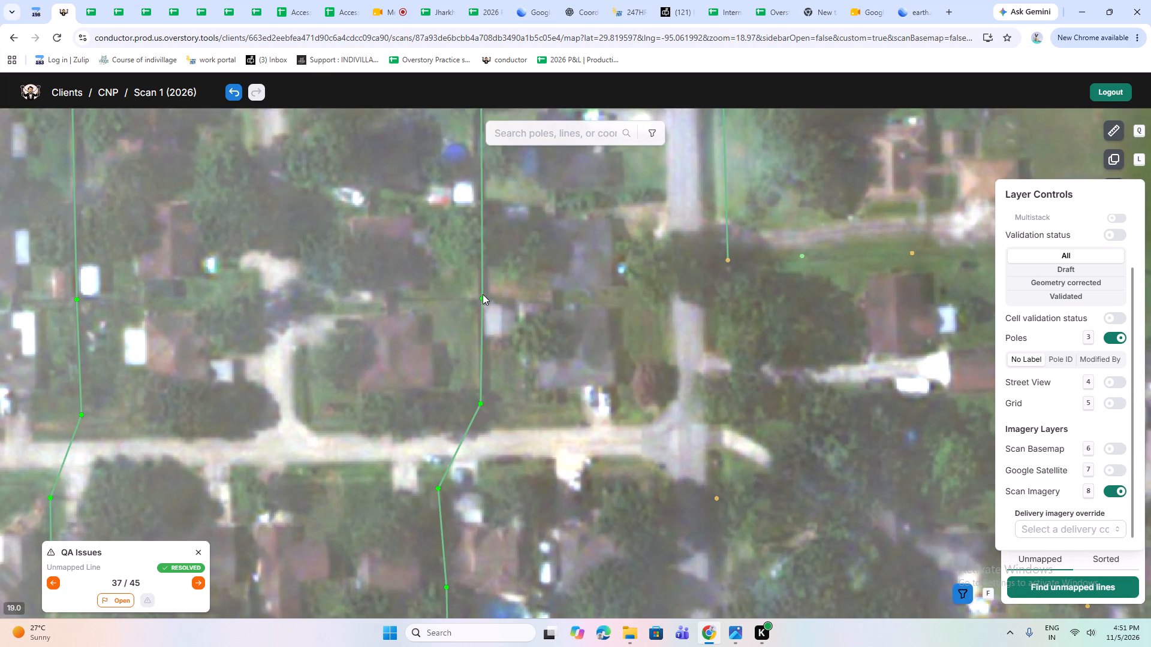
left_click_drag(483, 293, 489, 530)
left_click_drag(497, 355, 493, 455)
scroll(499, 424, "up", 2)
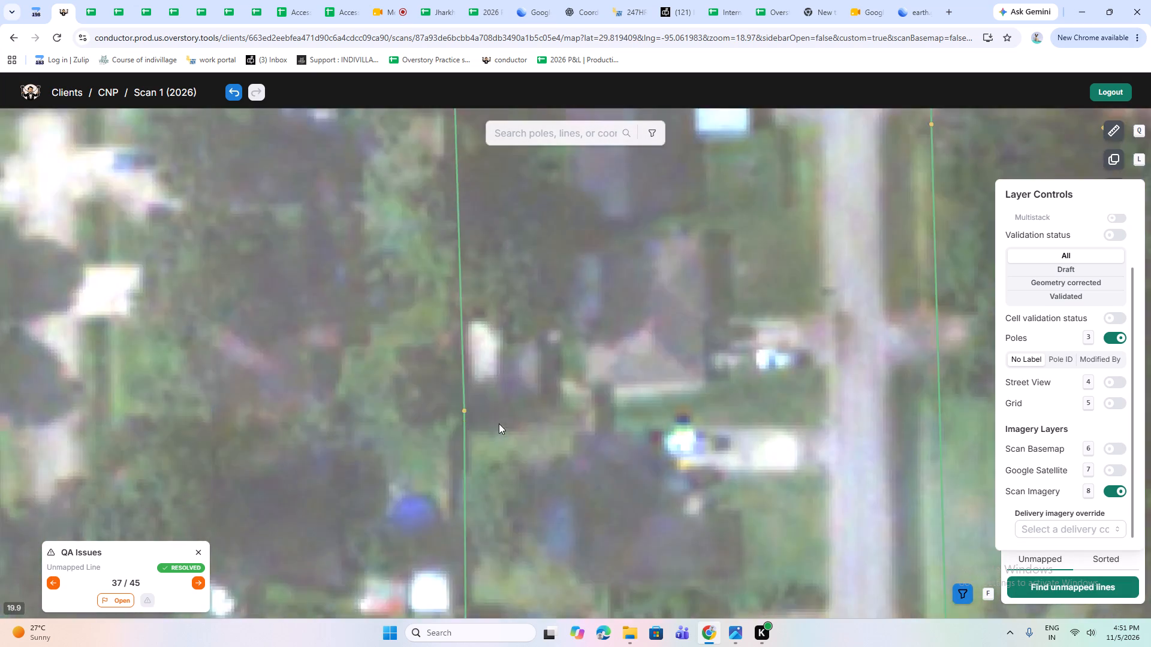
left_click(433, 401)
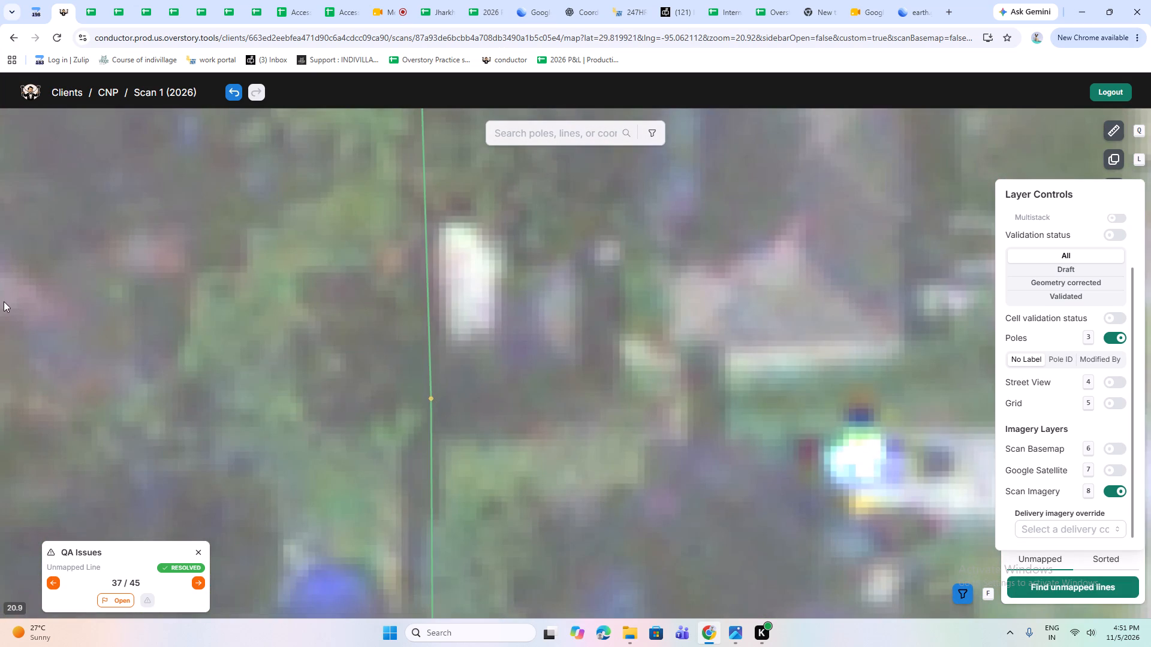
left_click(41, 243)
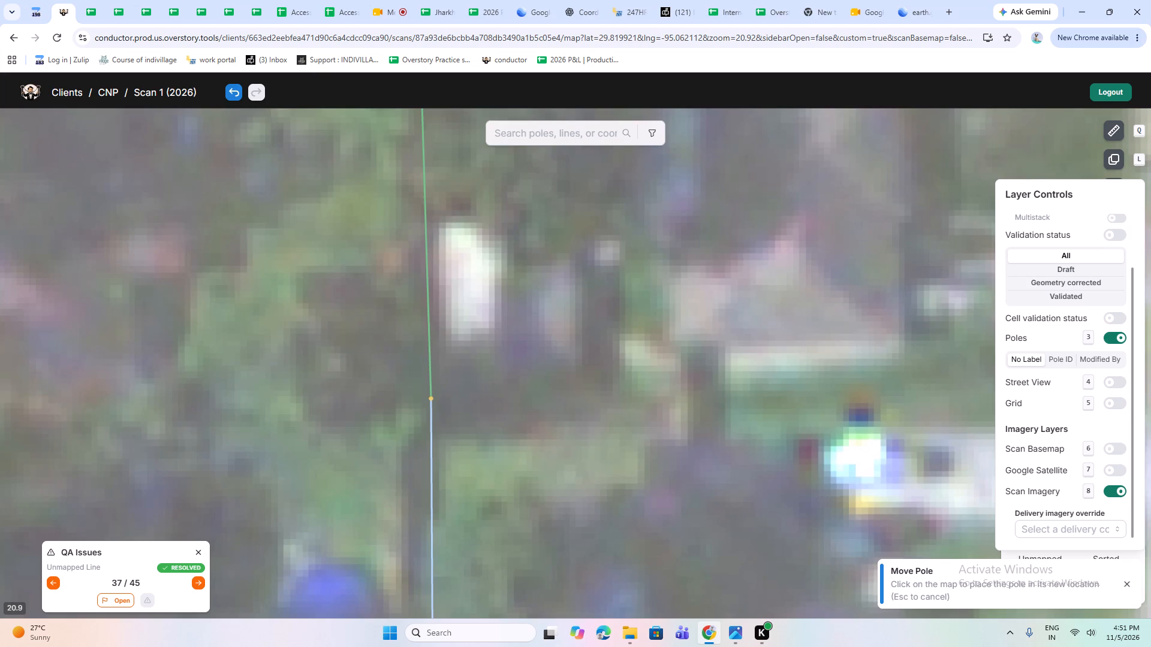
scroll(439, 394, "up", 3)
left_click(420, 404)
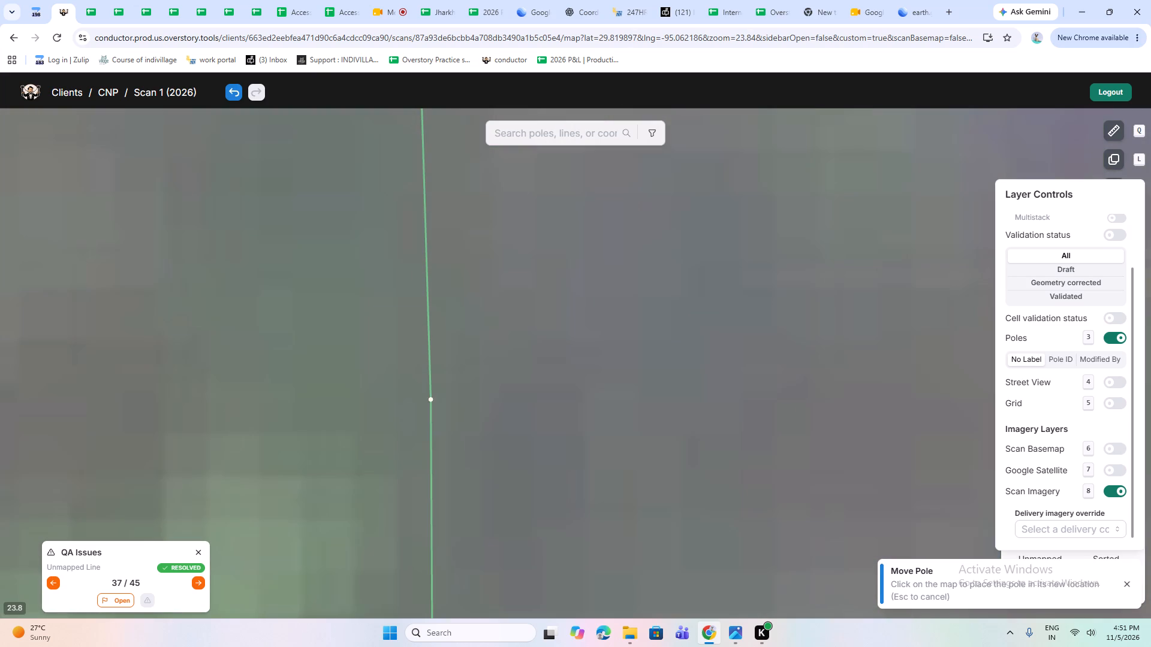
scroll(424, 442, "down", 5)
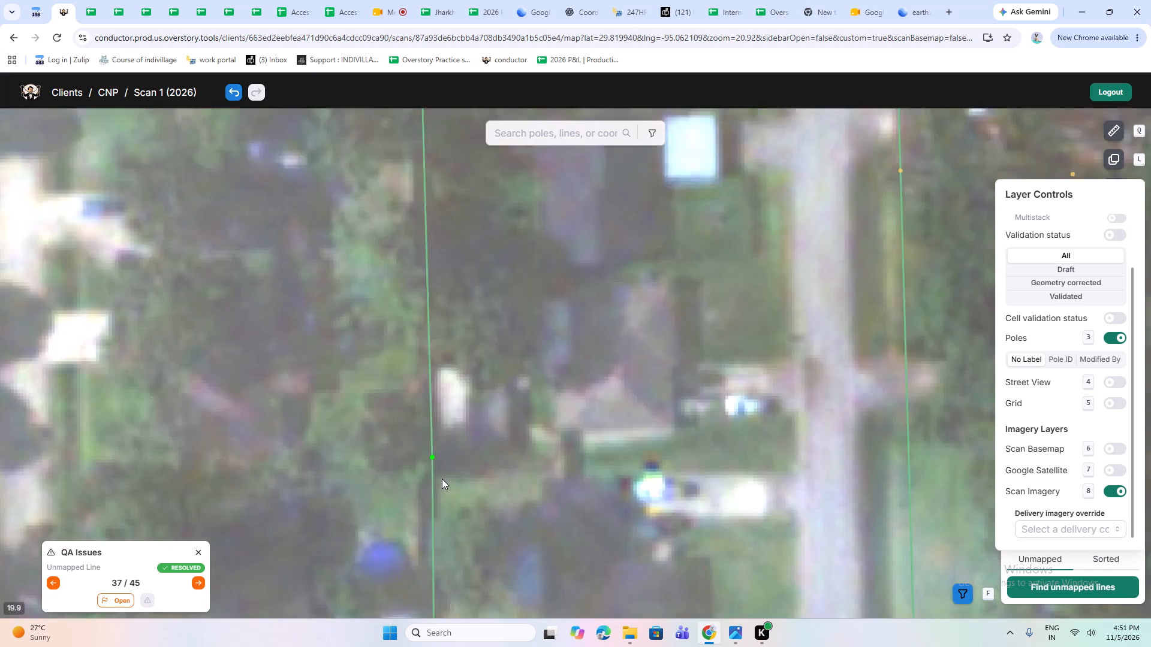
Move the next pole north on the branch line, in the wooded backyards, slightly southwest.
scroll(442, 479, "down", 1)
left_click_drag(435, 376, 456, 491)
scroll(454, 491, "up", 2)
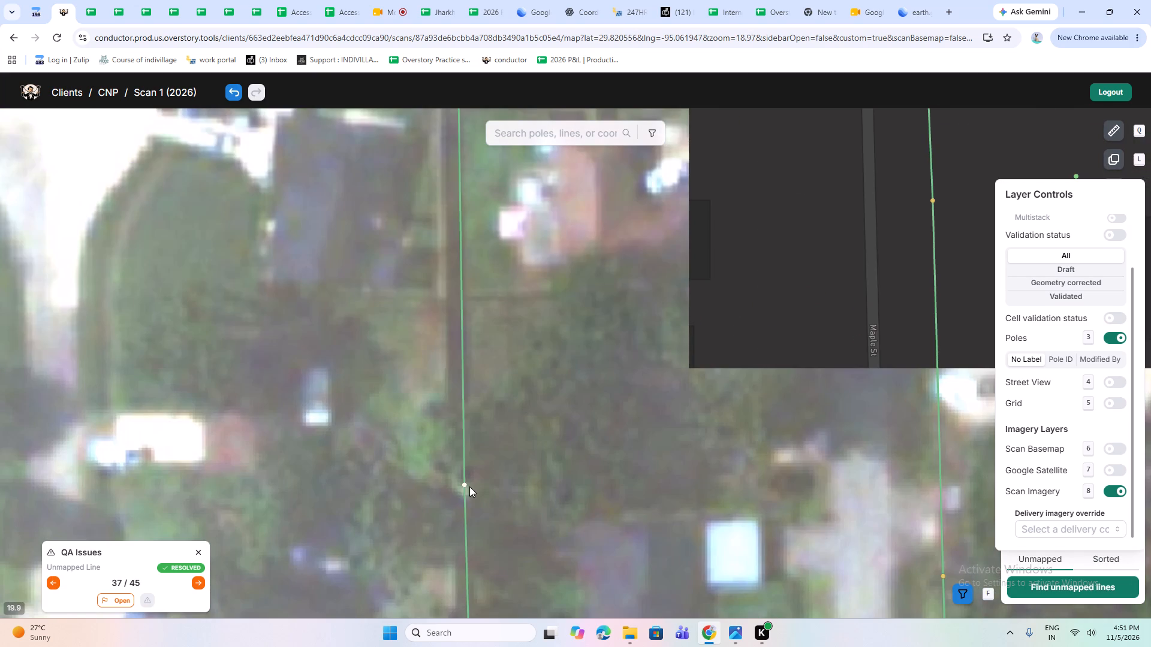
left_click(472, 486)
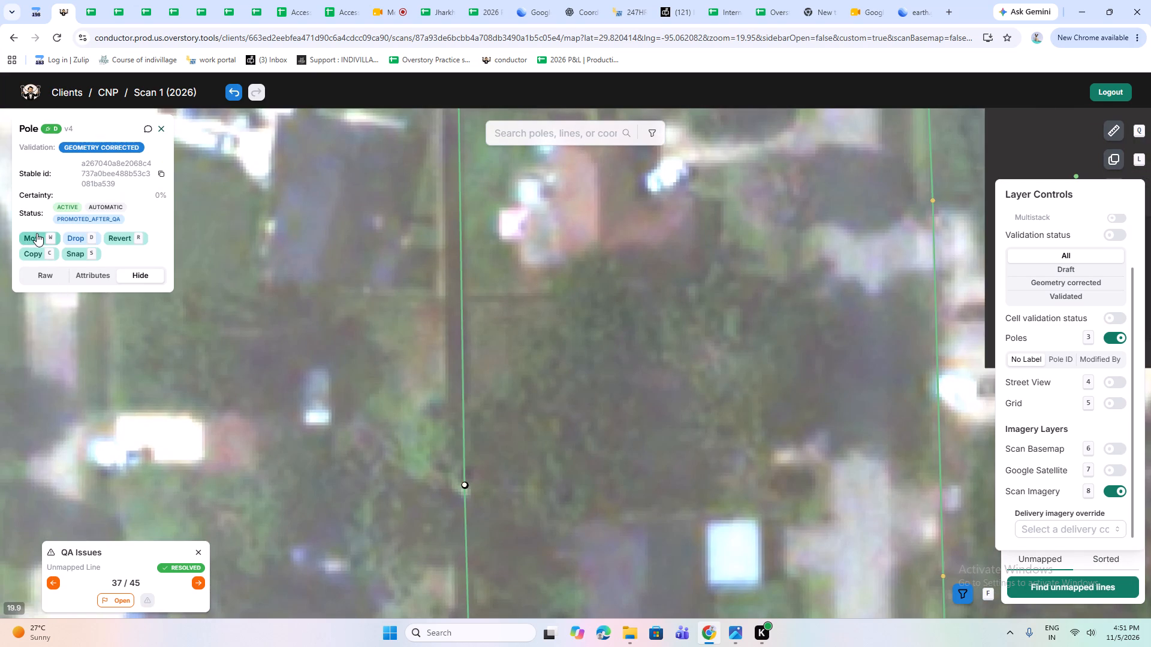
left_click(37, 233)
scroll(470, 495, "up", 2)
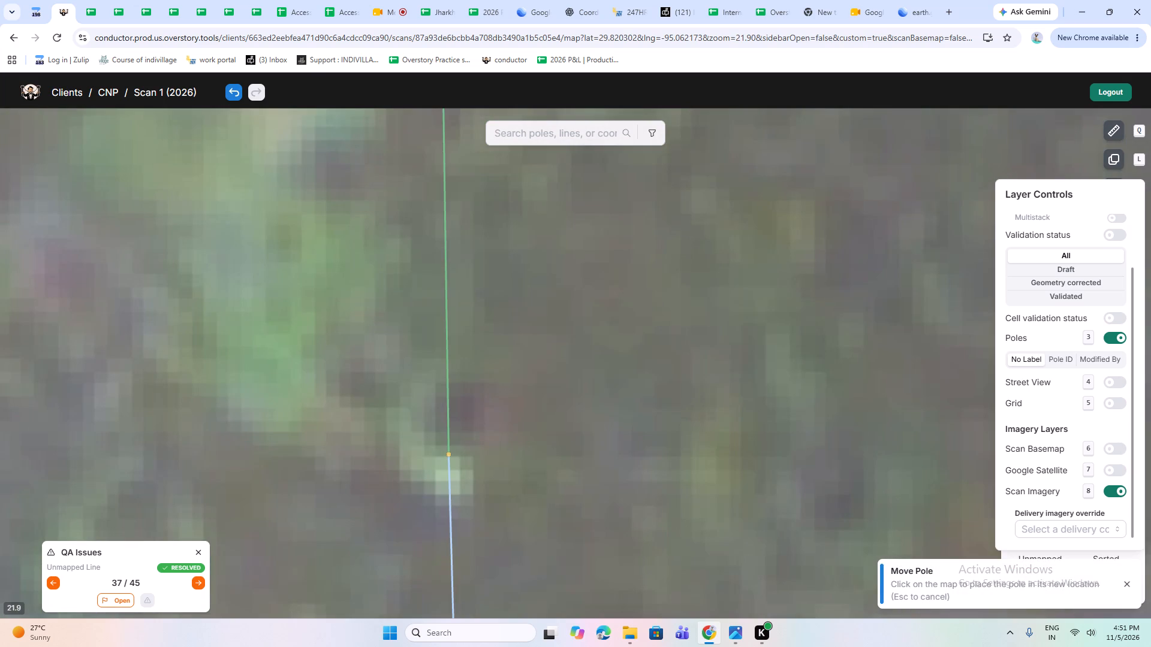
left_click(445, 456)
scroll(445, 479, "down", 3)
Move the next pole north on the branch line, behind the houses east of the cul-de-sac, slightly west.
left_click_drag(467, 328, 500, 503)
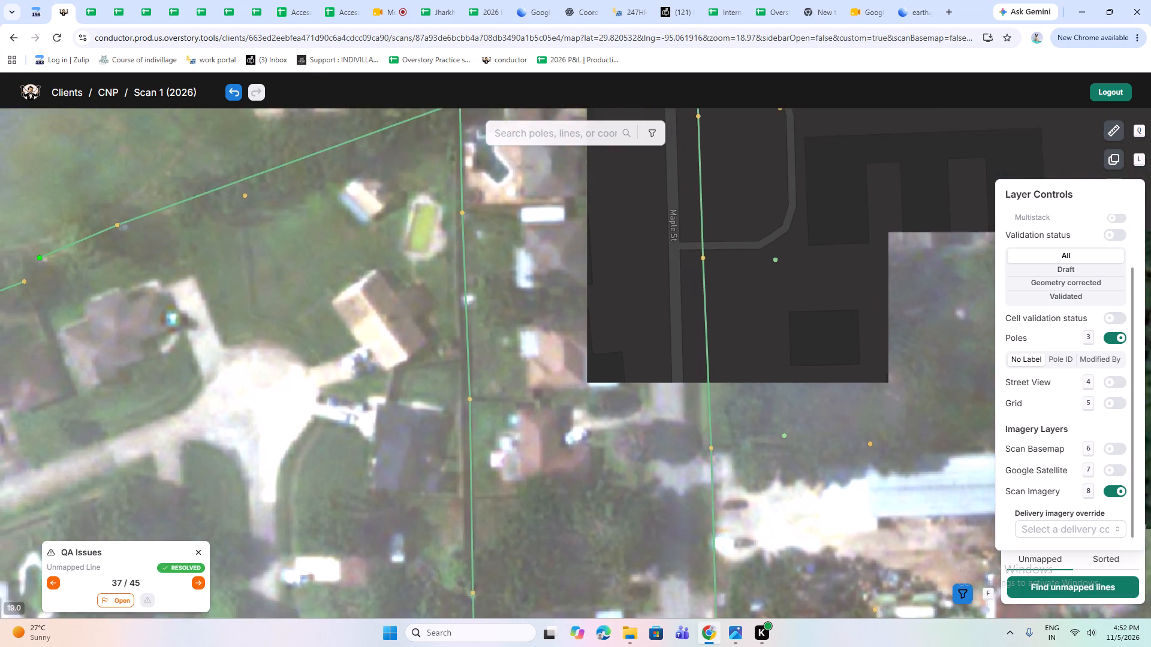
left_click(465, 437)
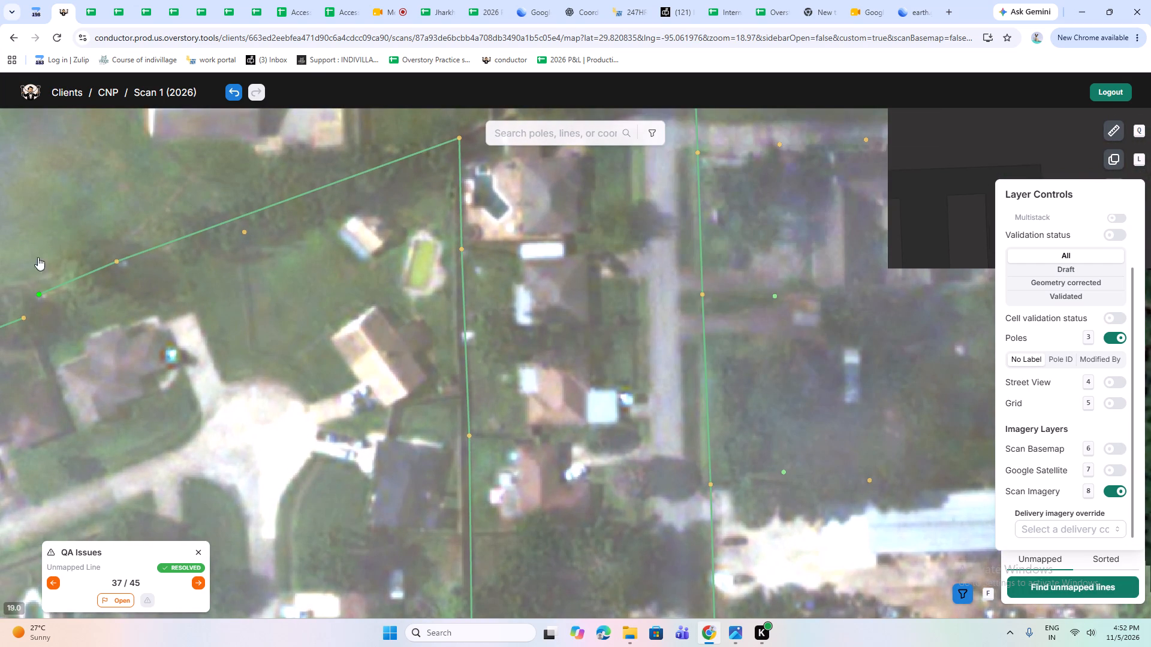
left_click(32, 244)
scroll(465, 461, "up", 2)
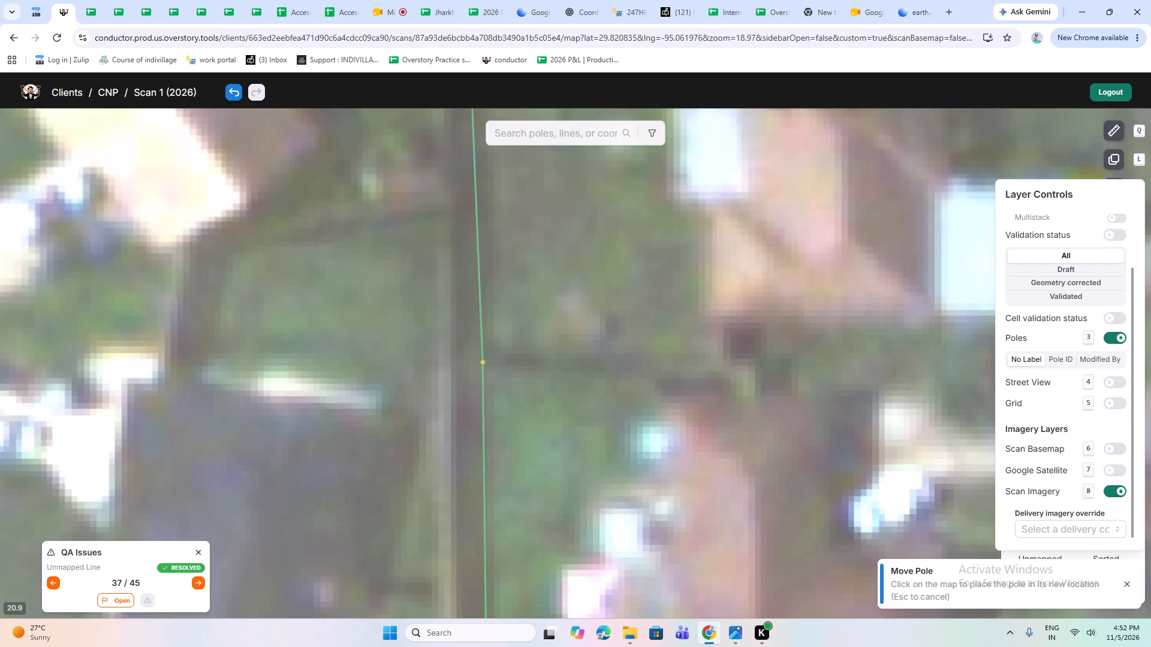
left_click(475, 362)
scroll(466, 449, "down", 3)
scroll(466, 449, "up", 2)
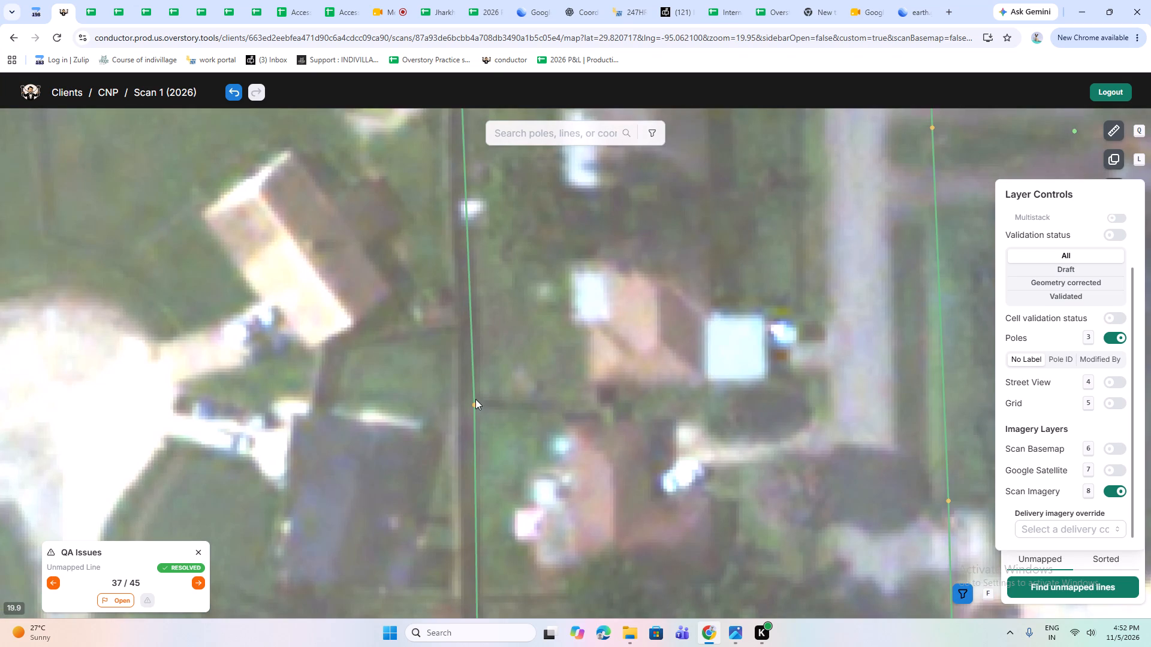
left_click(474, 404)
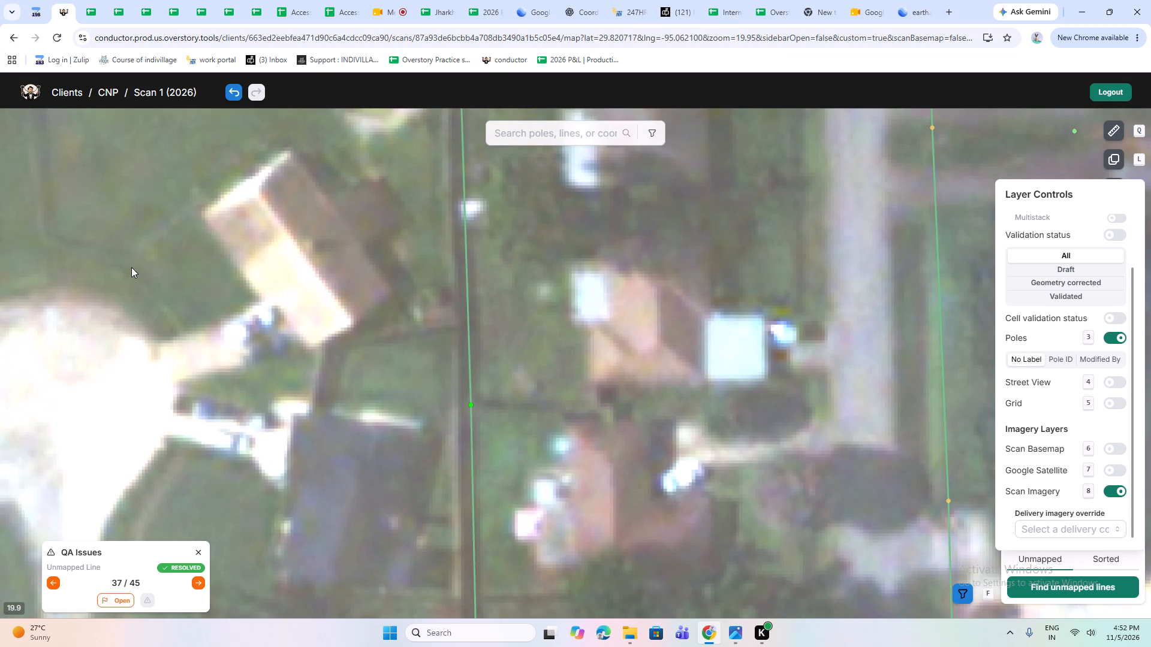
Move the branch line's pole southwest of the irregularly shaped backyard pool, one pole below the line's northern corner, slightly southeast.
left_click_drag(502, 281, 532, 569)
left_click(547, 448)
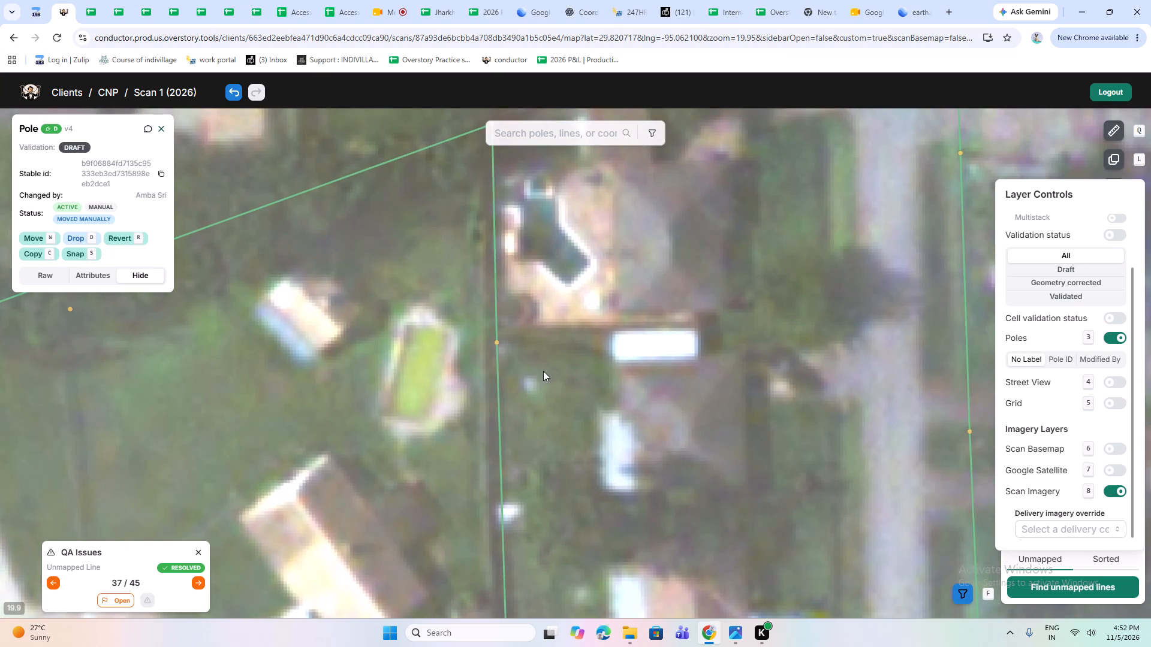
left_click_drag(543, 371, 550, 487)
left_click(507, 446)
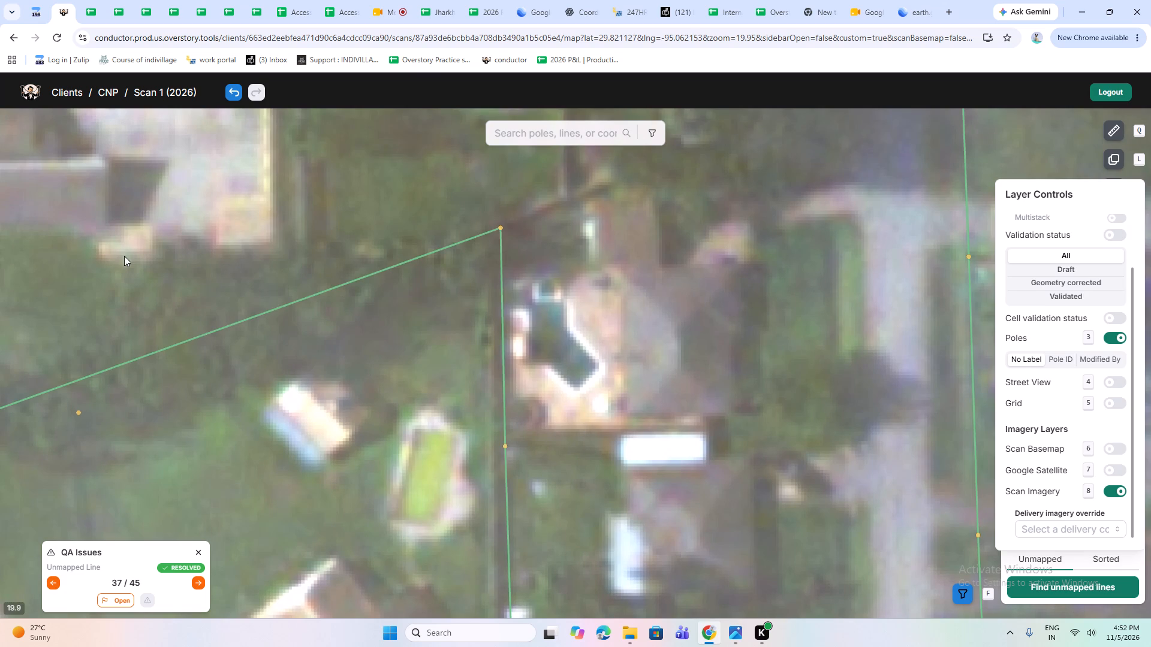
left_click(46, 232)
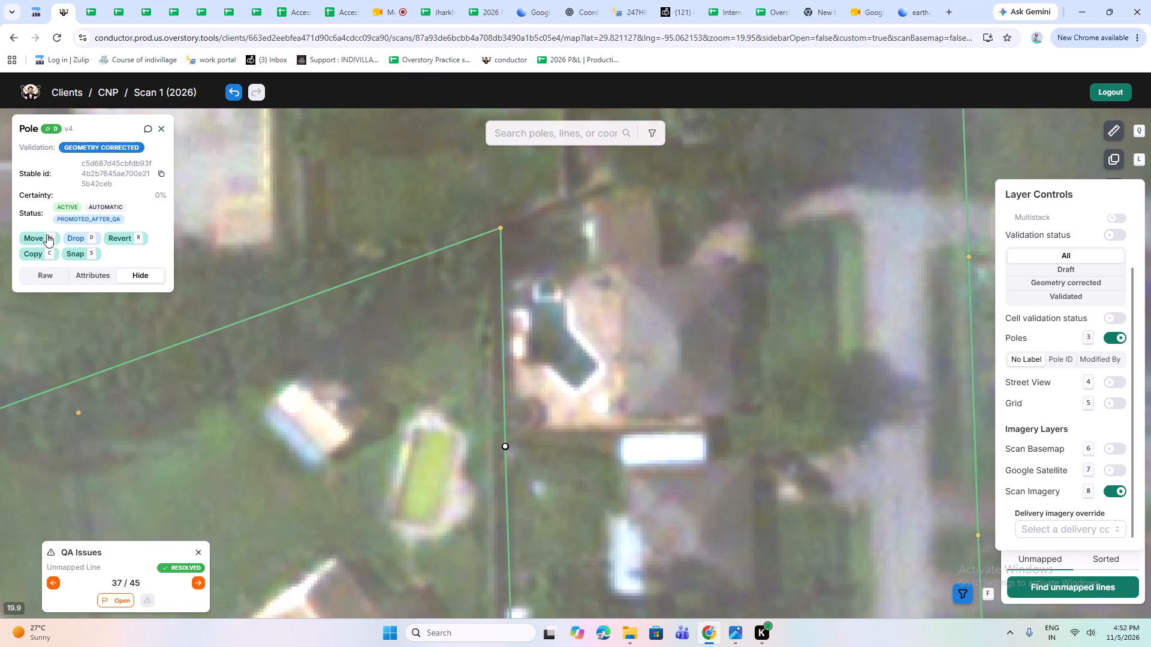
left_click(40, 234)
scroll(501, 461, "up", 3)
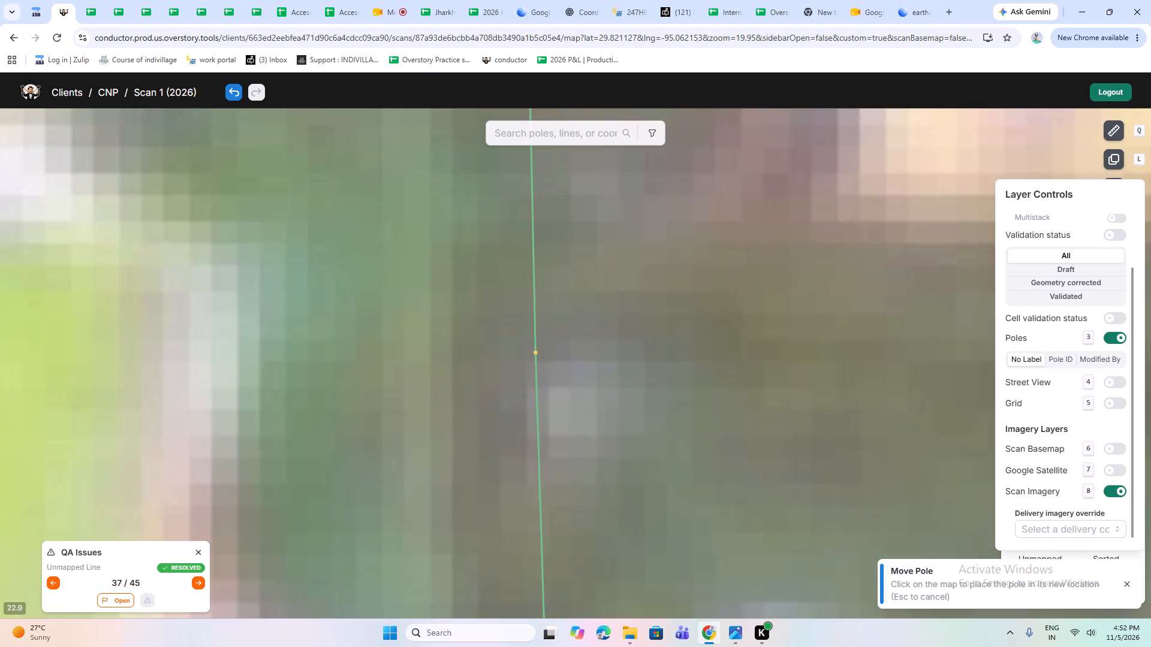
left_click(548, 359)
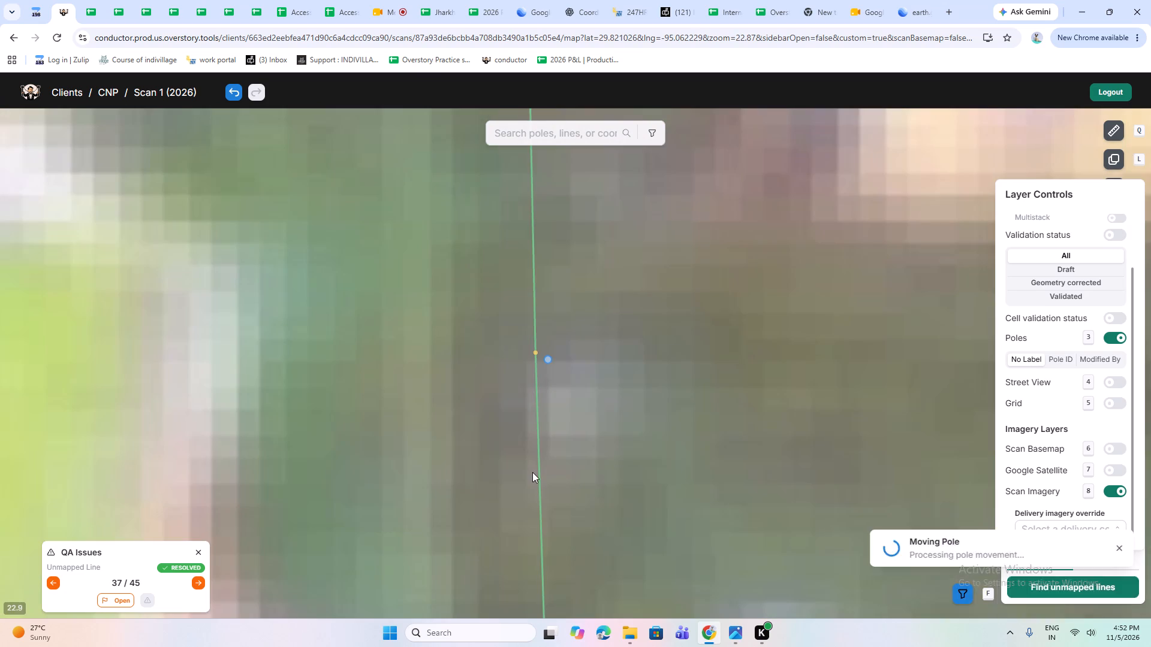
scroll(532, 474, "down", 3)
Follow the line southwest from its corner and move the first pole northeast of the line gap slightly southeast.
left_click_drag(564, 334, 632, 476)
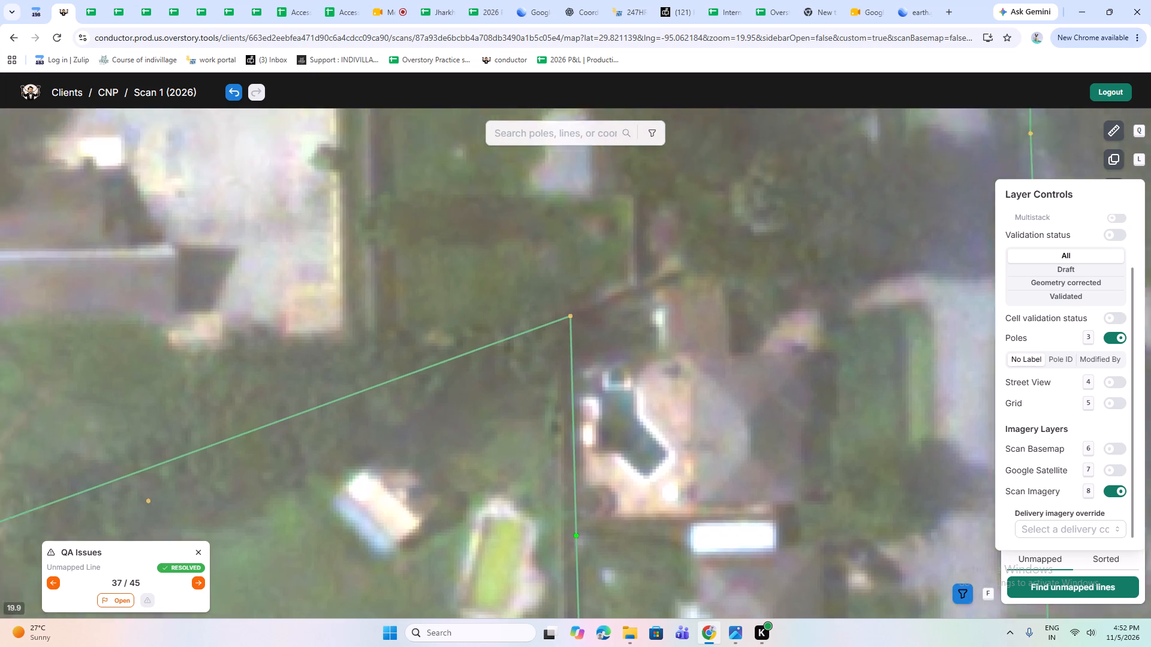
left_click_drag(632, 476, 640, 504)
left_click_drag(469, 488, 539, 359)
left_click_drag(424, 421, 689, 251)
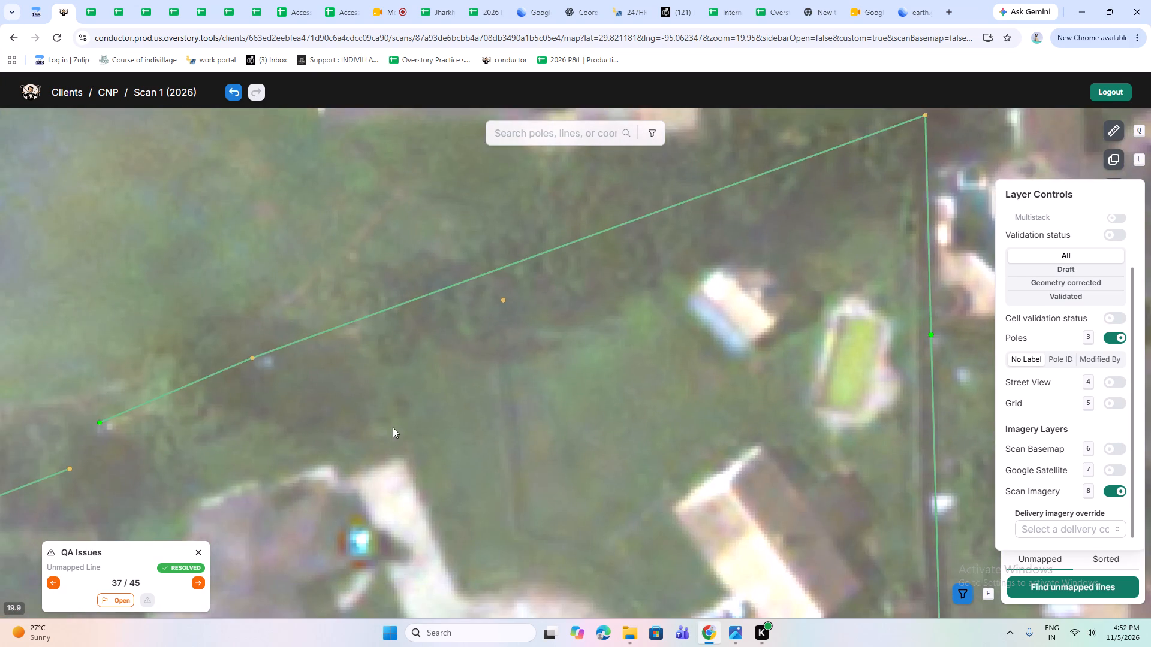
left_click_drag(389, 430, 751, 461)
left_click(584, 381)
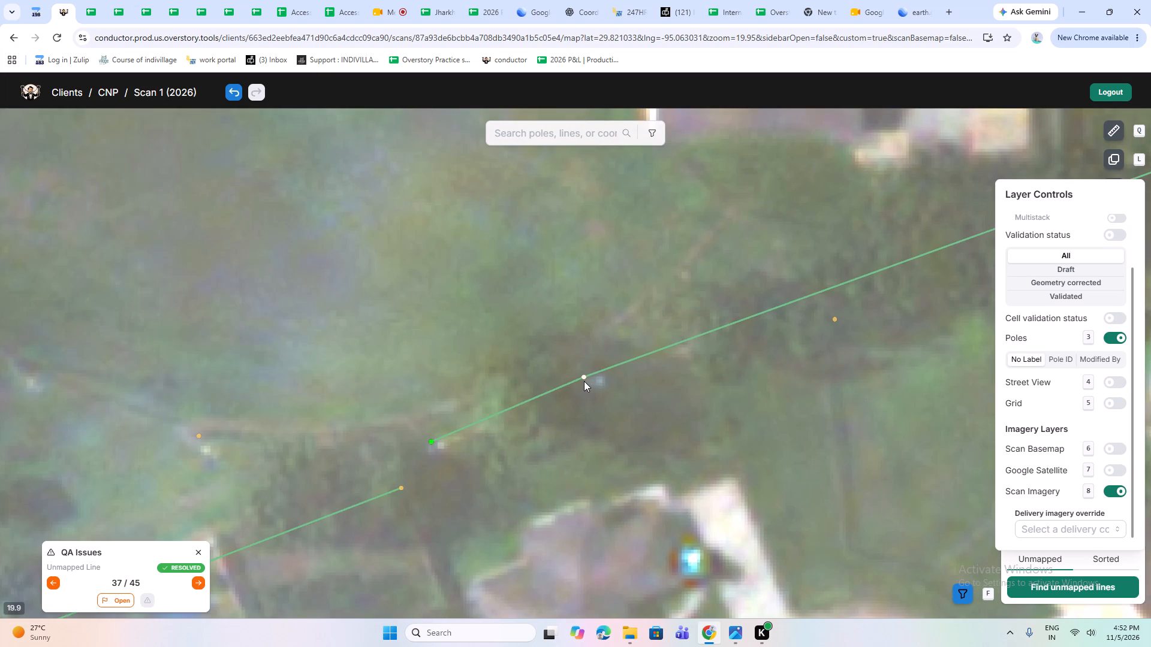
left_click(44, 239)
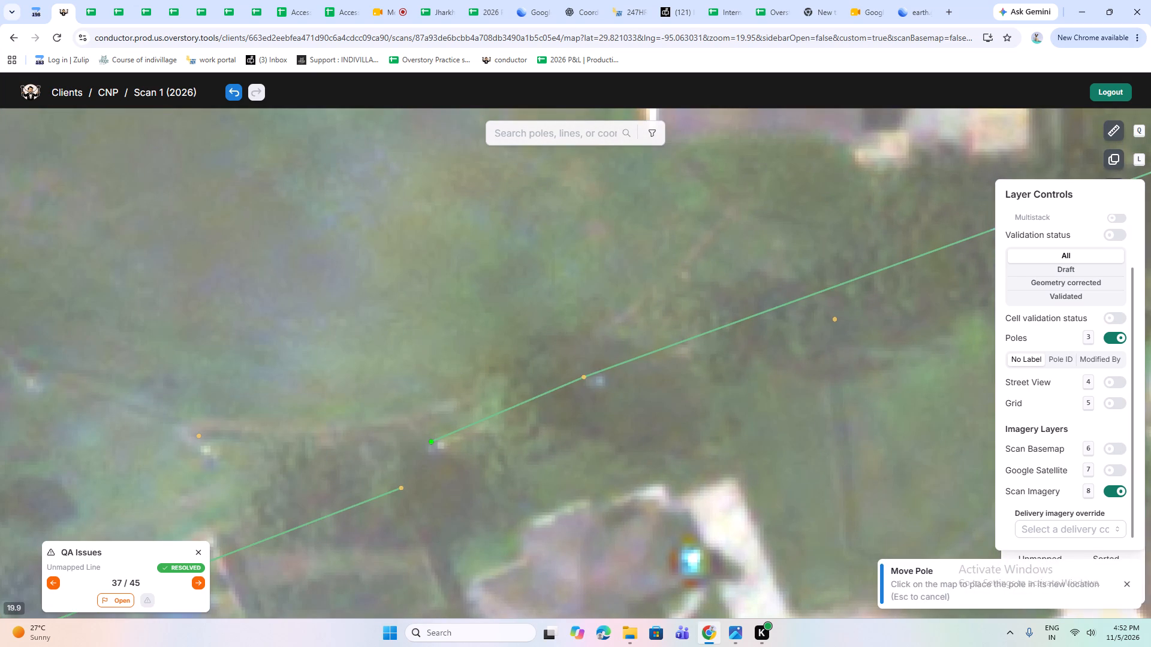
scroll(587, 393, "up", 2)
left_click(583, 340)
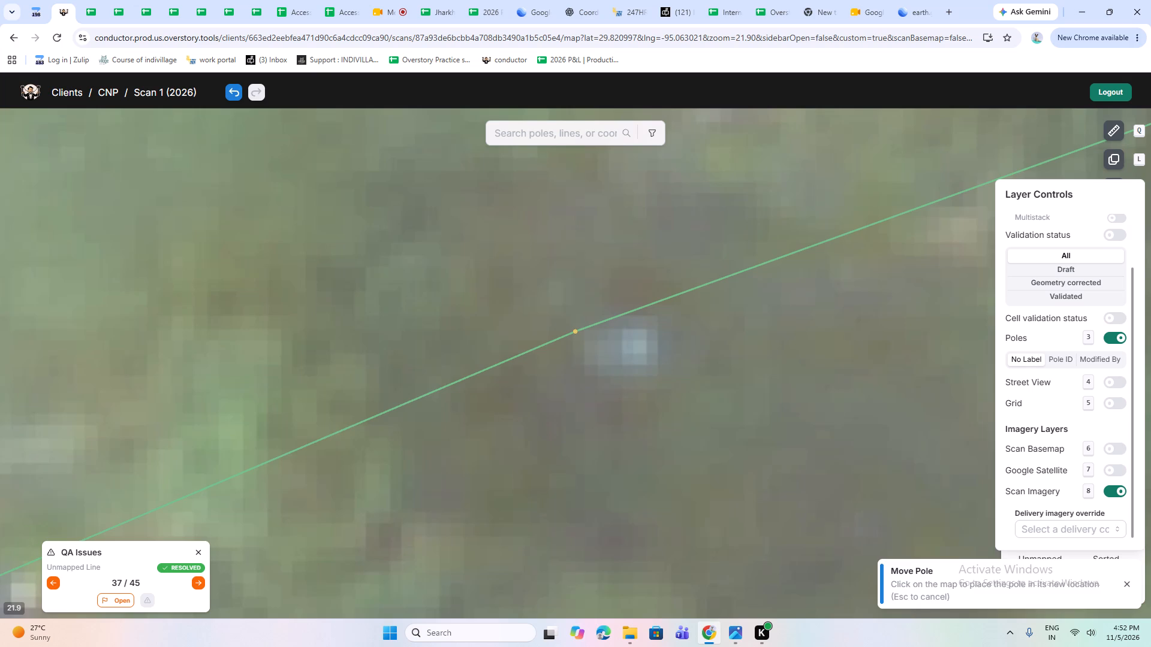
scroll(568, 393, "down", 2)
Examine the diagonal line's gap and remaining poles behind the pool houses, comparing Scan Basemap with Scan Imagery, and the surroundings up to Stratford St.
left_click_drag(577, 469, 649, 433)
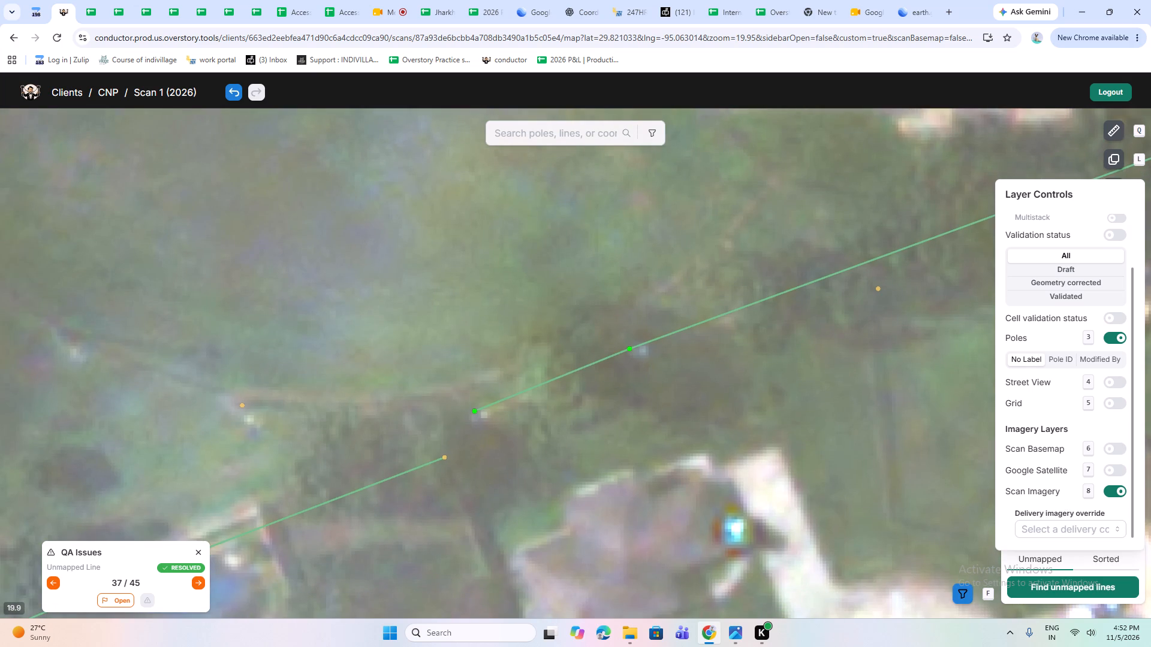
left_click_drag(432, 491, 613, 368)
left_click_drag(474, 480, 567, 410)
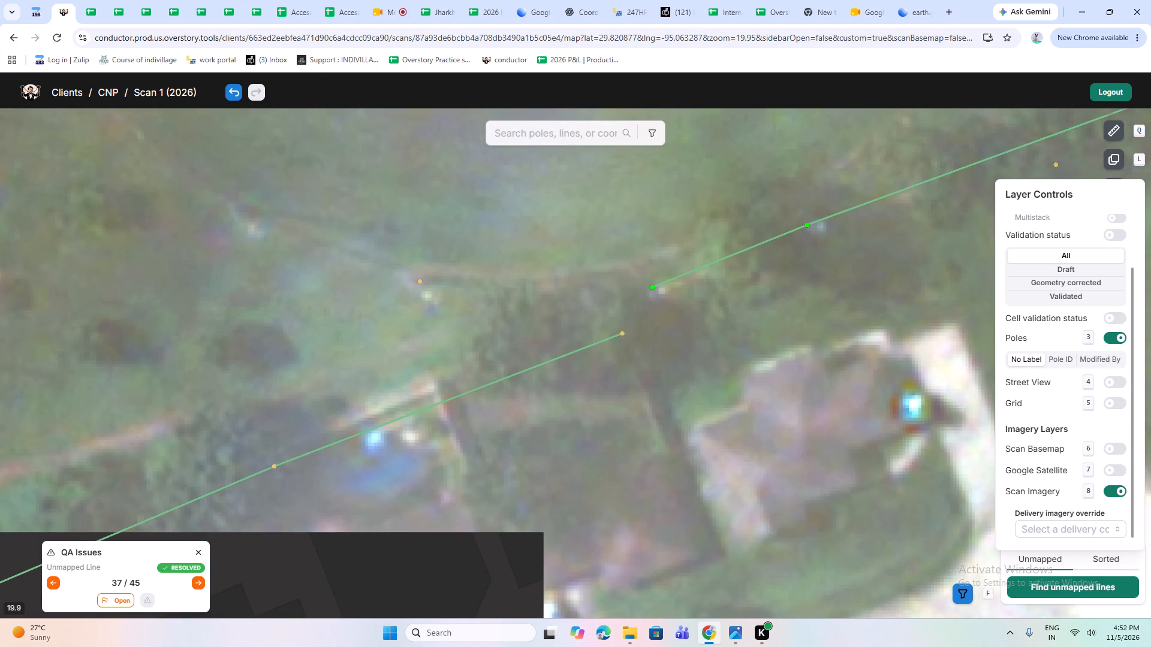
left_click_drag(567, 410, 599, 382)
left_click(1116, 452)
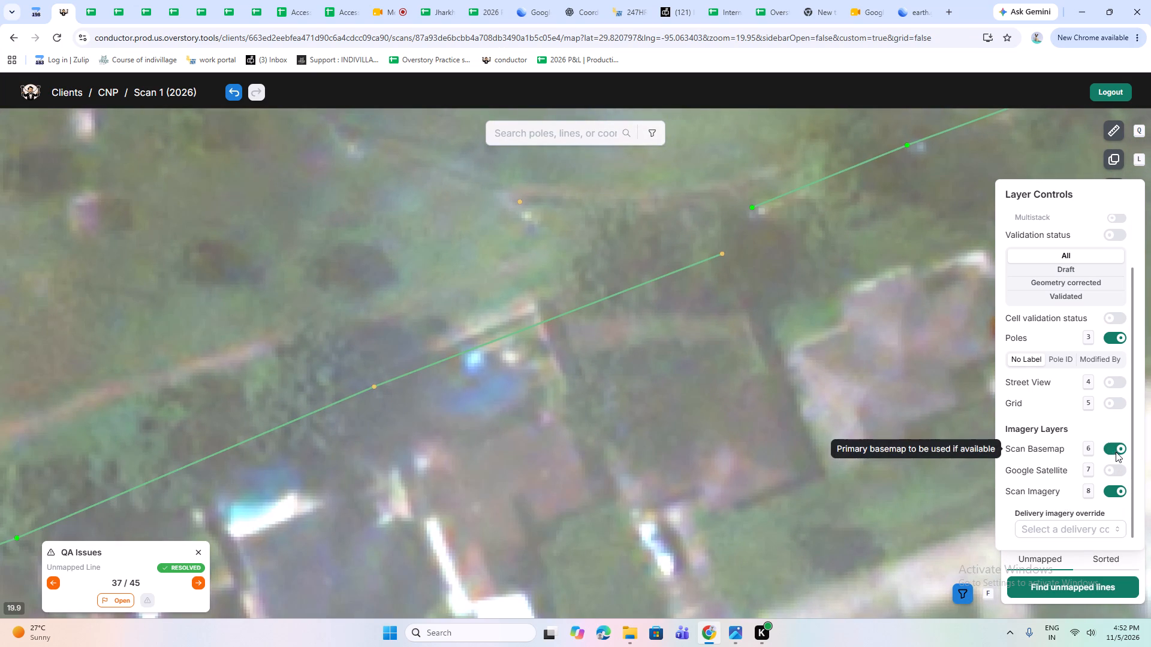
left_click_drag(683, 322, 604, 384)
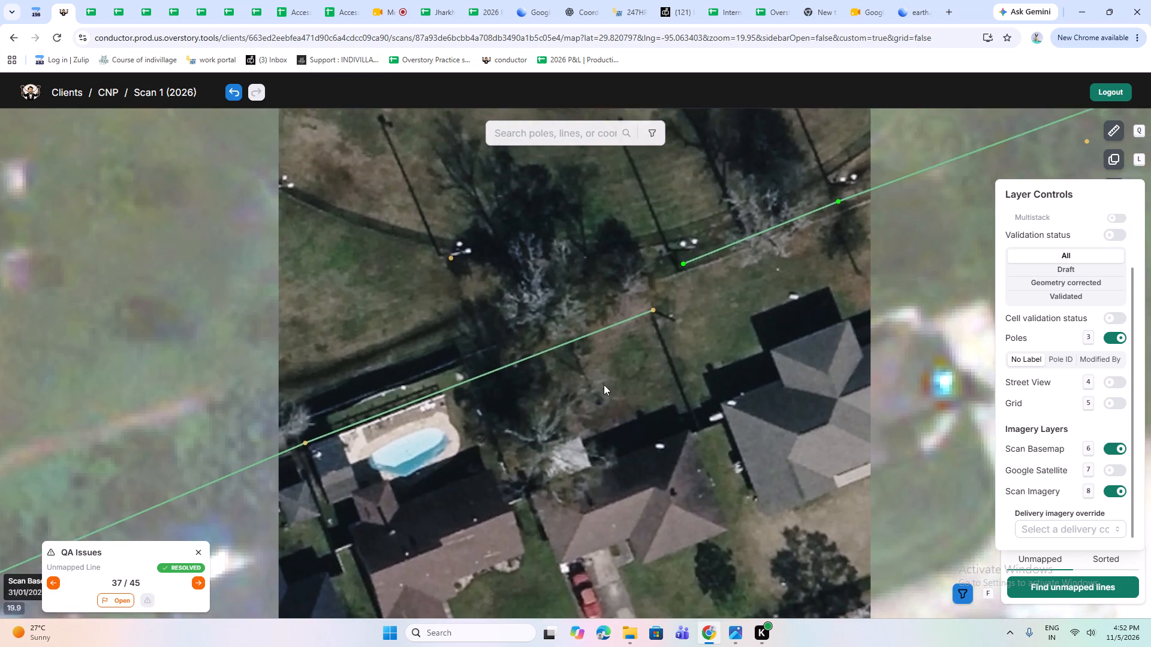
scroll(657, 320, "up", 2)
scroll(630, 352, "down", 3)
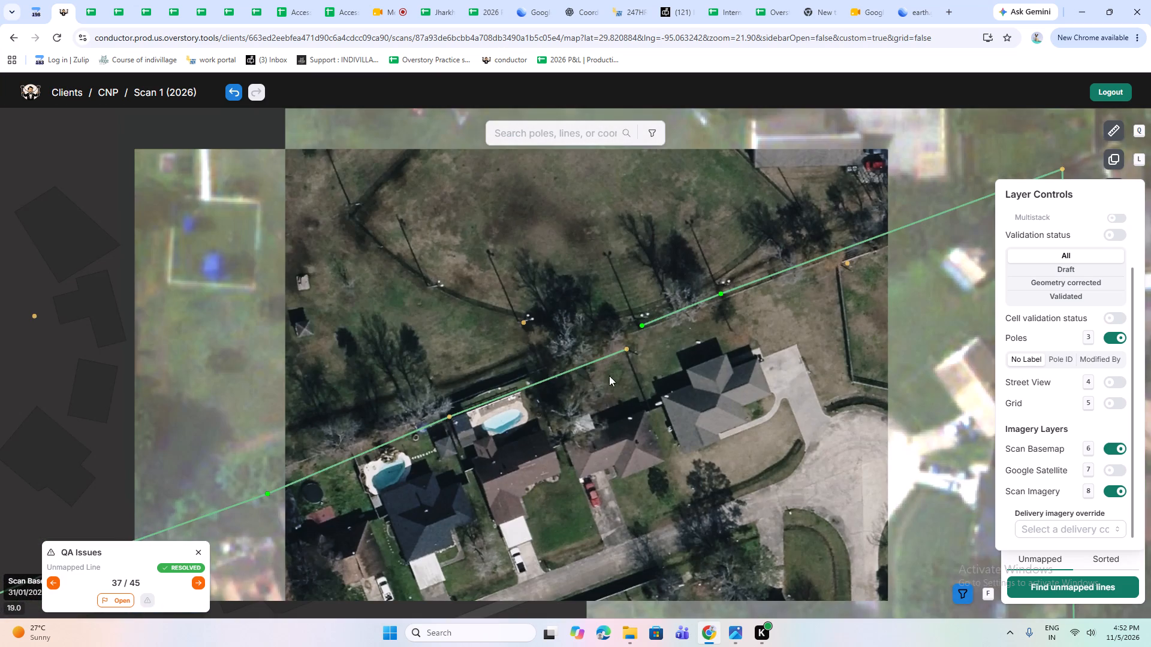
left_click_drag(580, 396, 638, 364)
scroll(667, 323, "up", 1)
scroll(549, 439, "down", 1)
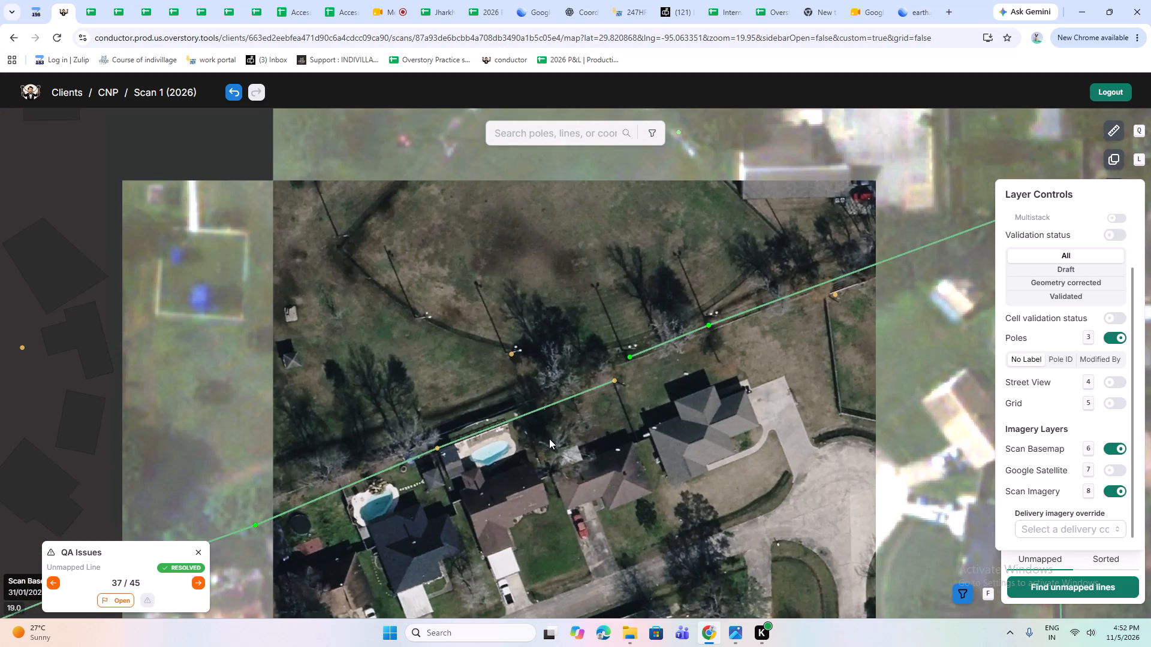
left_click_drag(376, 484, 751, 299)
left_click_drag(623, 367, 581, 387)
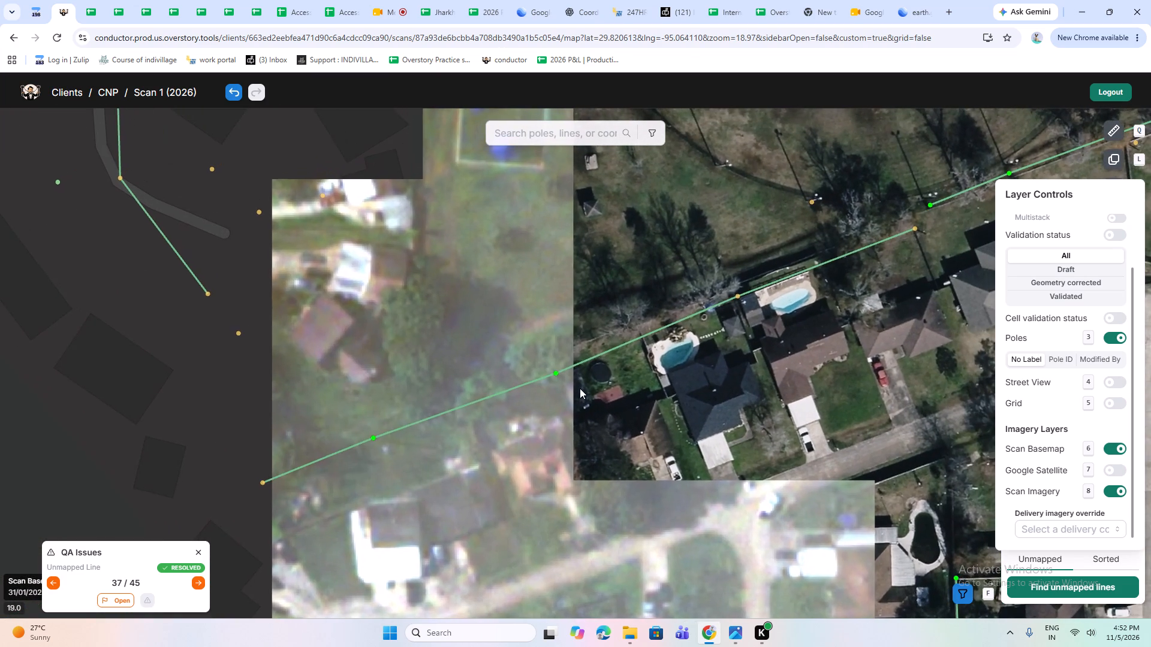
scroll(464, 409, "up", 1)
scroll(541, 401, "down", 1)
left_click_drag(757, 389, 572, 446)
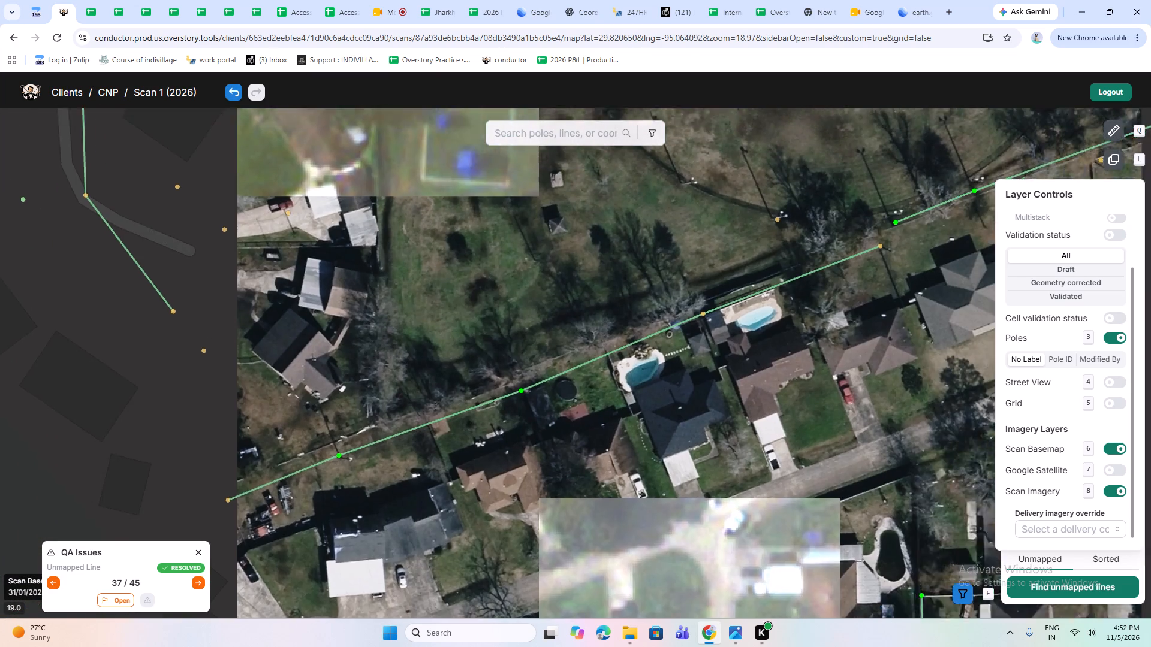
left_click_drag(572, 446, 559, 451)
left_click_drag(699, 348, 629, 429)
scroll(585, 387, "up", 1)
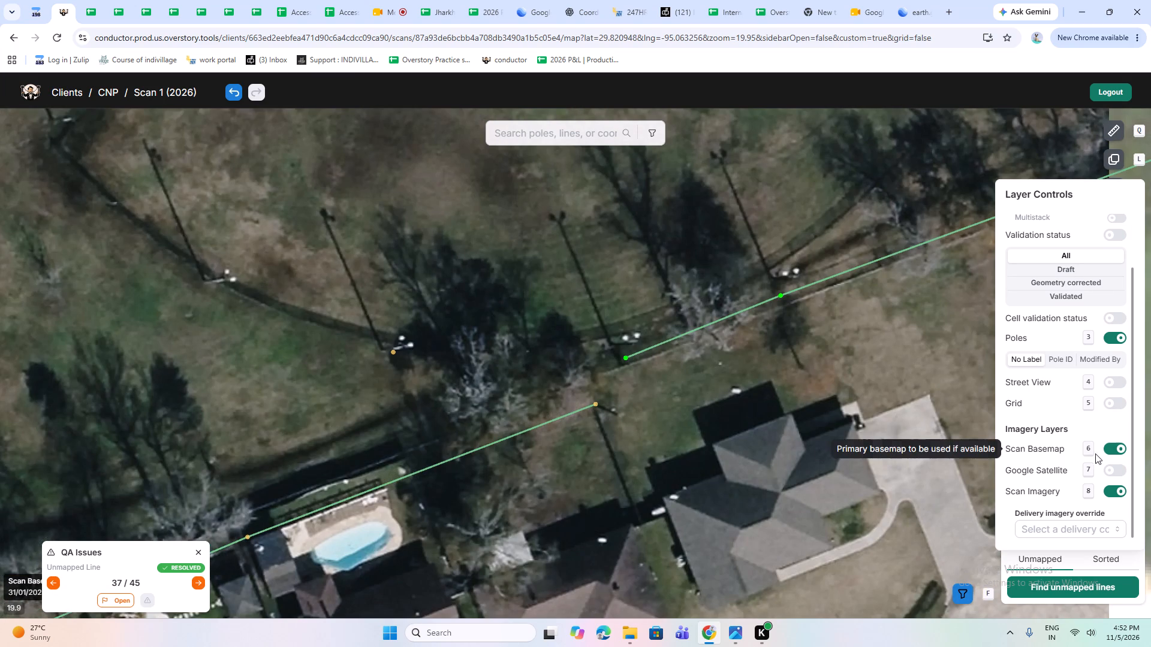
left_click(1116, 448)
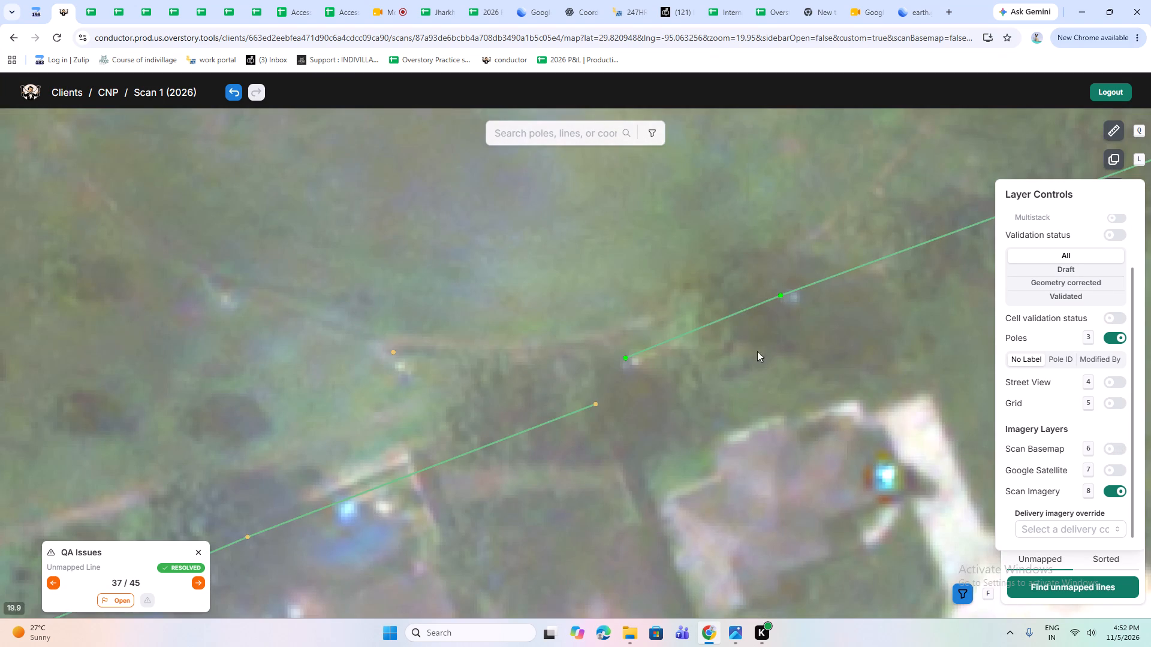
scroll(539, 443, "down", 2)
left_click_drag(479, 483, 549, 465)
left_click_drag(505, 382, 465, 473)
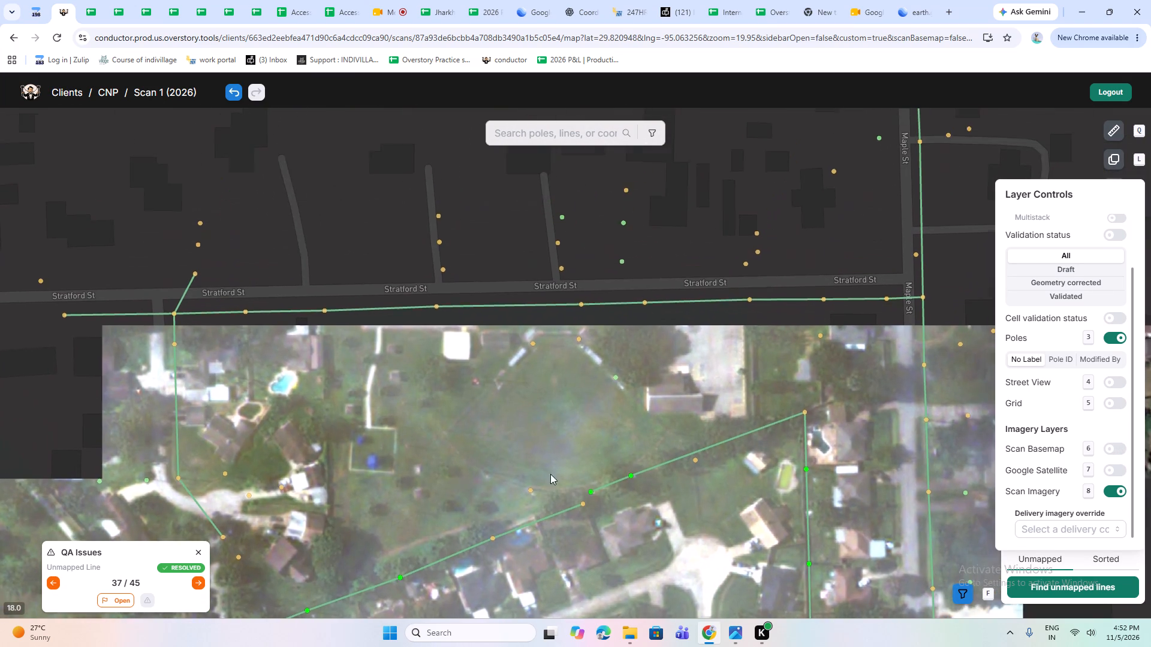
Compare the diagonal line and its gap with the Original Data layer, hiding that layer again when done.
scroll(1058, 316, "up", 4)
left_click(1114, 225)
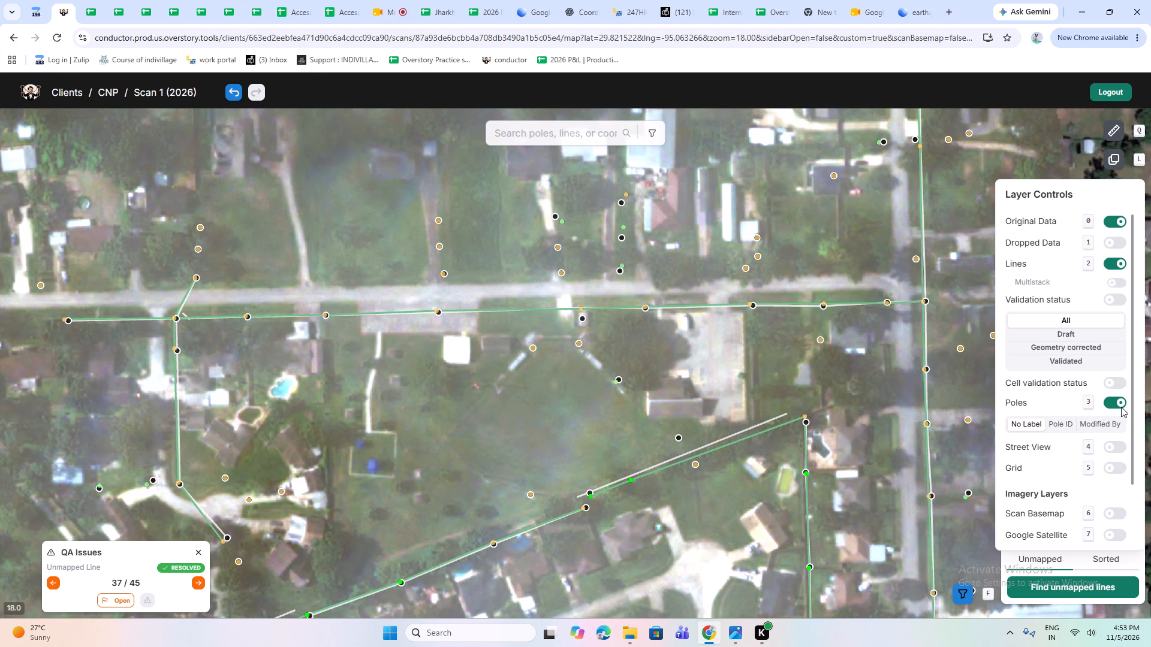
scroll(1098, 431, "down", 3)
scroll(1098, 431, "up", 3)
left_click(1116, 217)
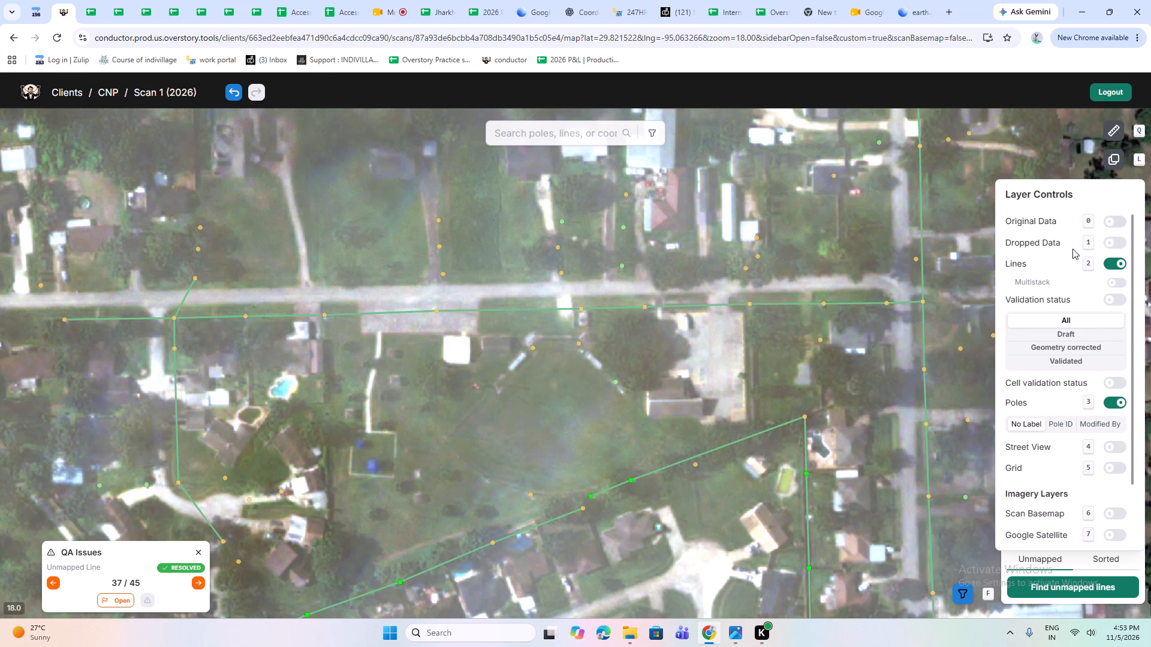
Follow the diagonal line to its southwest end and move the first pole in from the end slightly south.
left_click_drag(523, 365, 598, 307)
scroll(634, 469, "up", 1)
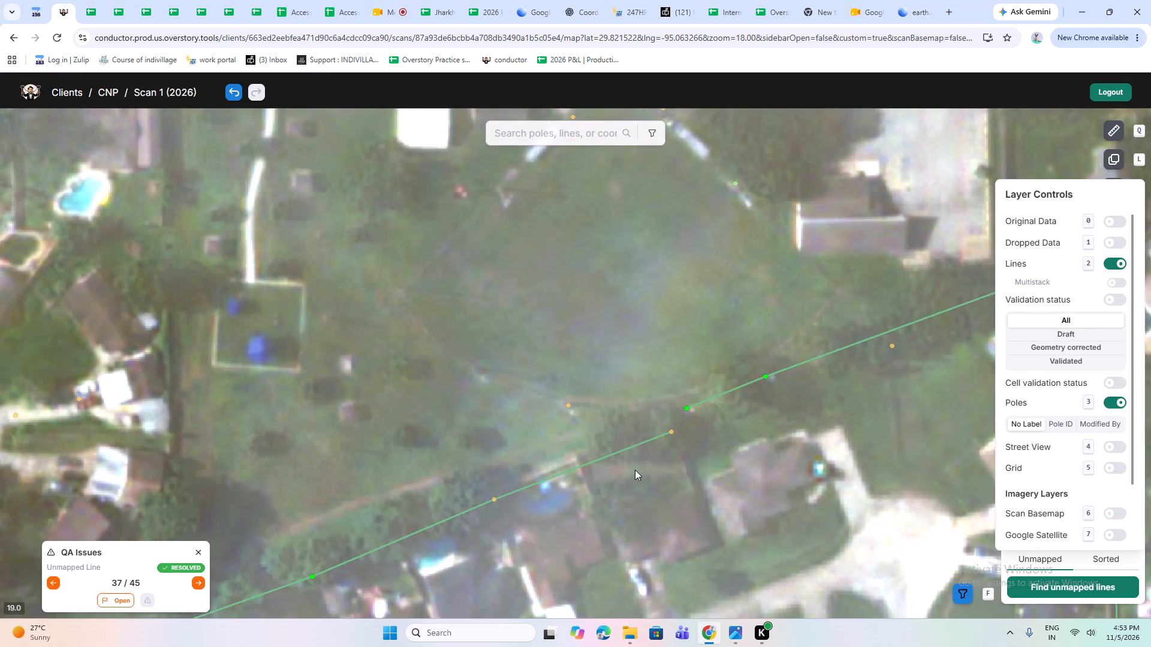
left_click_drag(590, 537, 869, 304)
scroll(526, 452, "down", 1)
left_click_drag(481, 498, 510, 462)
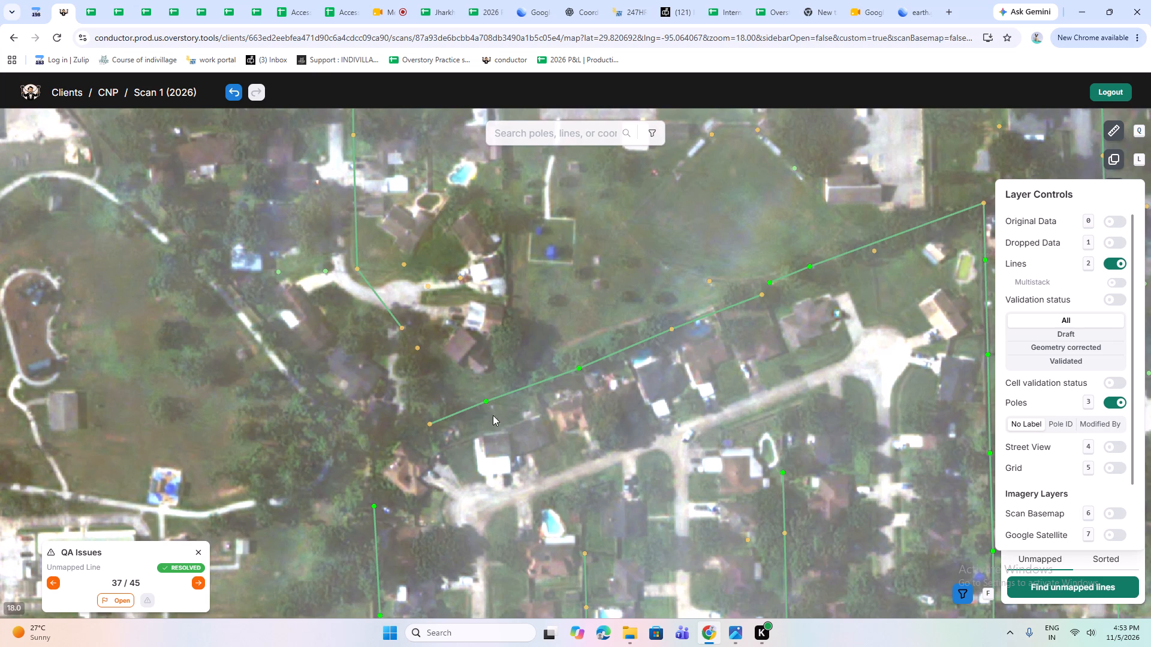
scroll(481, 416, "up", 1)
left_click_drag(442, 440, 540, 383)
scroll(453, 396, "up", 1)
left_click_drag(646, 347, 637, 347)
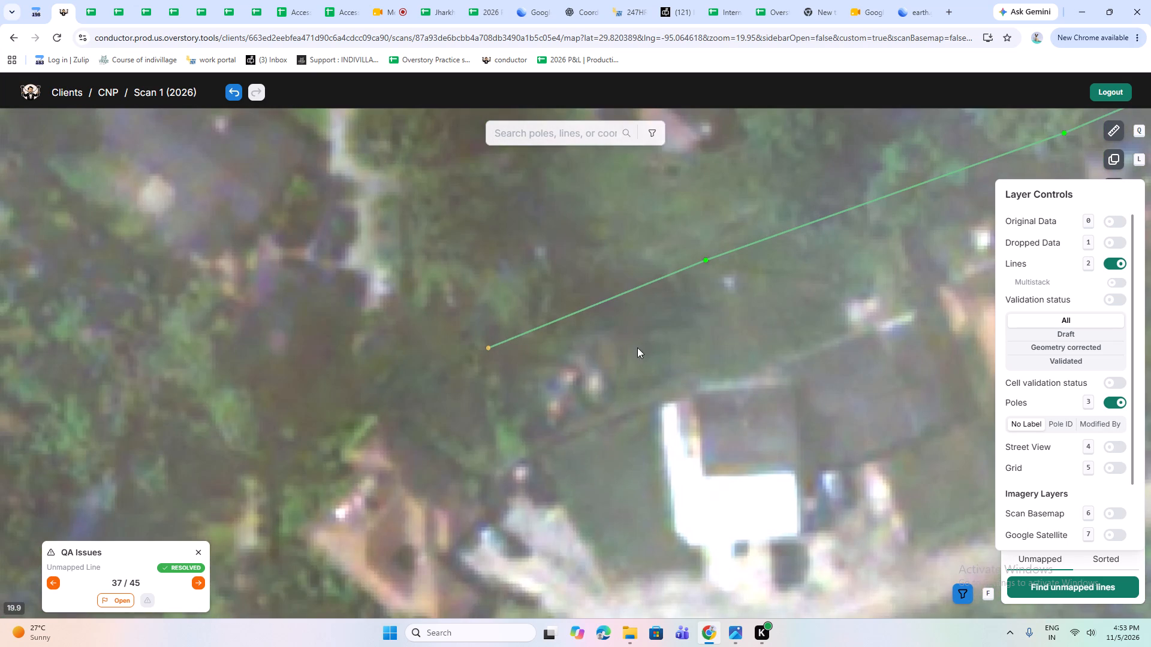
left_click_drag(637, 347, 474, 358)
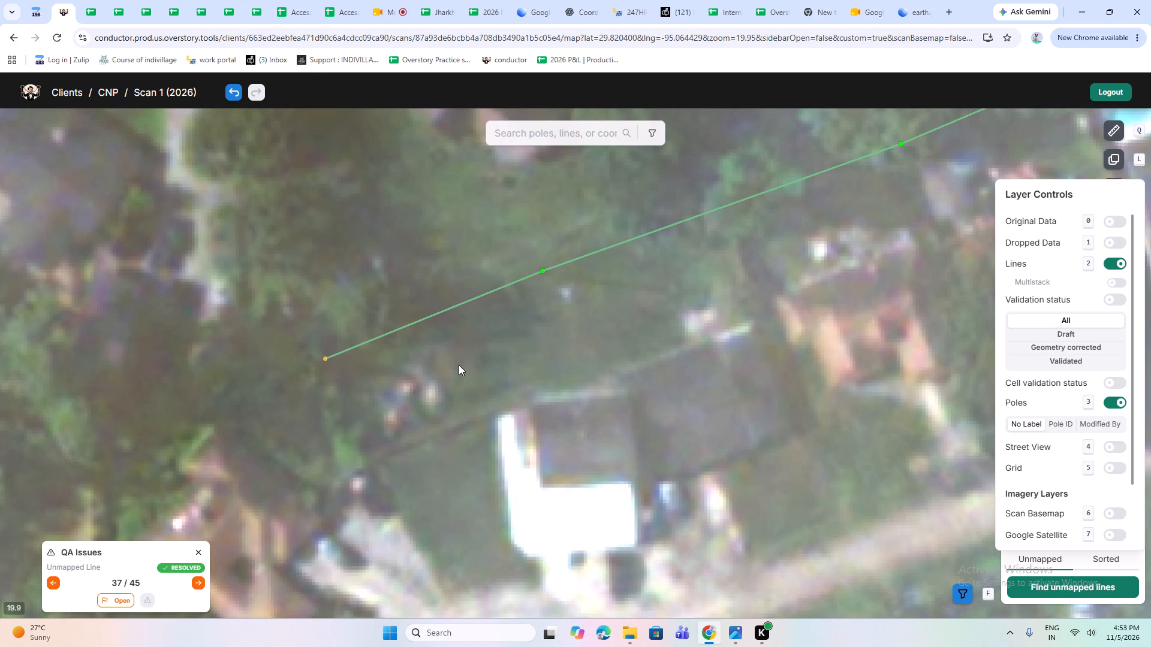
left_click(544, 276)
left_click(46, 238)
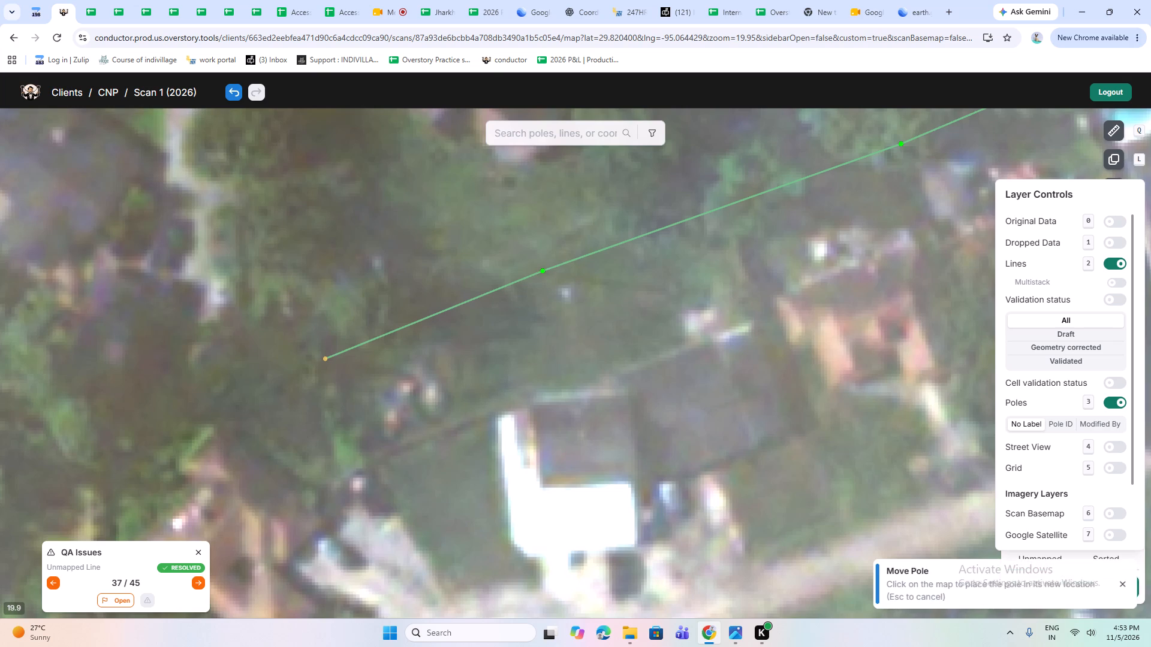
scroll(546, 280, "up", 2)
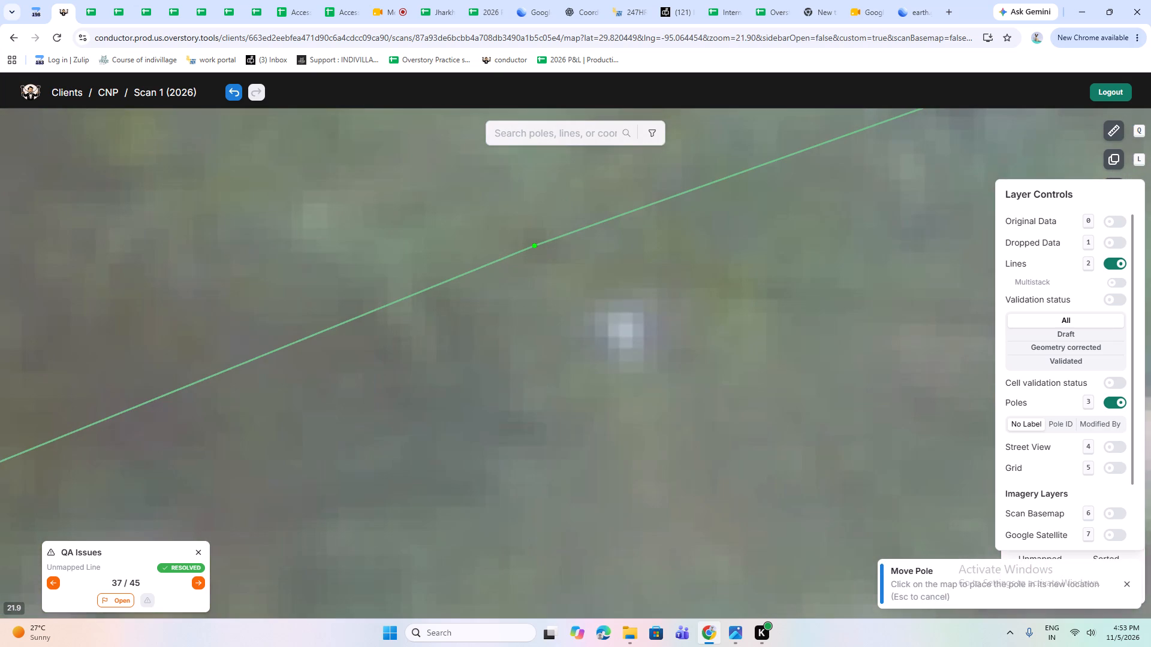
left_click(535, 258)
Examine the diagonal line's poles from the southwest end up to the gap, comparing Scan Imagery with Scan Basemap.
scroll(531, 294, "down", 3)
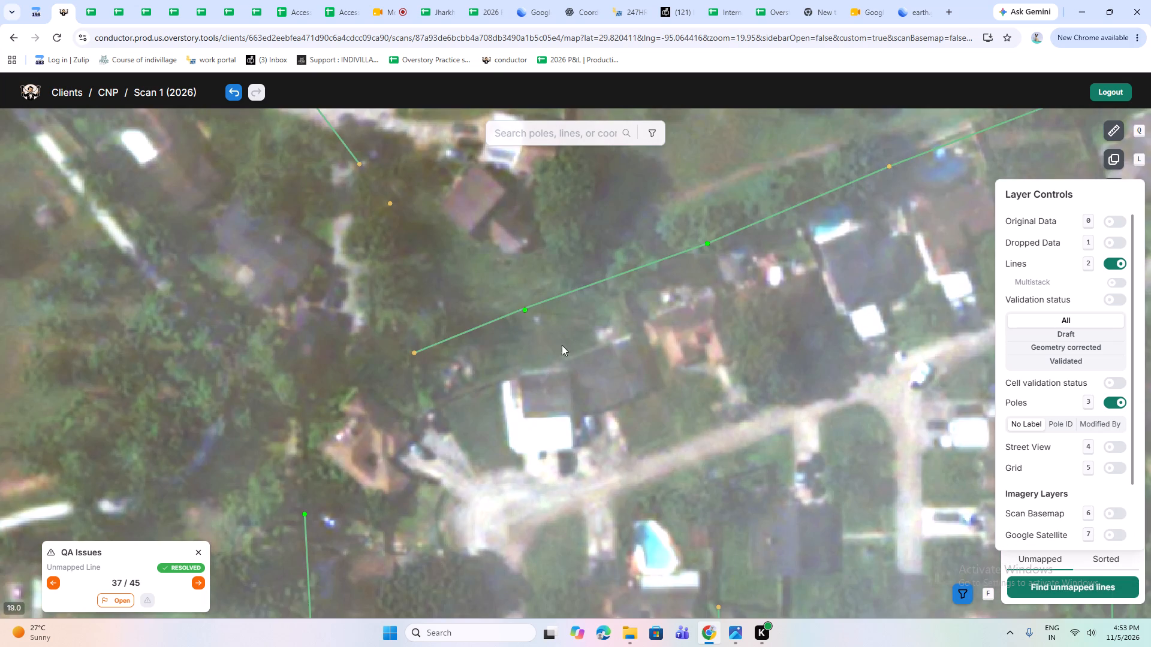
left_click_drag(682, 306, 475, 374)
left_click_drag(736, 260, 562, 351)
left_click_drag(694, 307, 625, 340)
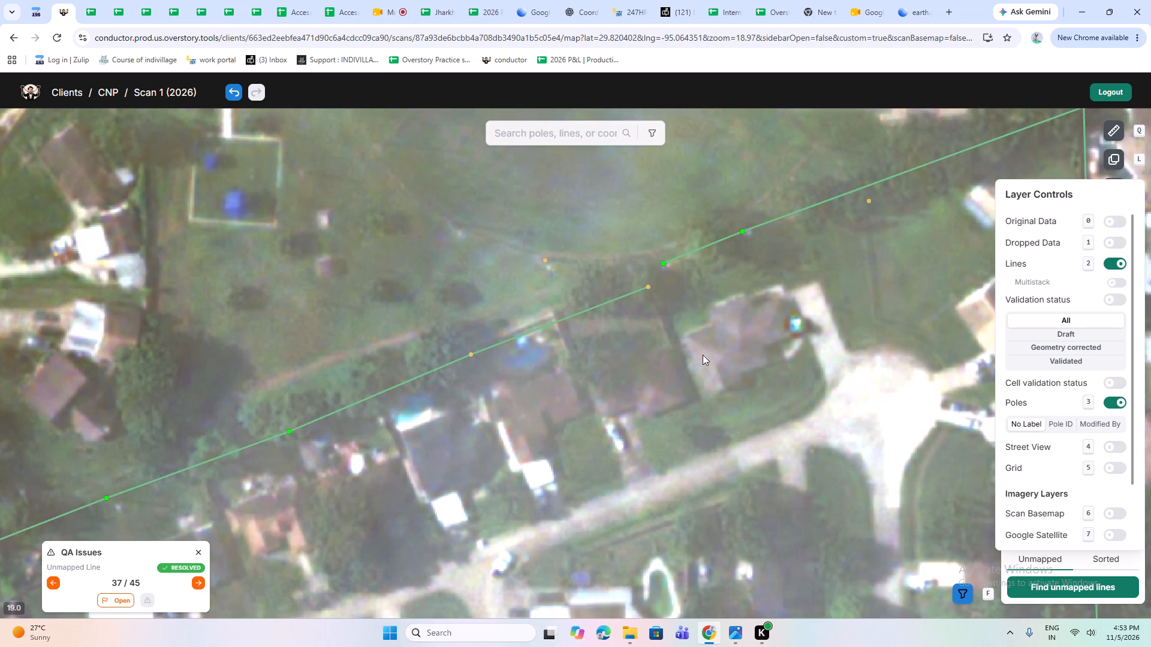
scroll(1090, 513, "down", 2)
left_click(1117, 442)
left_click(1113, 453)
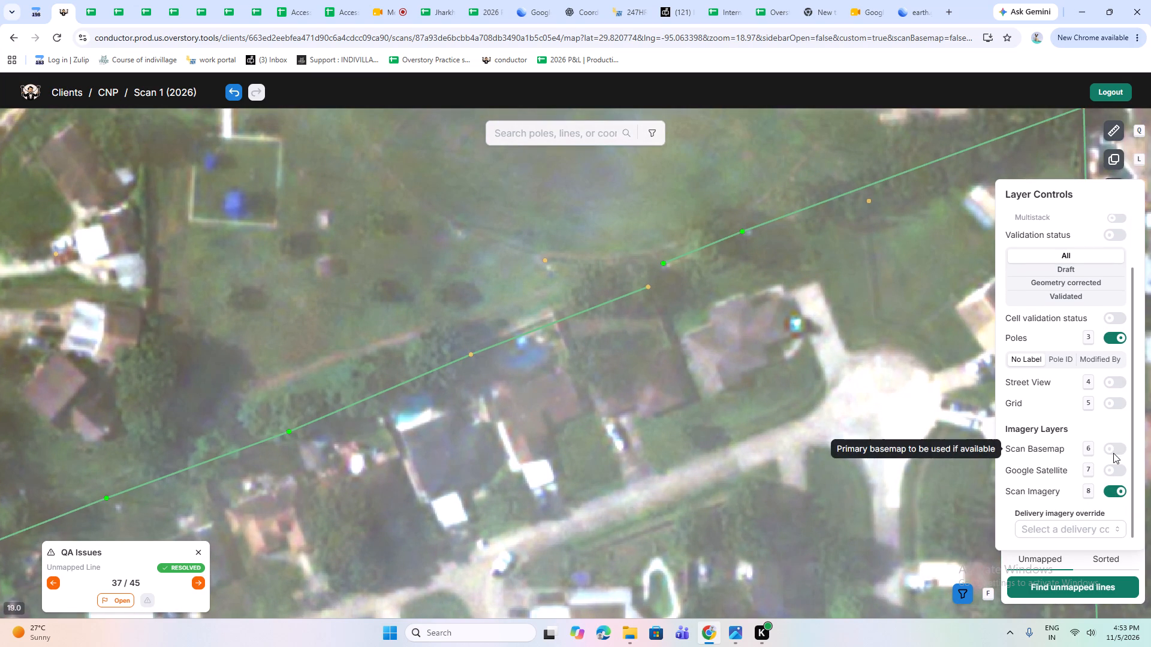
scroll(422, 360, "up", 1)
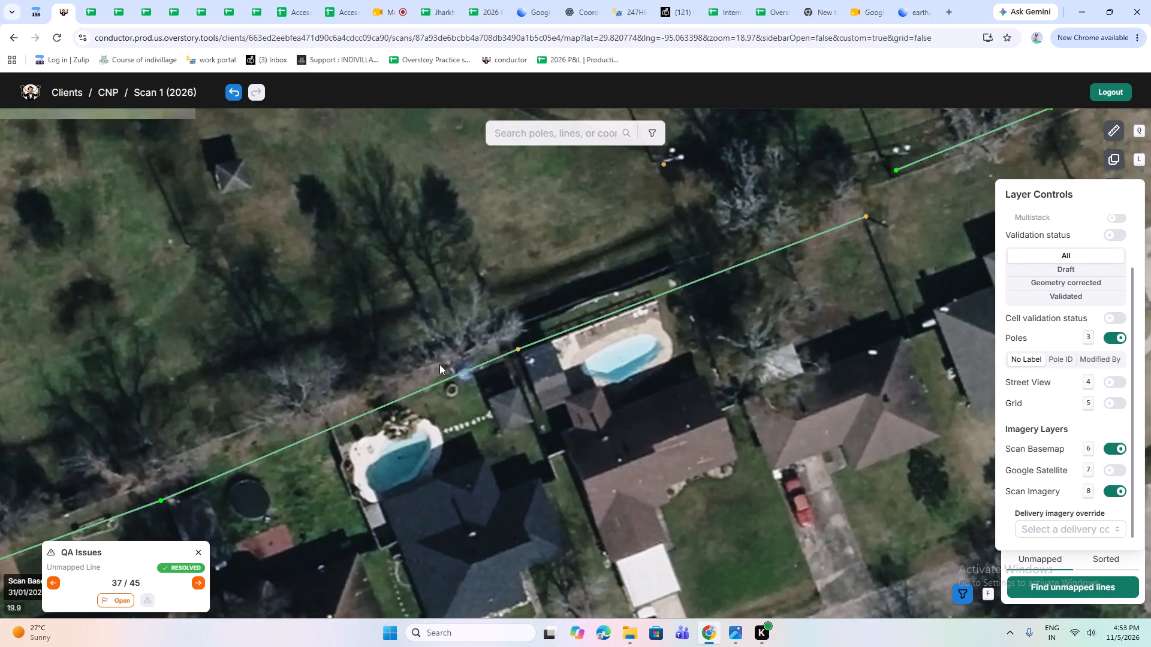
scroll(526, 379, "down", 1)
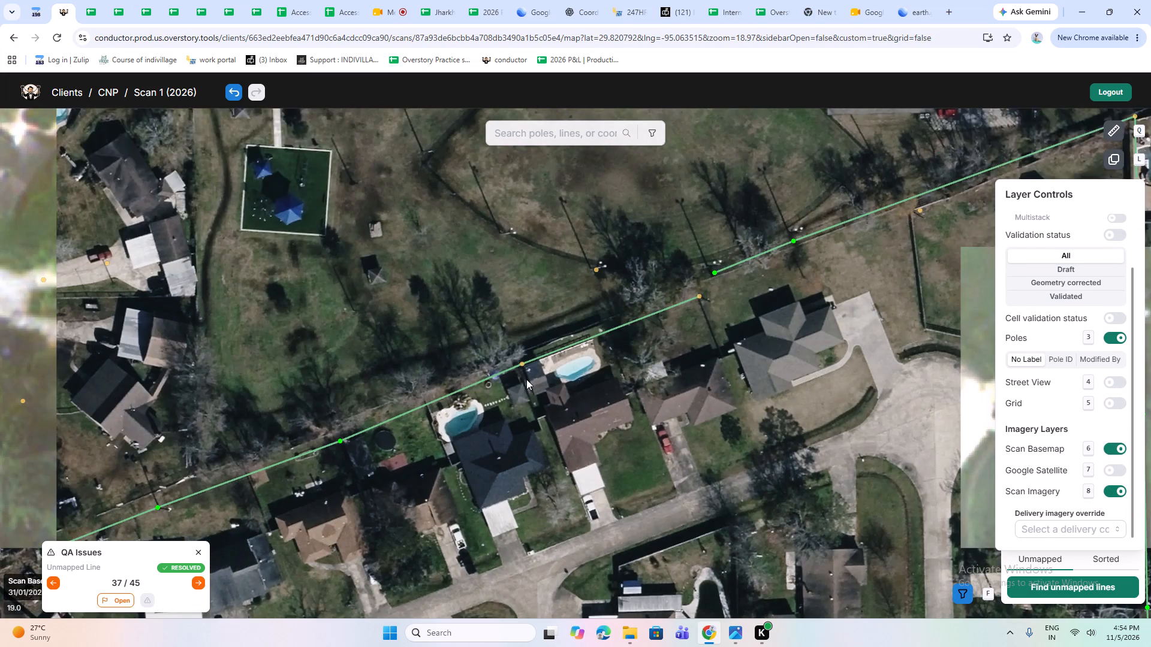
With Scan Basemap hidden, move the second pole in from the diagonal line's southwest end slightly northwest.
scroll(526, 379, "up", 1)
left_click_drag(247, 489, 552, 361)
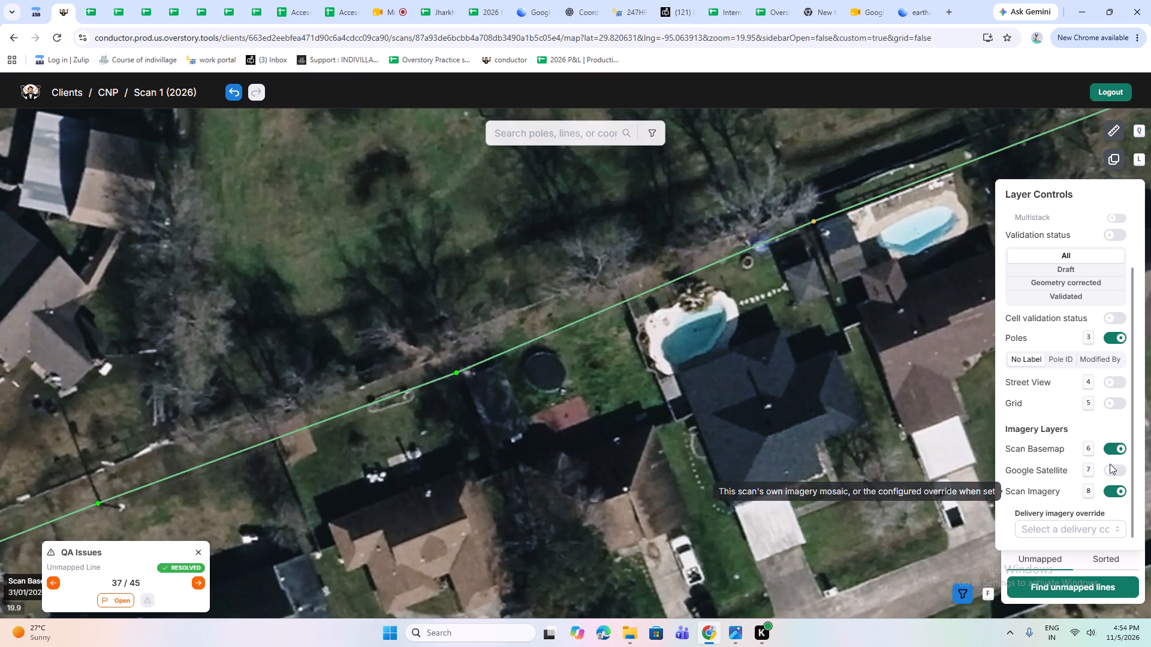
left_click(1117, 450)
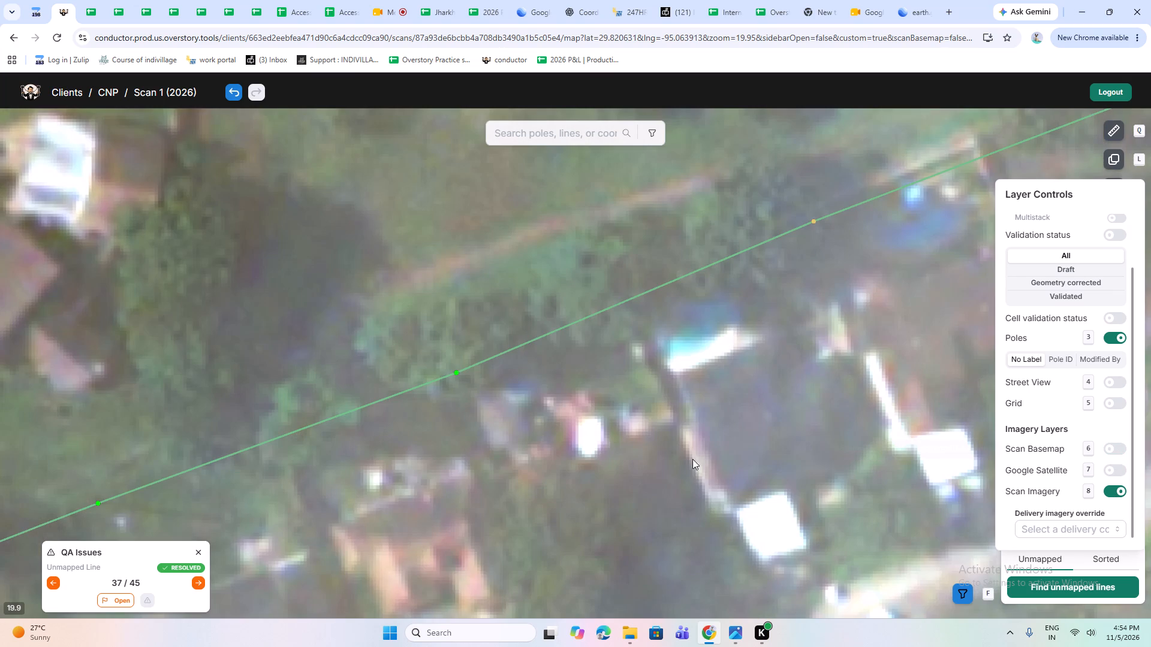
scroll(465, 389, "up", 1)
left_click(447, 358)
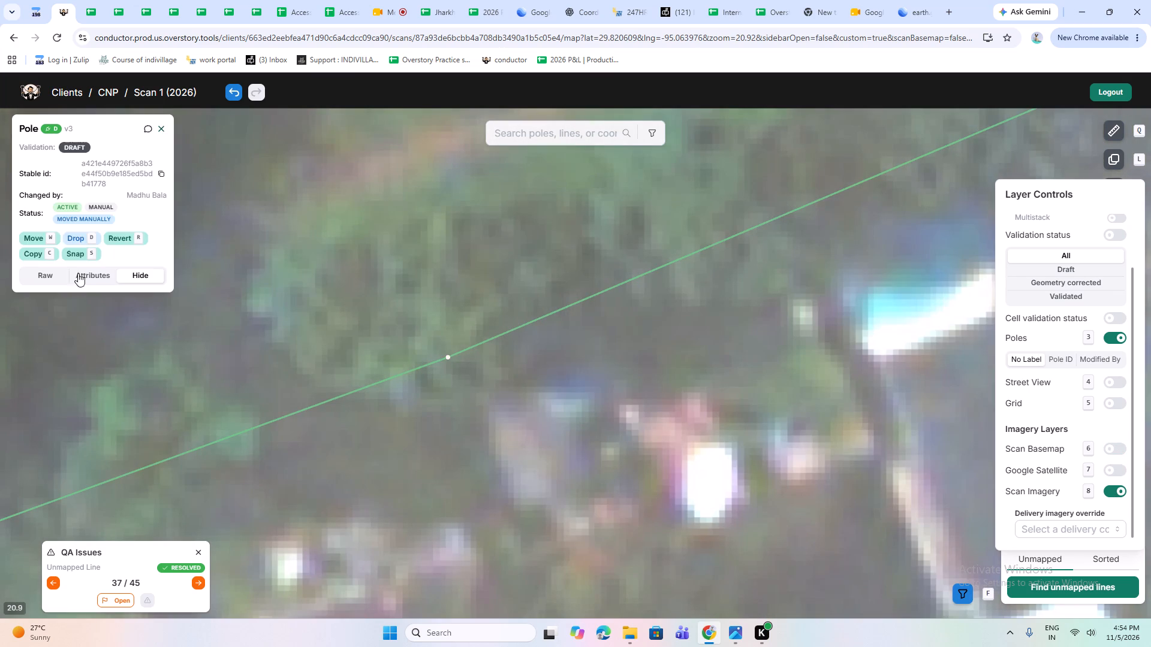
left_click(50, 236)
scroll(433, 368, "up", 1)
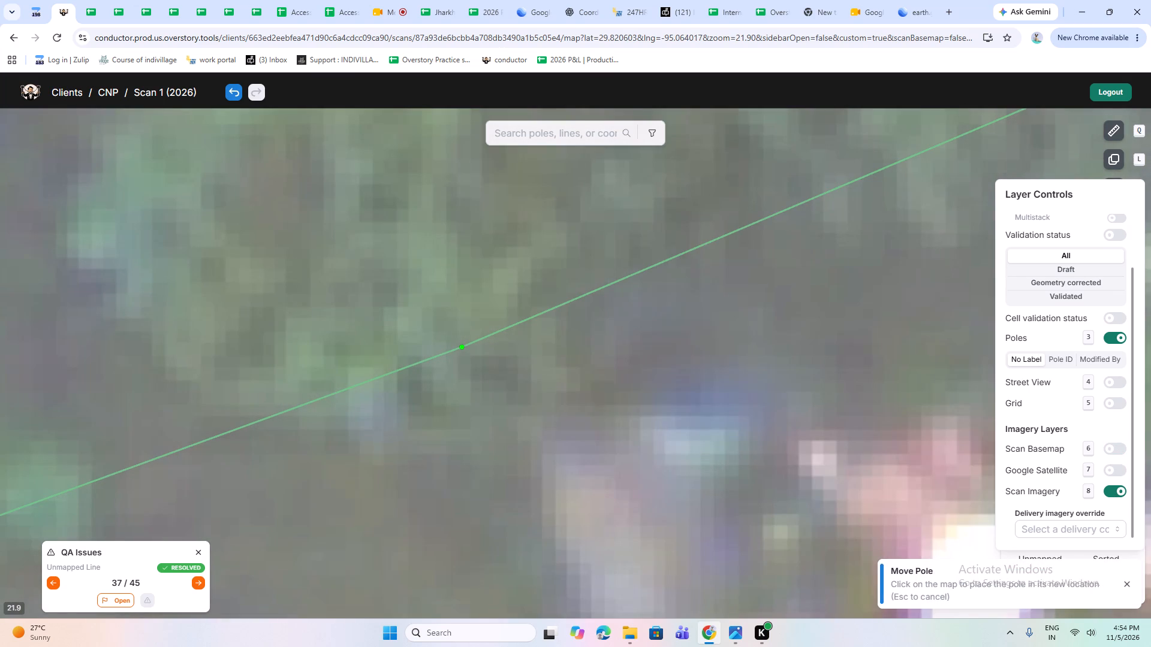
left_click(453, 338)
Examine the poles on both sides of the line gap south of the ball field, comparing Scan Basemap with Scan Imagery.
scroll(453, 377, "down", 3)
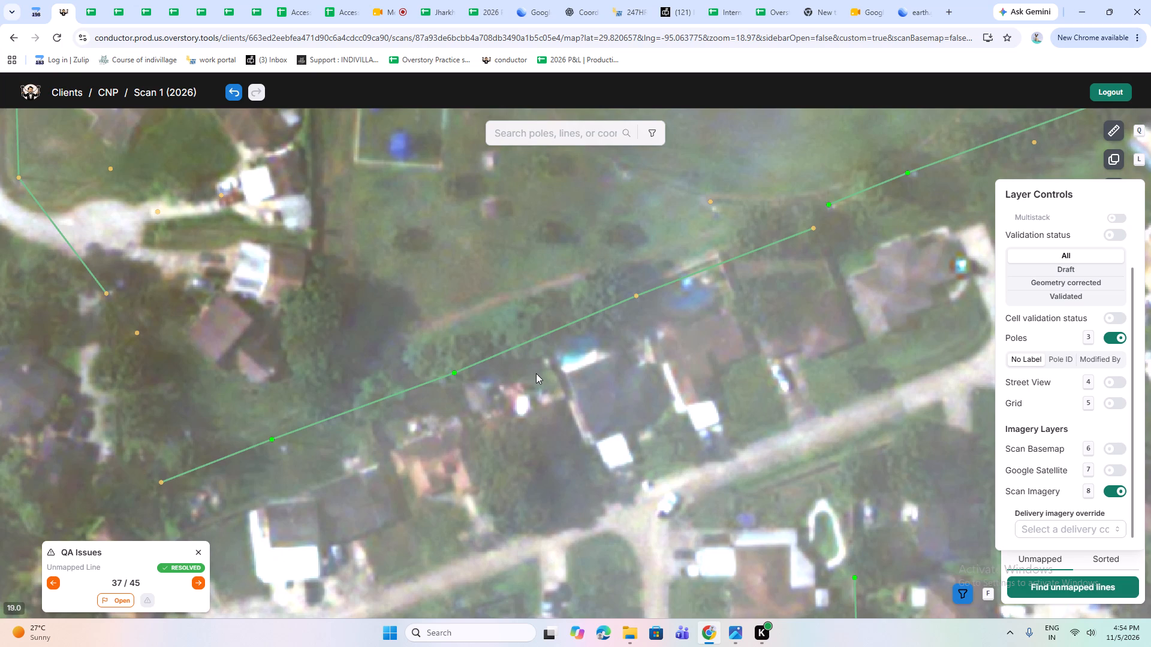
left_click_drag(610, 333, 447, 386)
left_click_drag(652, 318, 521, 379)
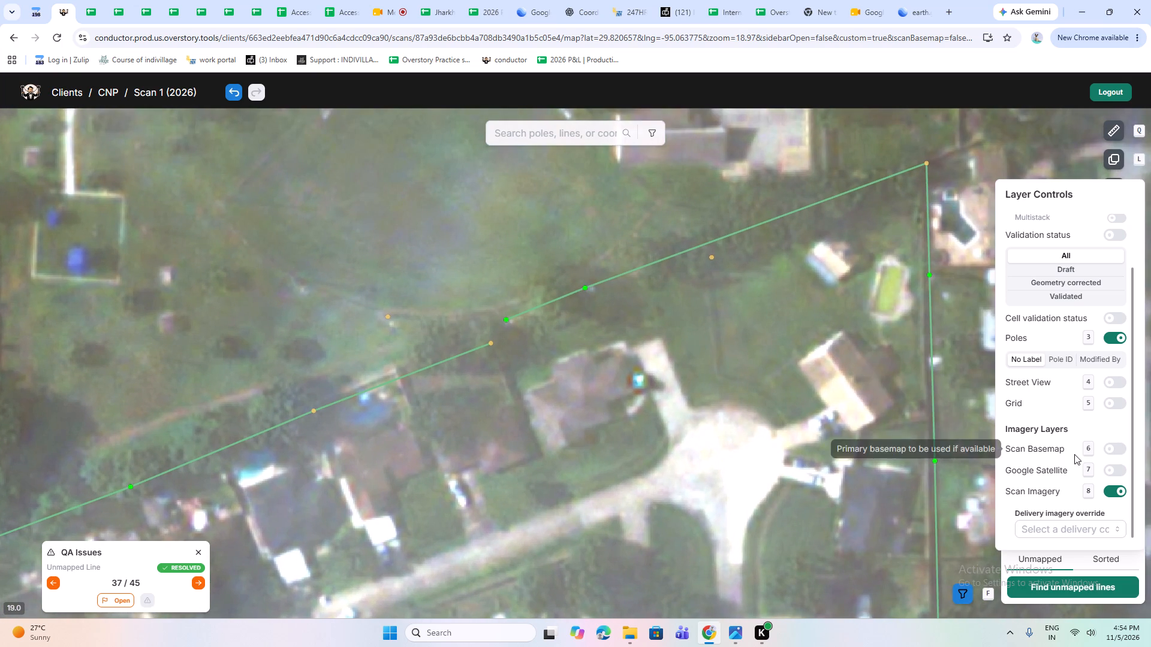
left_click(1117, 449)
scroll(483, 326, "up", 1)
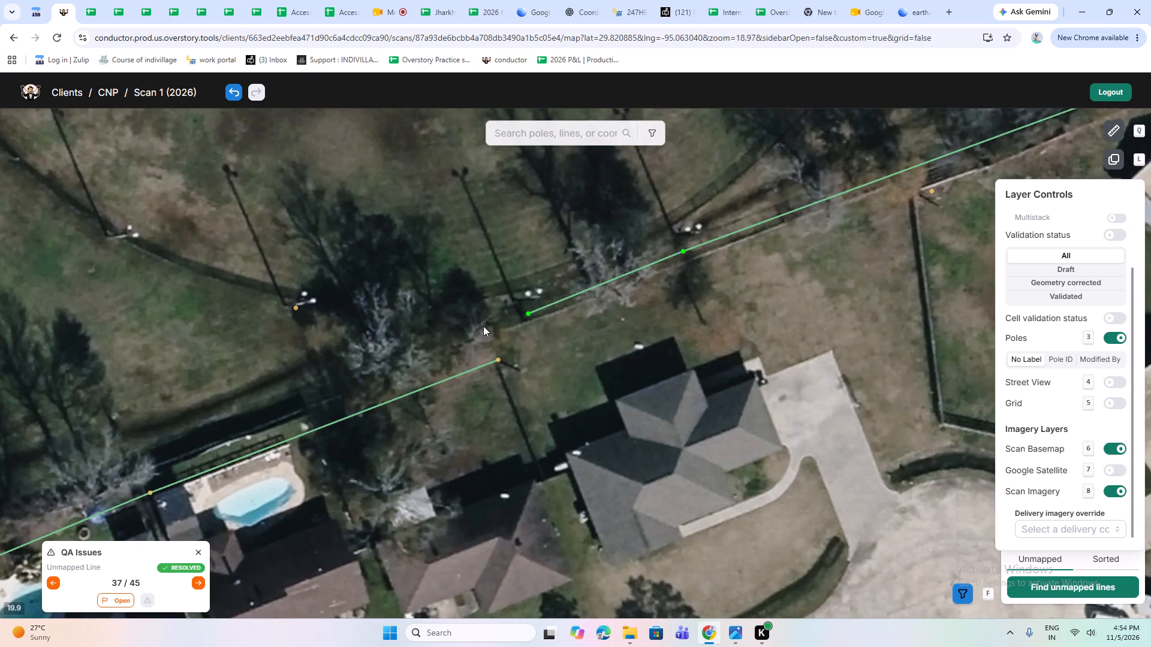
scroll(490, 376, "up", 2)
scroll(490, 377, "down", 2)
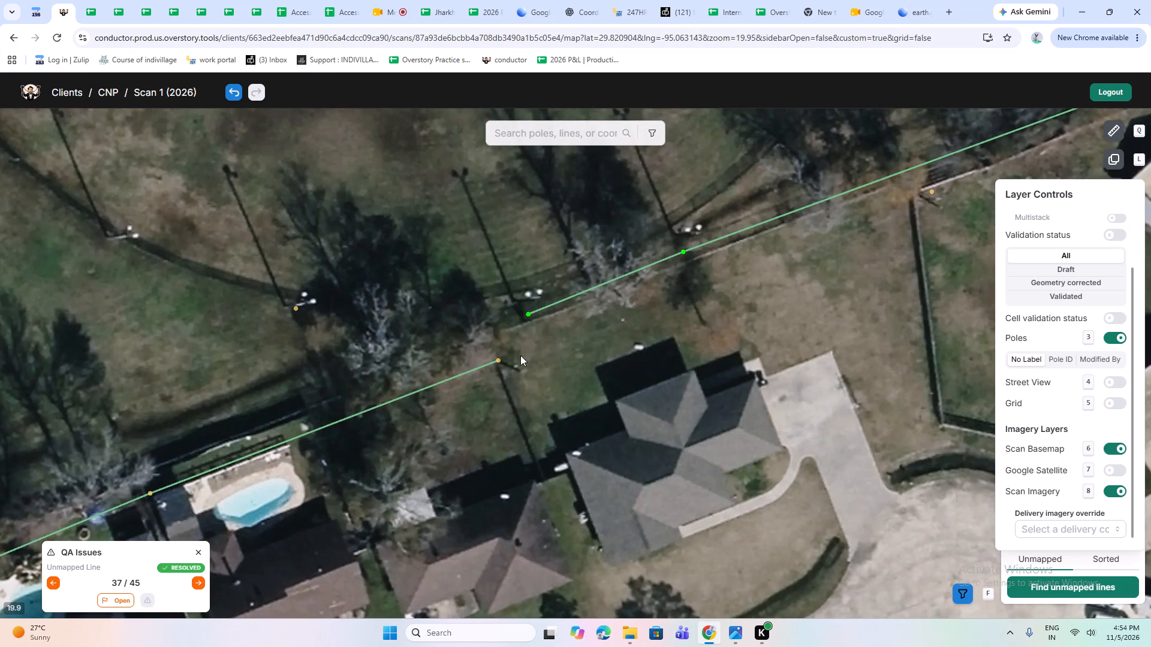
left_click_drag(637, 292, 567, 304)
left_click_drag(656, 278, 615, 388)
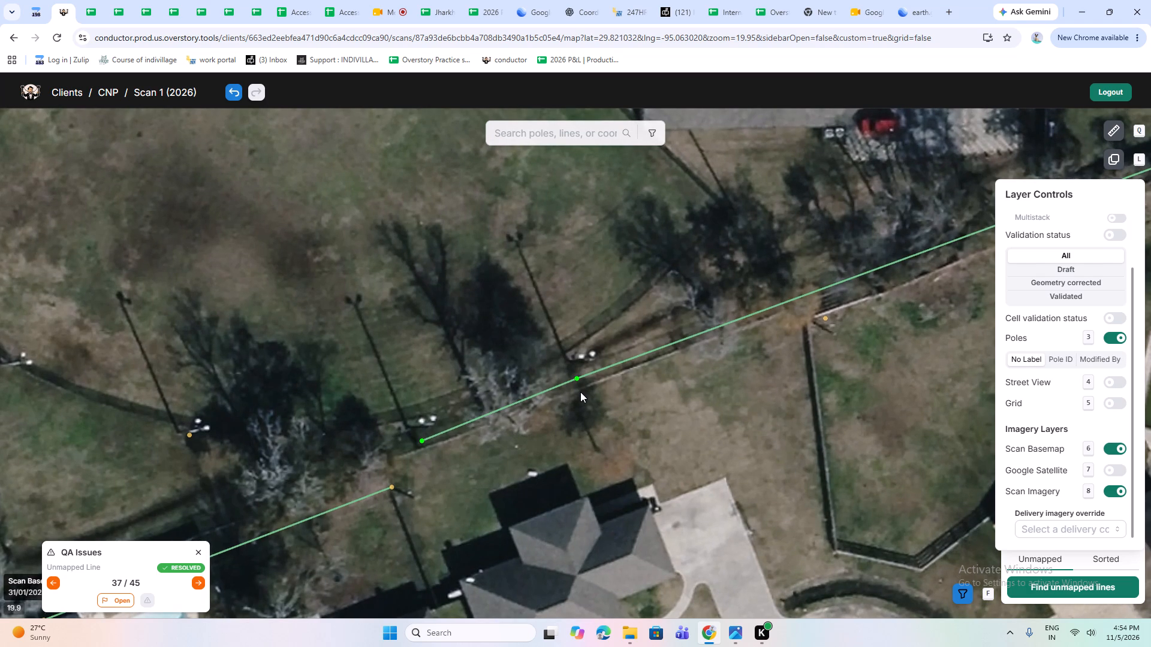
left_click(1116, 452)
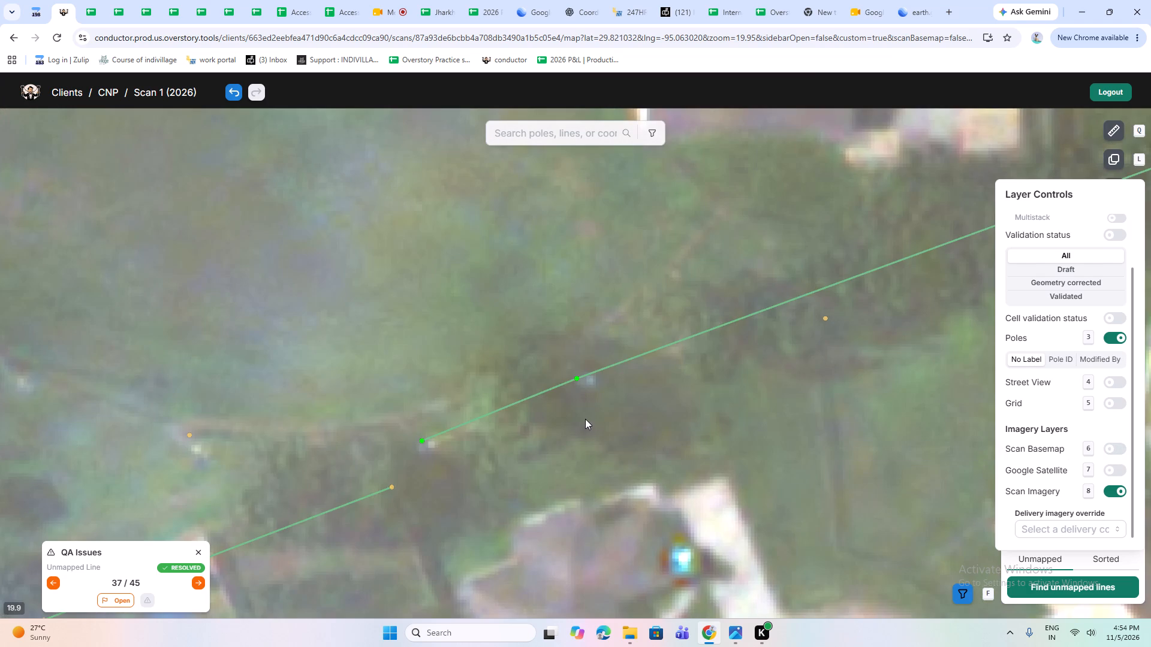
scroll(585, 419, "down", 1)
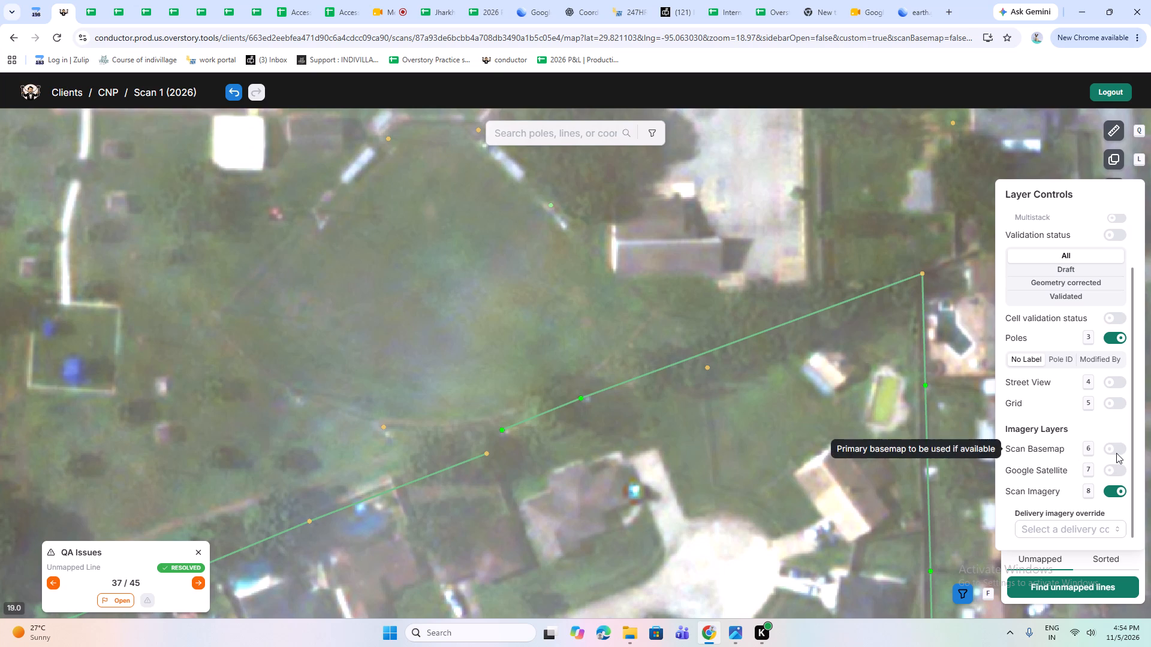
Examine the stretch from the line gap to the northeast corner and the unconnected pole beside it on Scan Basemap.
left_click(1116, 452)
scroll(723, 374, "up", 1)
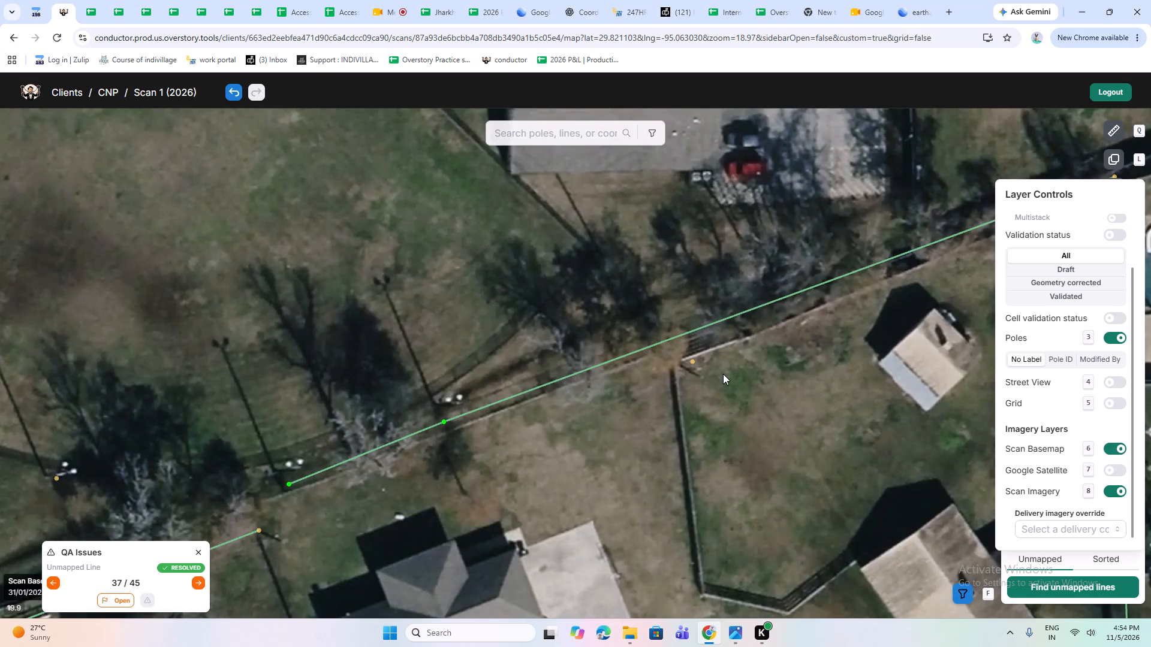
scroll(723, 374, "down", 1)
left_click_drag(746, 365, 620, 409)
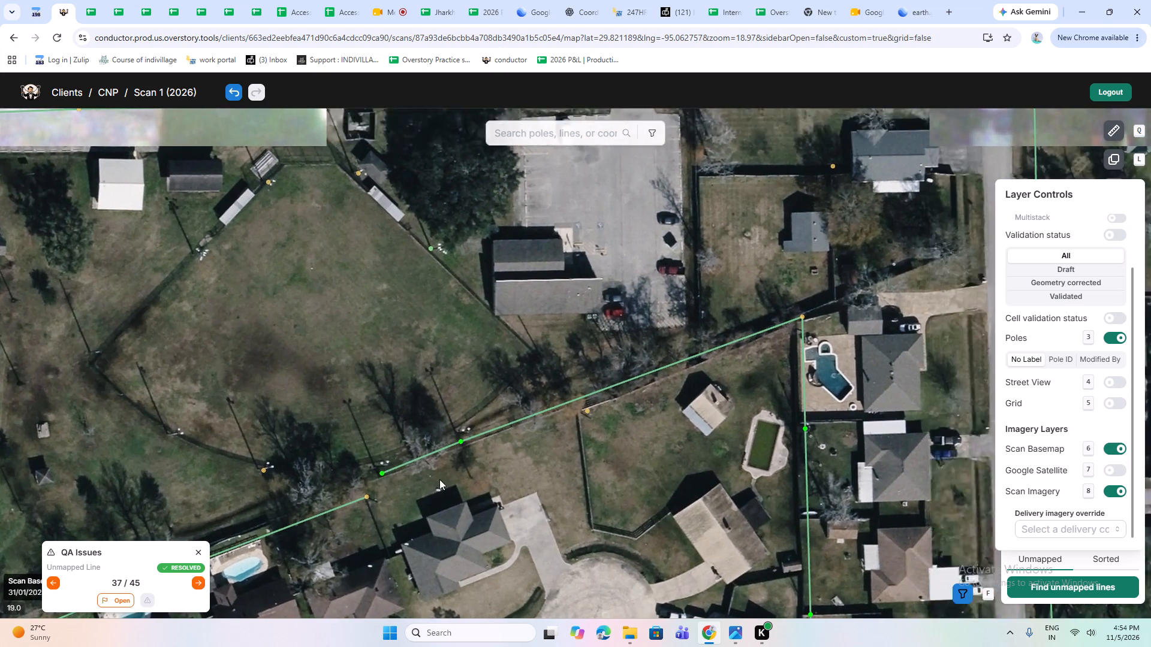
scroll(439, 479, "up", 2)
scroll(411, 443, "down", 1)
left_click_drag(326, 562, 448, 485)
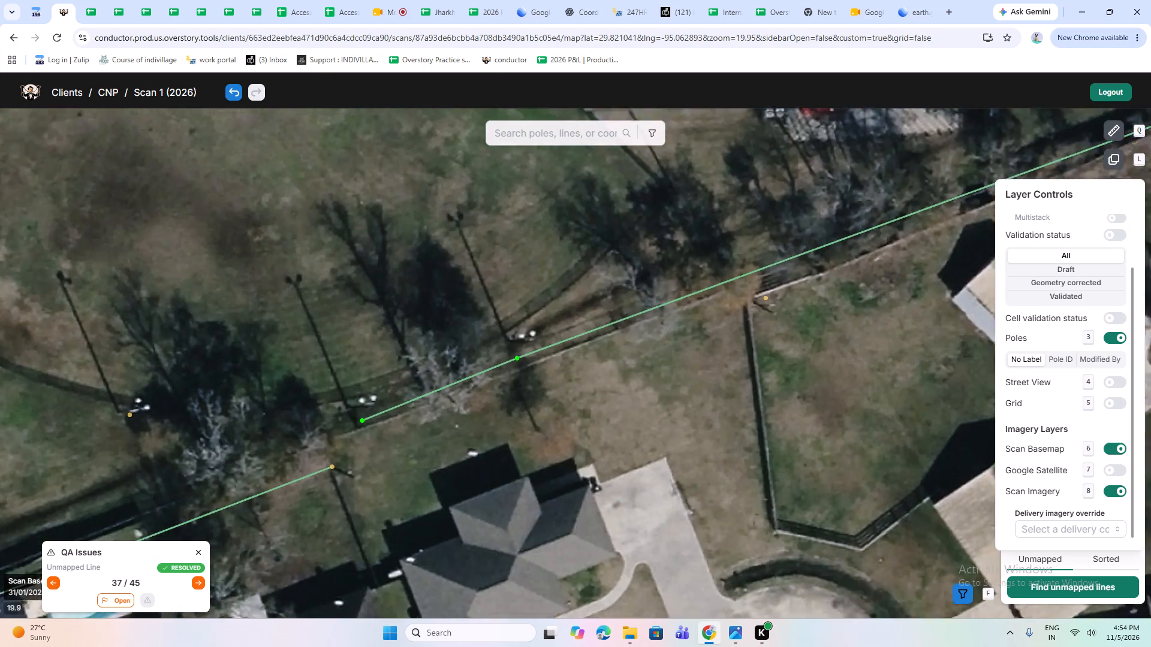
left_click_drag(448, 485, 461, 476)
scroll(388, 448, "up", 1)
scroll(388, 448, "down", 2)
Follow the diagonal line back to its southwest end, checking its poles on Scan Basemap and hiding the basemap there.
left_click_drag(315, 492, 619, 344)
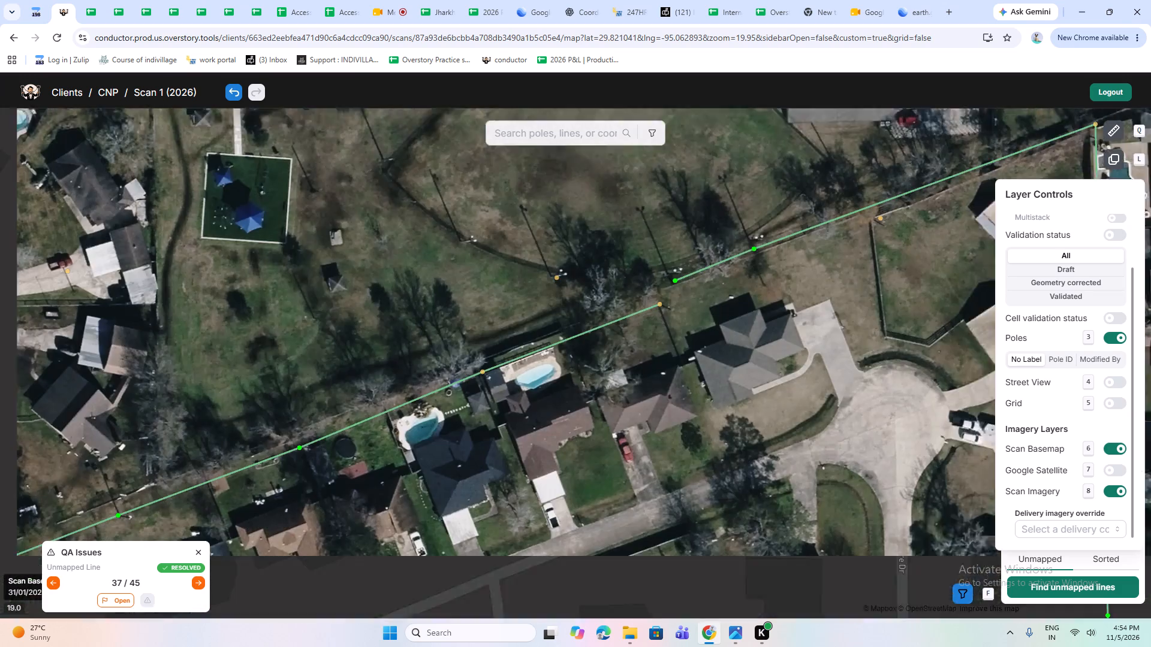
left_click_drag(619, 344, 619, 344)
scroll(504, 383, "up", 1)
scroll(509, 385, "down", 1)
left_click_drag(284, 458, 462, 405)
scroll(489, 381, "up", 1)
left_click_drag(365, 472, 750, 305)
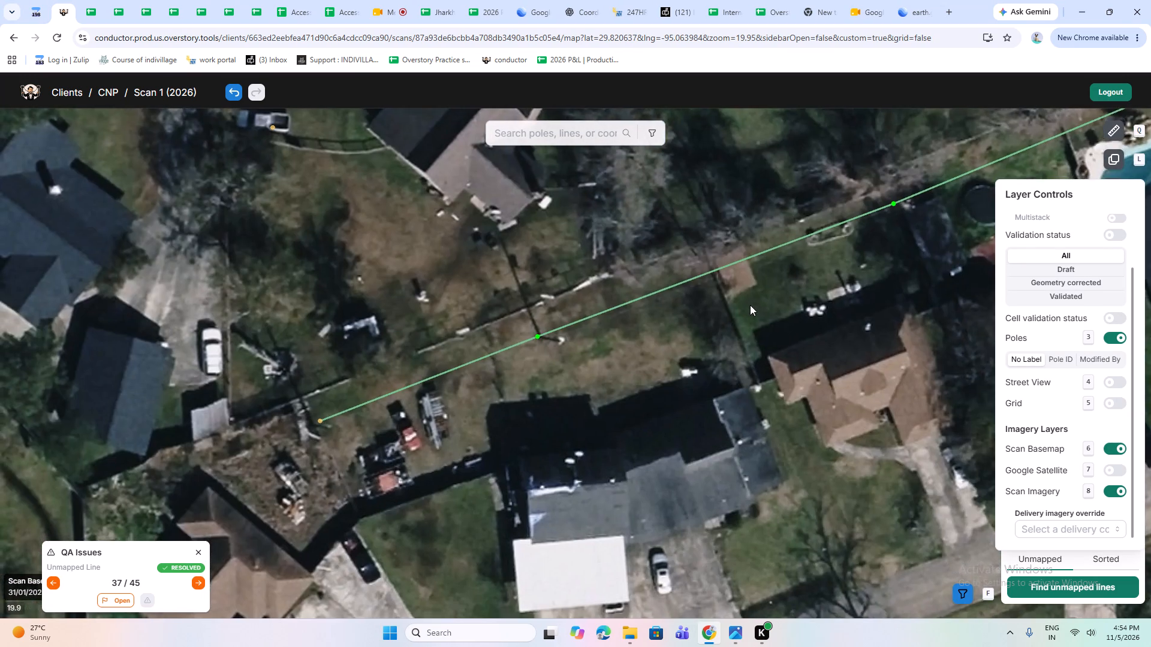
left_click_drag(750, 305, 475, 425)
left_click_drag(465, 431, 757, 290)
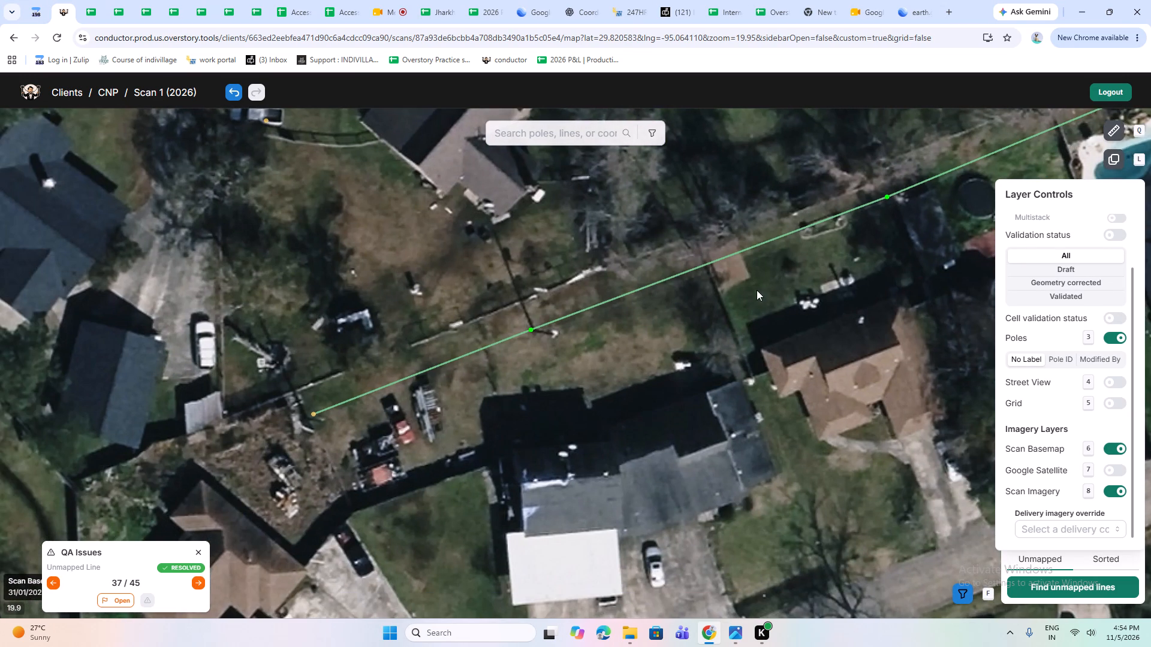
scroll(281, 436, "up", 1)
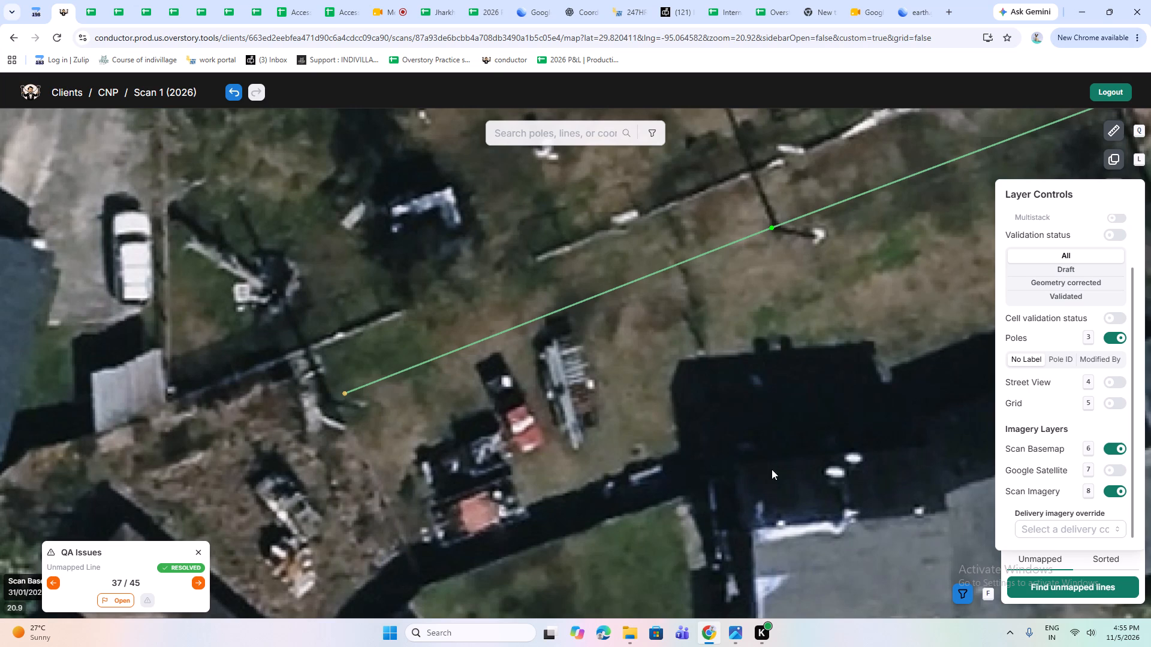
left_click(1115, 442)
left_click(1115, 446)
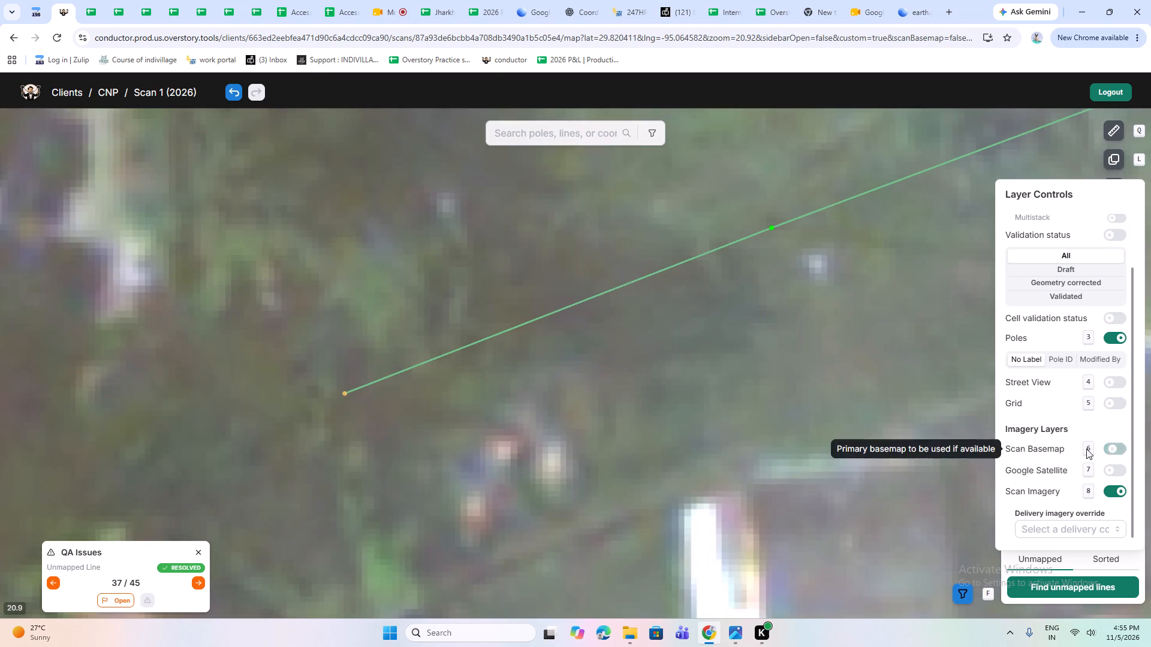
Examine the poles from the line gap to the northeast corner, showing Scan Basemap over Scan Imagery.
scroll(390, 421, "down", 3)
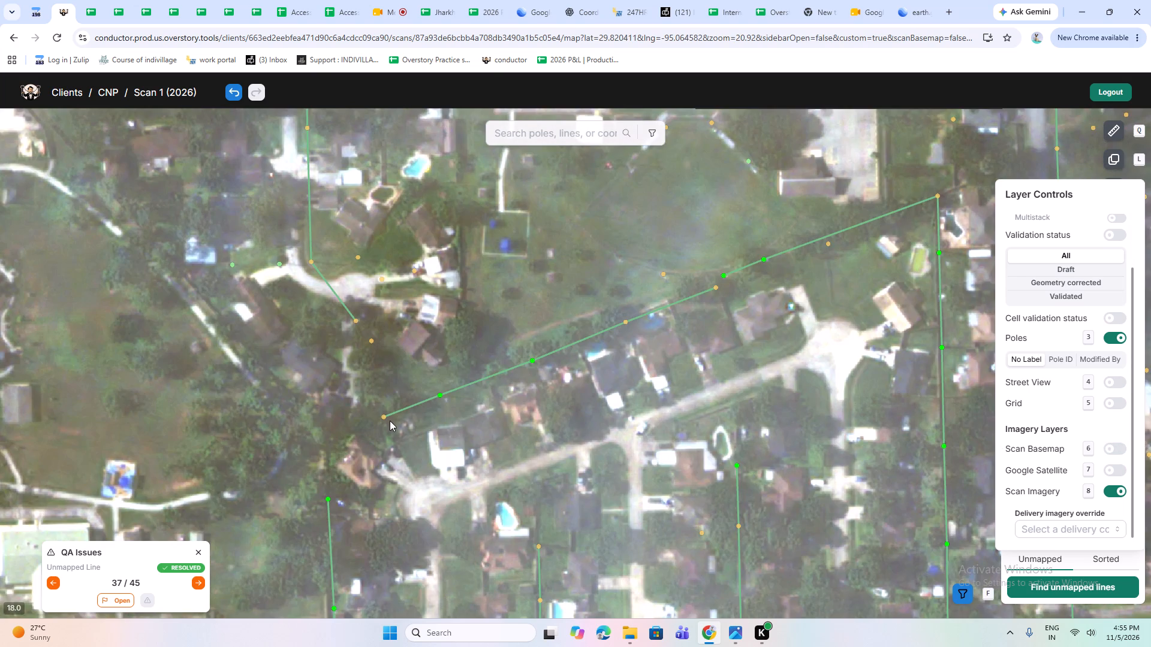
left_click_drag(701, 340, 574, 399)
scroll(591, 364, "up", 1)
left_click_drag(685, 335, 480, 416)
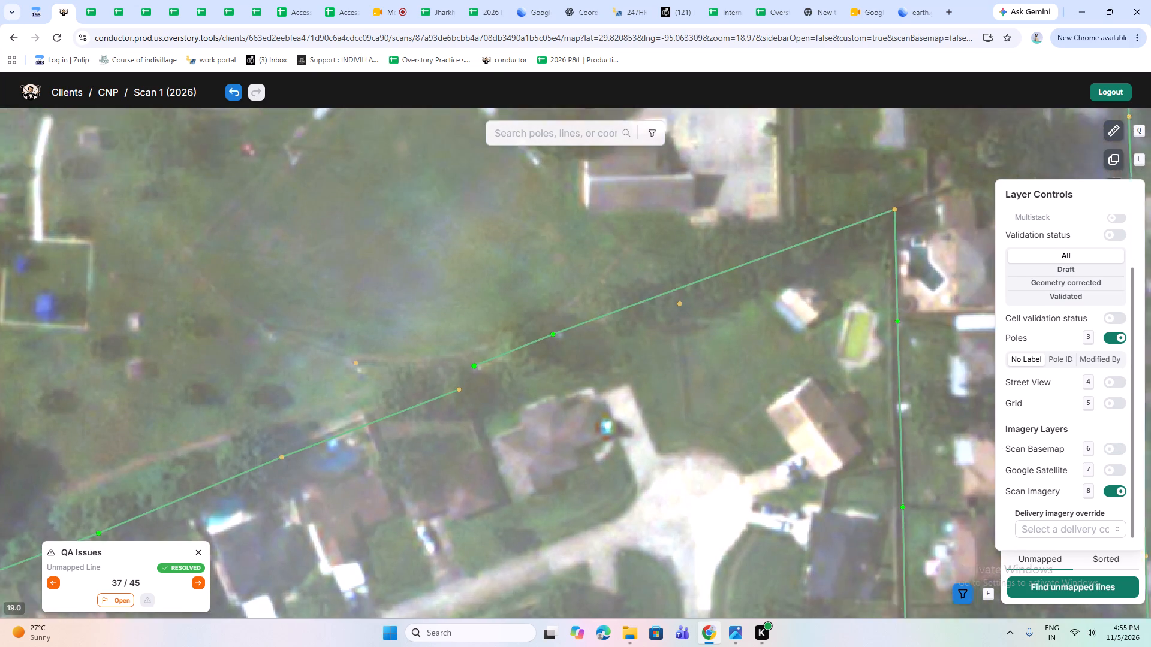
left_click_drag(480, 416, 469, 420)
left_click(1120, 452)
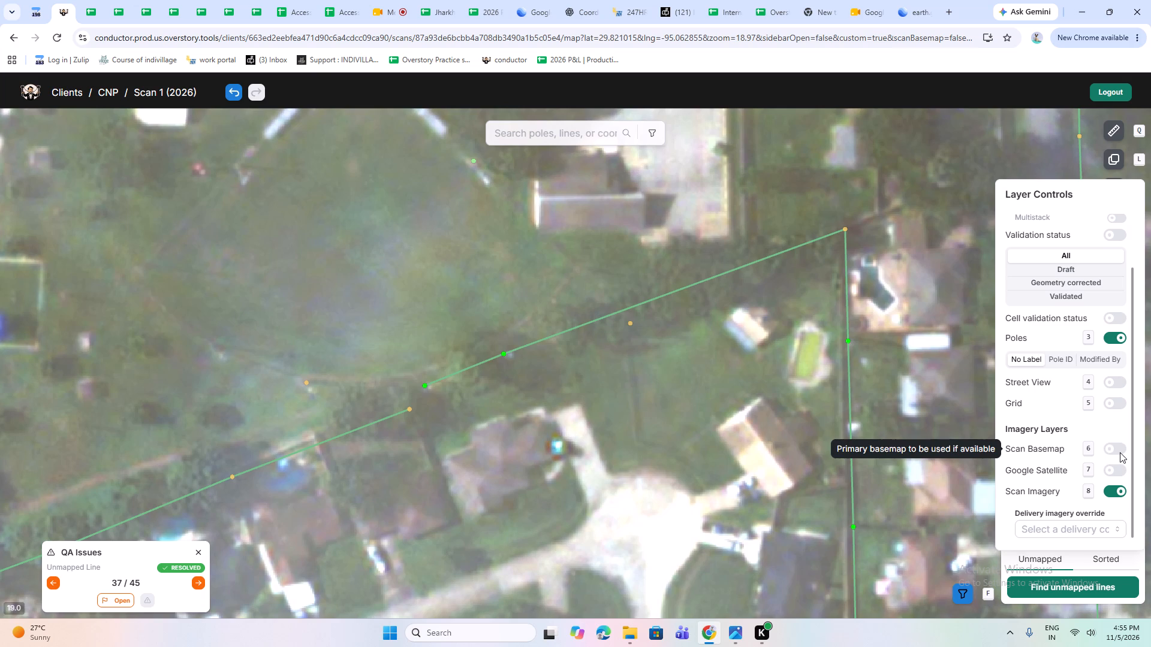
scroll(441, 418, "up", 1)
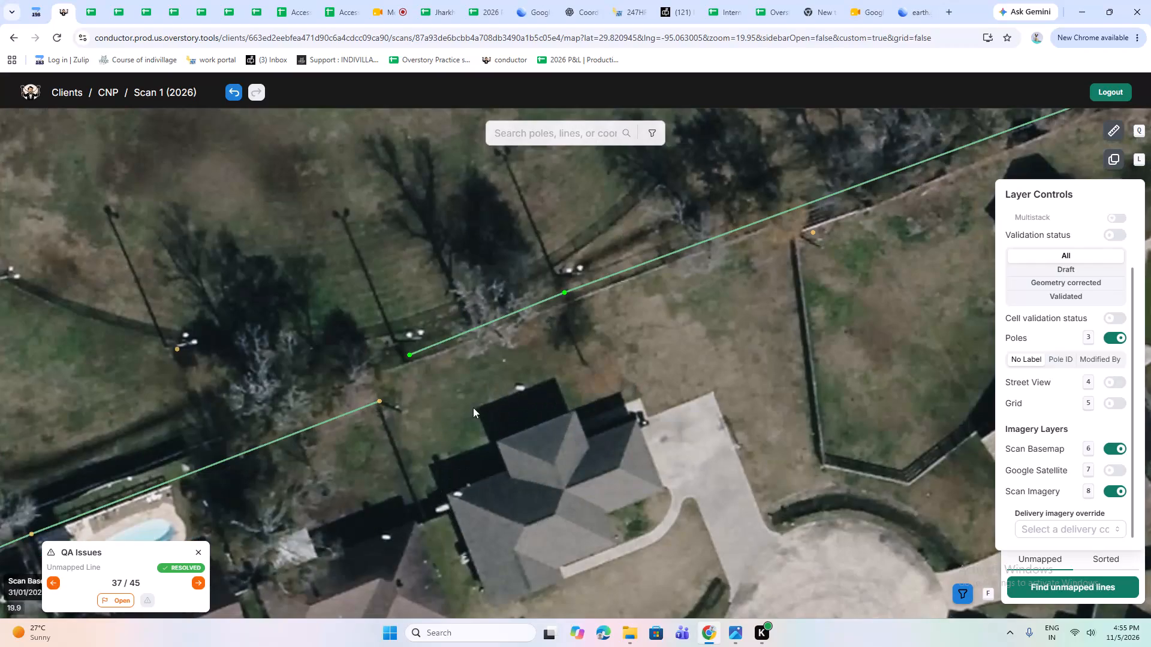
left_click_drag(604, 343, 432, 423)
left_click_drag(699, 315, 326, 466)
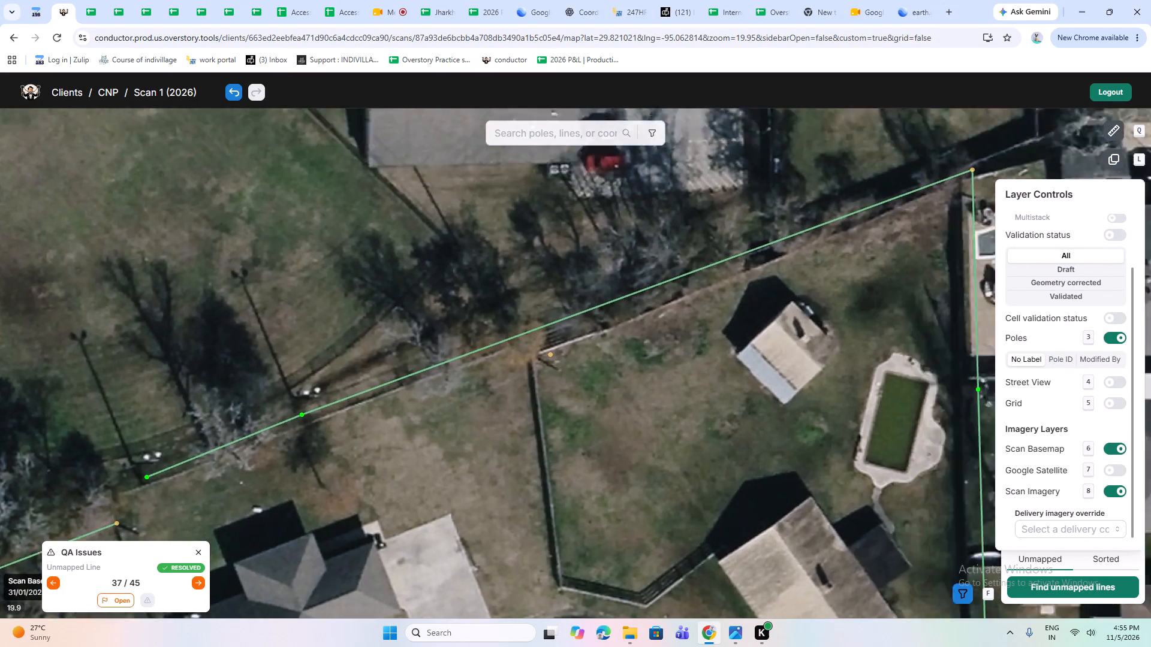
left_click_drag(326, 466, 324, 467)
left_click_drag(487, 428, 724, 327)
left_click_drag(381, 436, 449, 458)
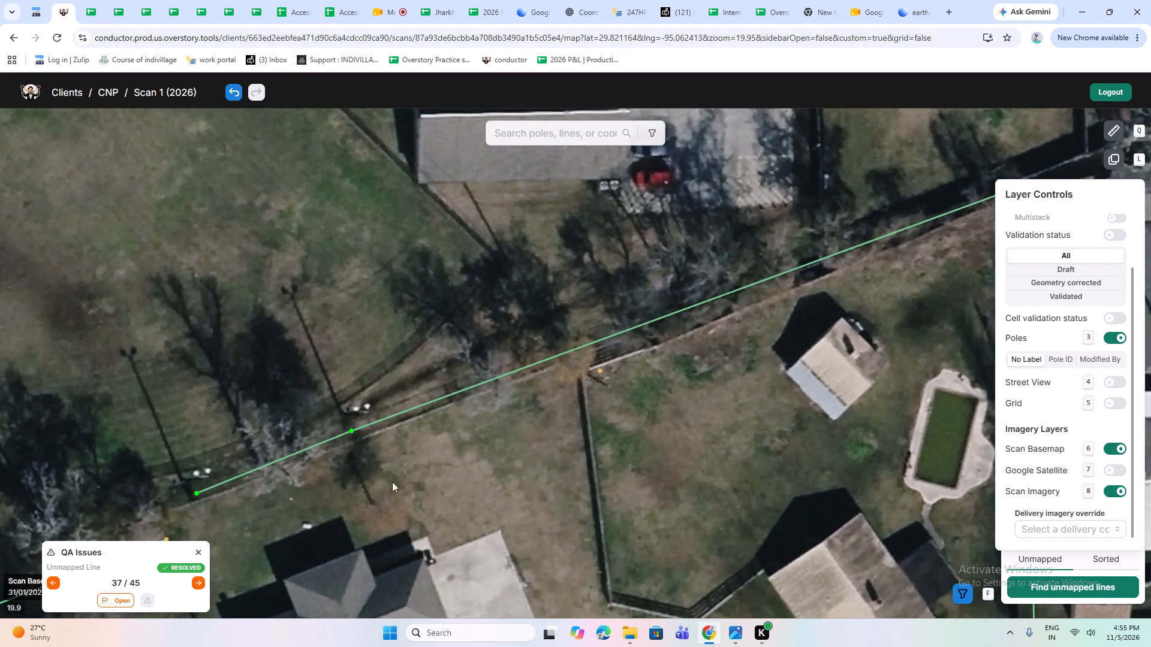
left_click_drag(365, 496, 453, 349)
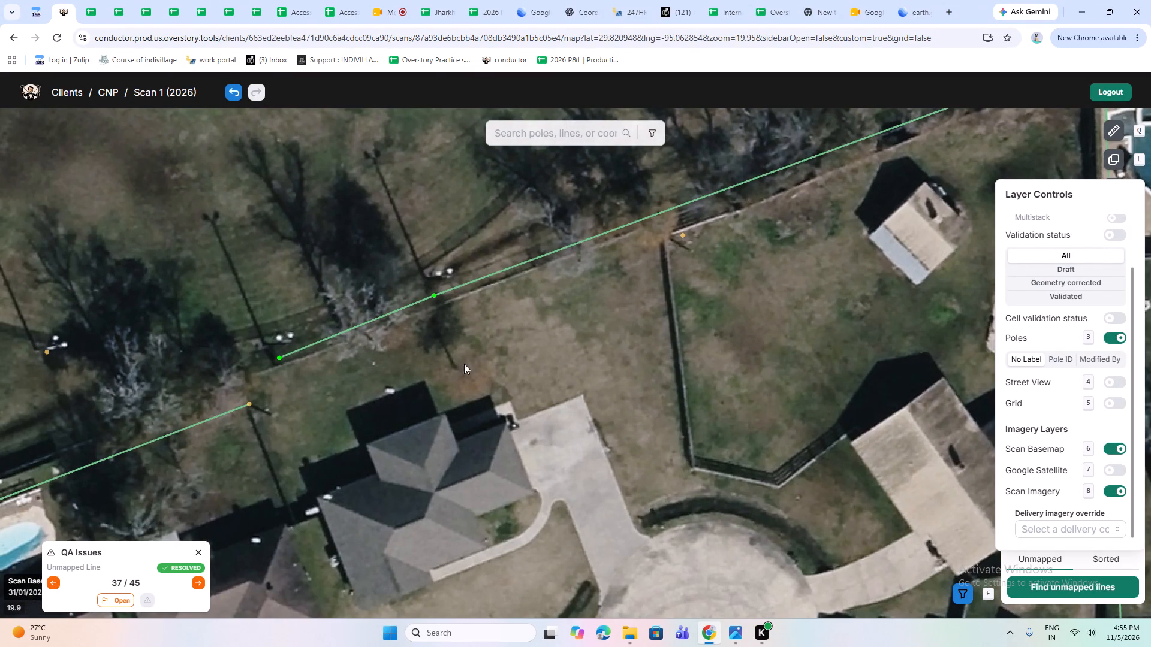
left_click_drag(480, 353, 391, 460)
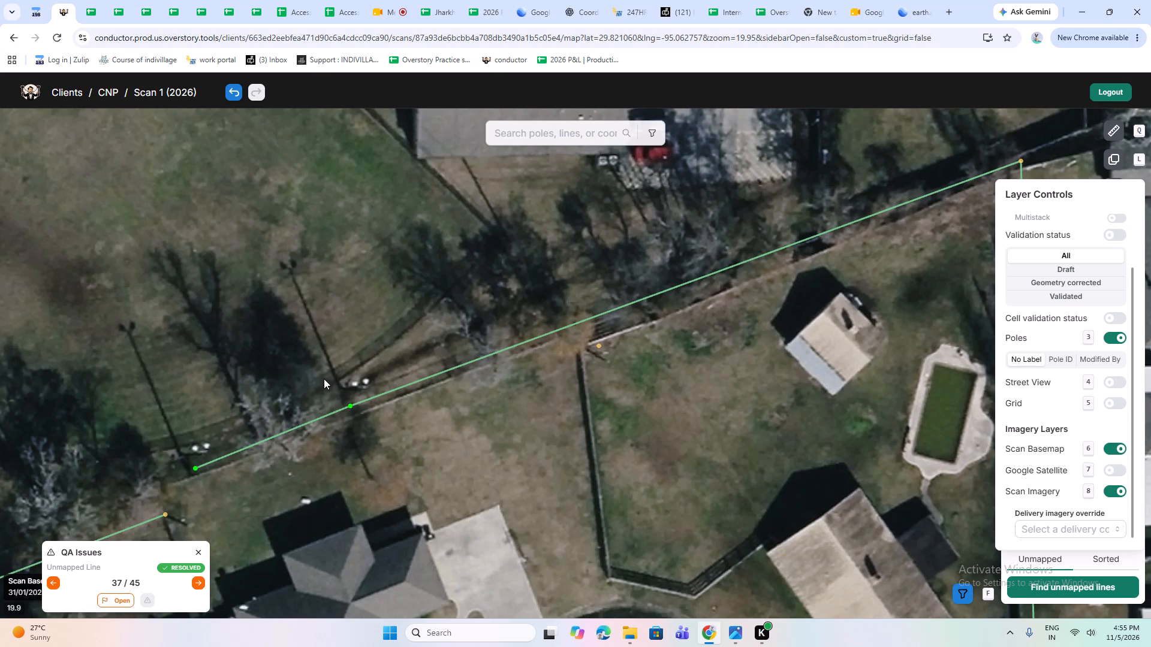
Move the middle pole east of the line gap northeast to the fence corner beside the unconnected pole.
left_click(351, 403)
key("w")
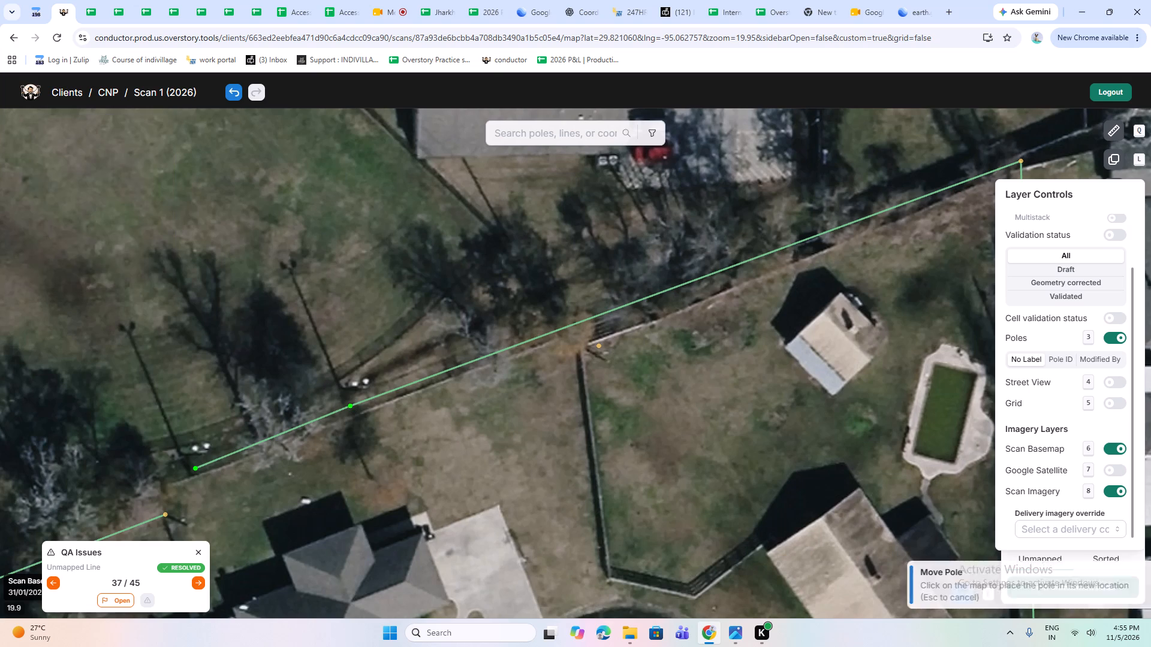
scroll(605, 353, "up", 2)
left_click(540, 344)
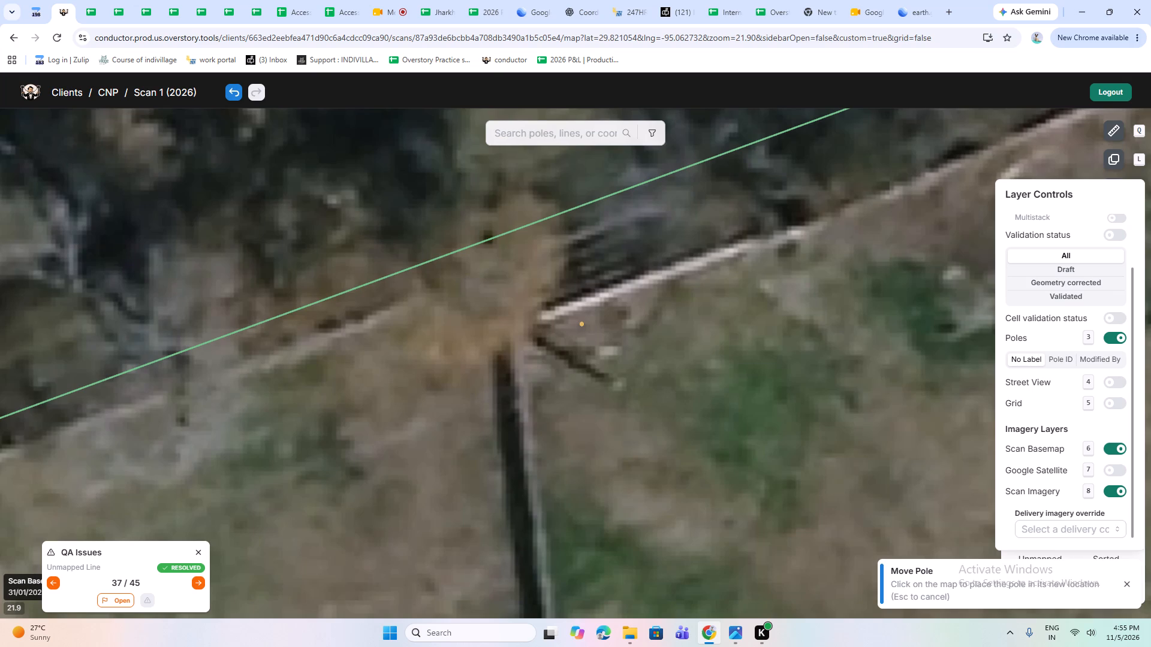
Move the line's end pole east of the gap to the small tree just north of the grey-roofed house.
scroll(574, 401, "down", 2)
left_click_drag(403, 494, 756, 369)
left_click(514, 383)
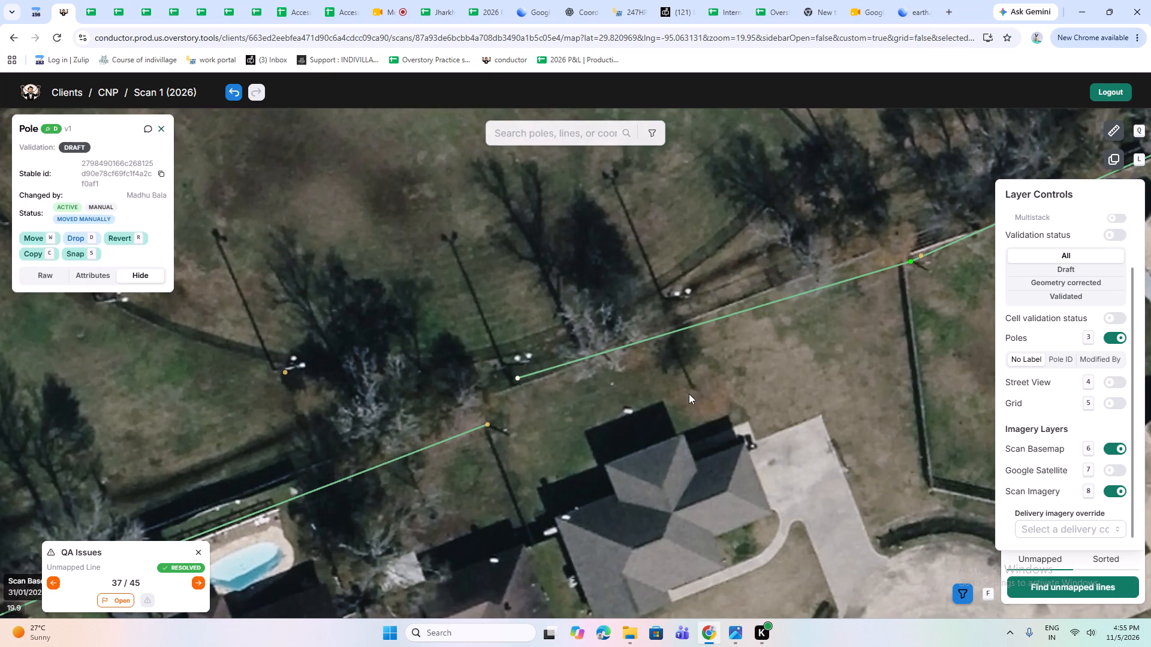
key("w")
scroll(686, 388, "up", 1)
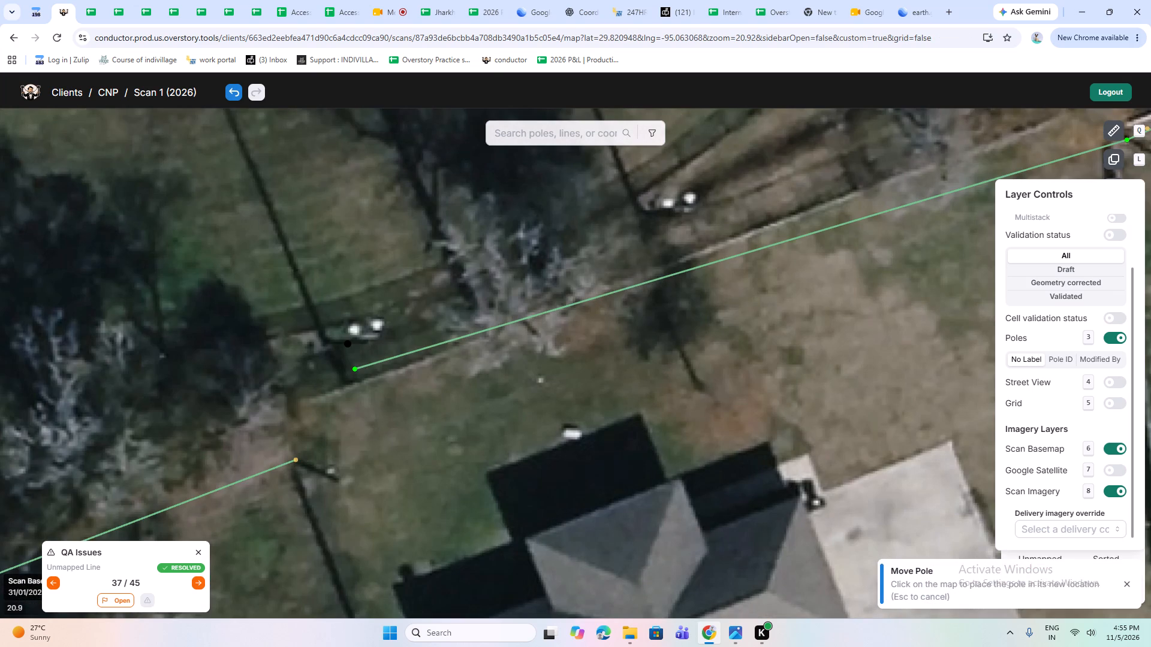
left_click(675, 341)
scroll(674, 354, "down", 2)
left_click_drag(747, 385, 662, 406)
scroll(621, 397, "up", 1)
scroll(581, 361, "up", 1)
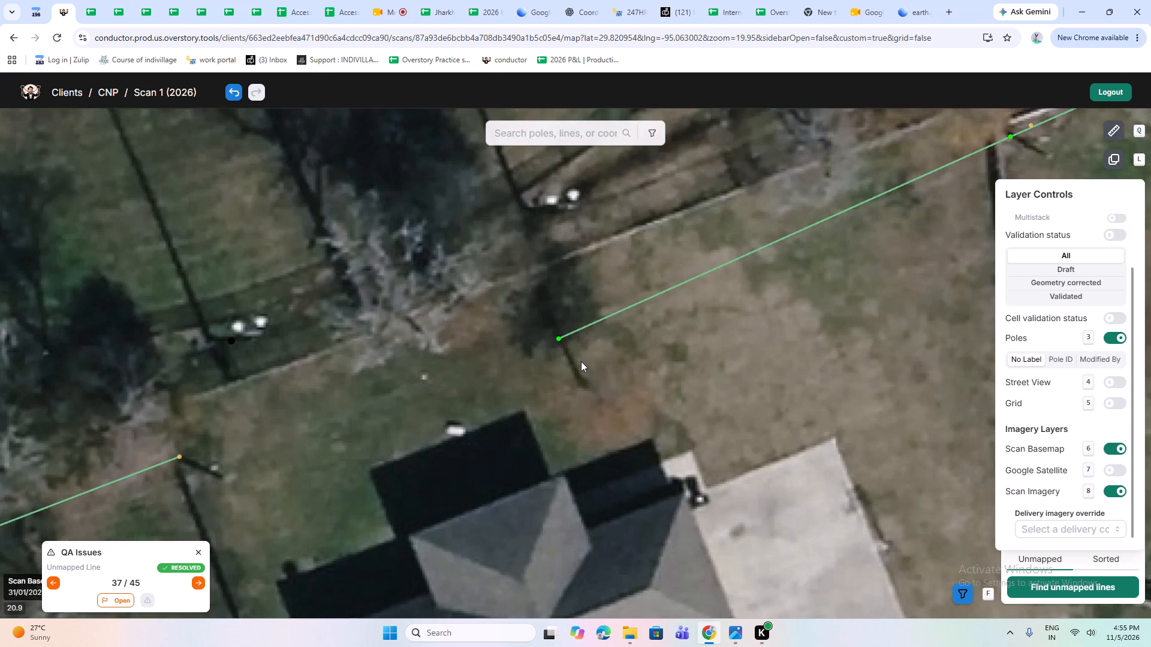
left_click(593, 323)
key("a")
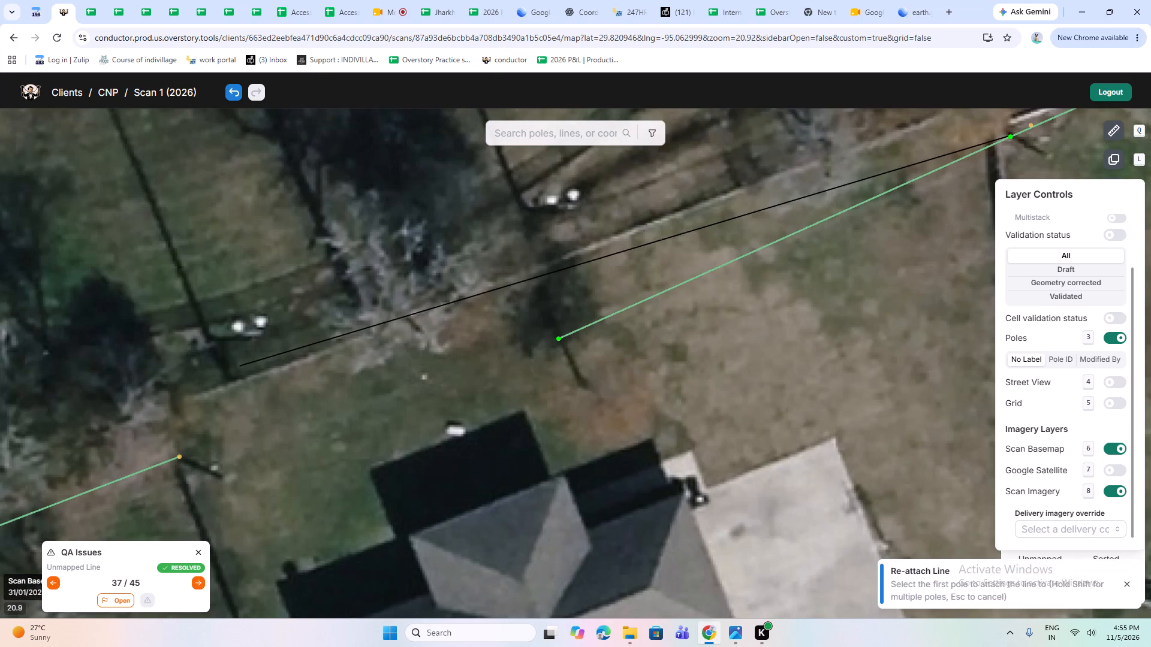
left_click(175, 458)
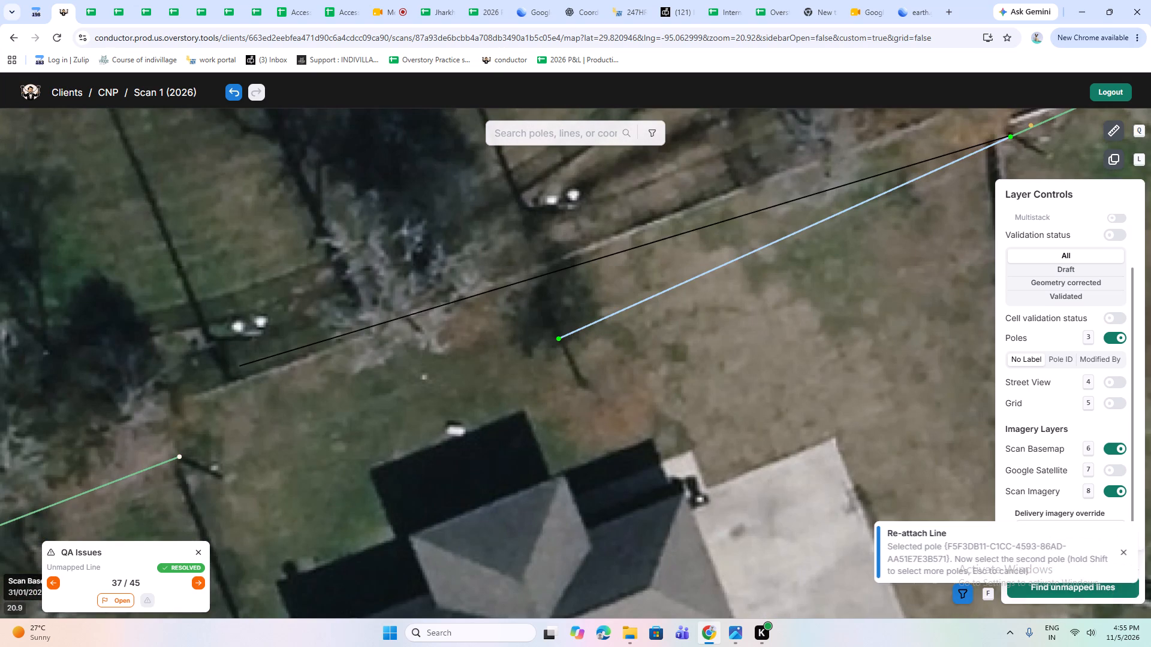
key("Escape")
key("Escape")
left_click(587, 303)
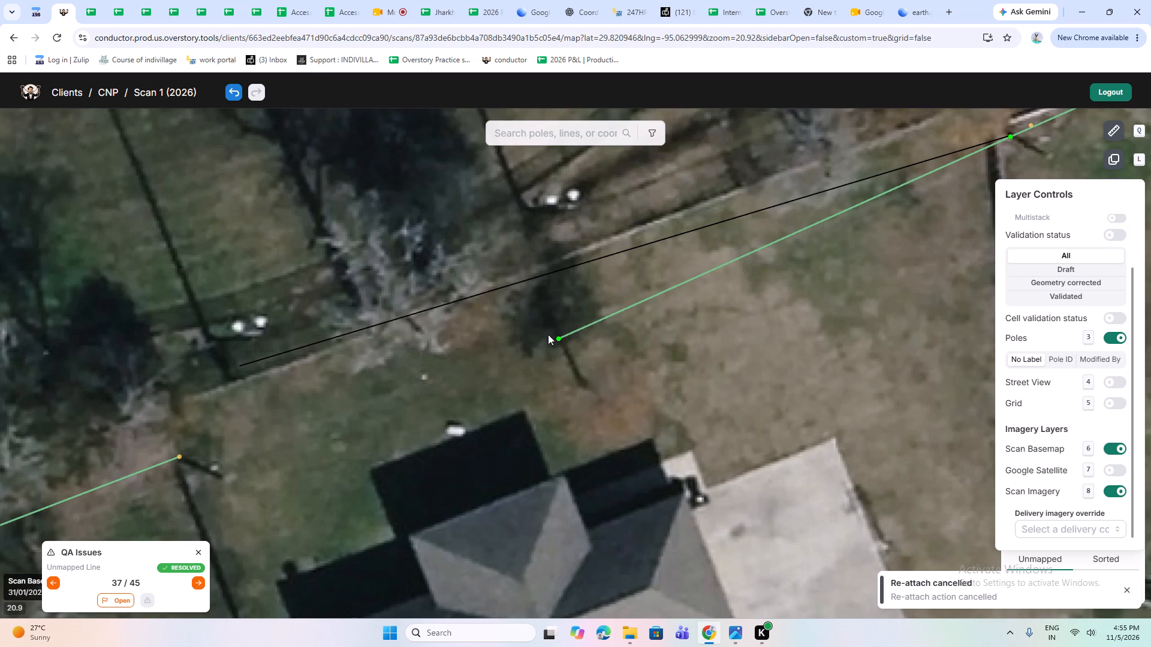
Copy the map coordinates at the moved end pole and look them up in Google Earth.
right_click(548, 336)
left_click(556, 321)
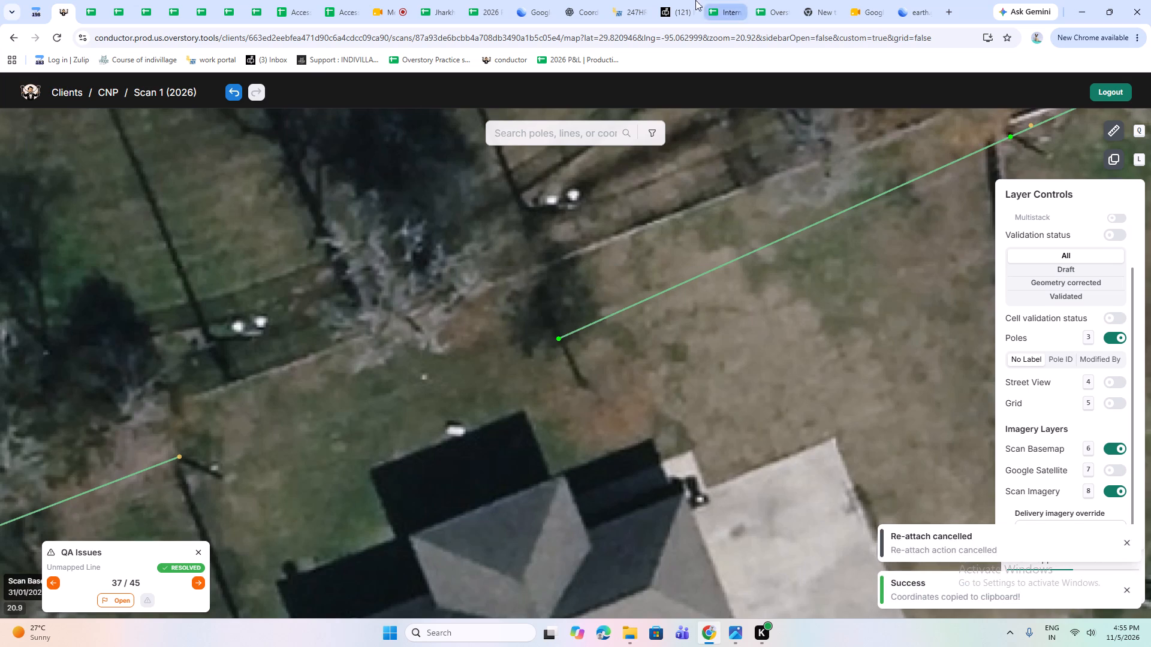
left_click(913, 8)
scroll(480, 376, "down", 3)
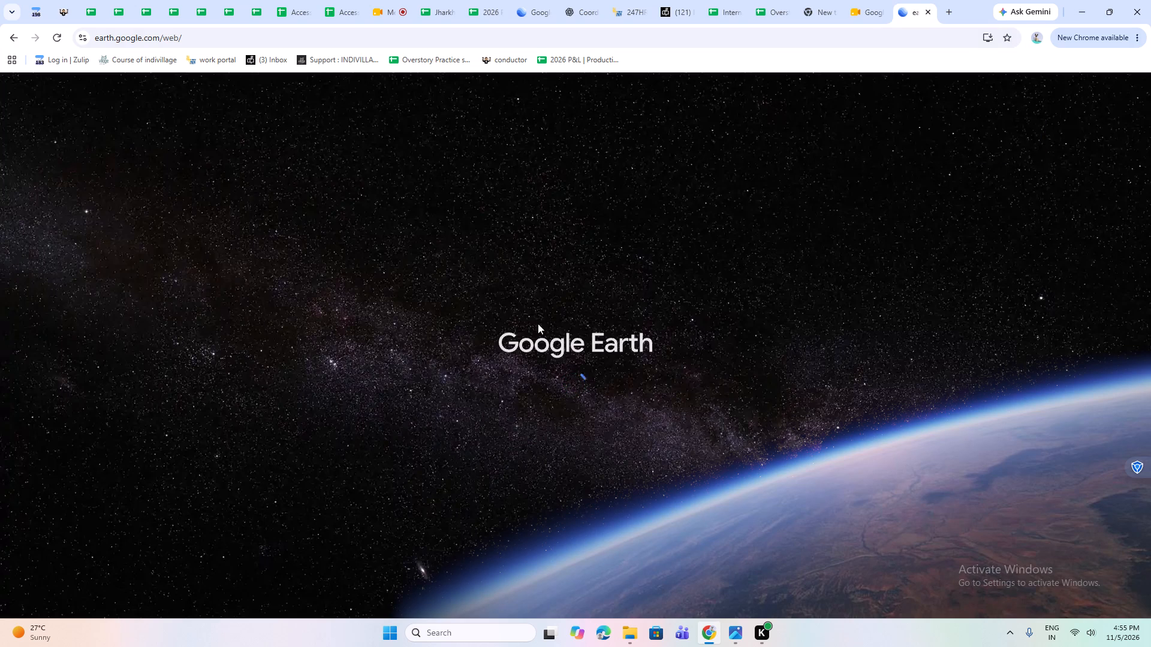
left_click(62, 32)
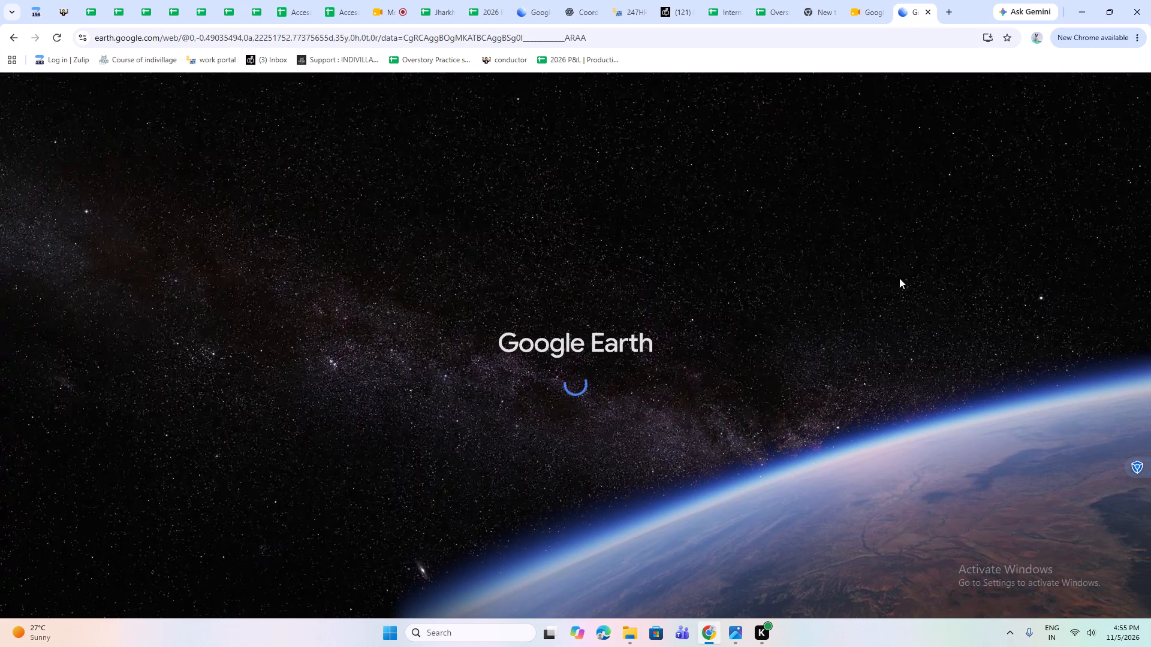
left_click(968, 89)
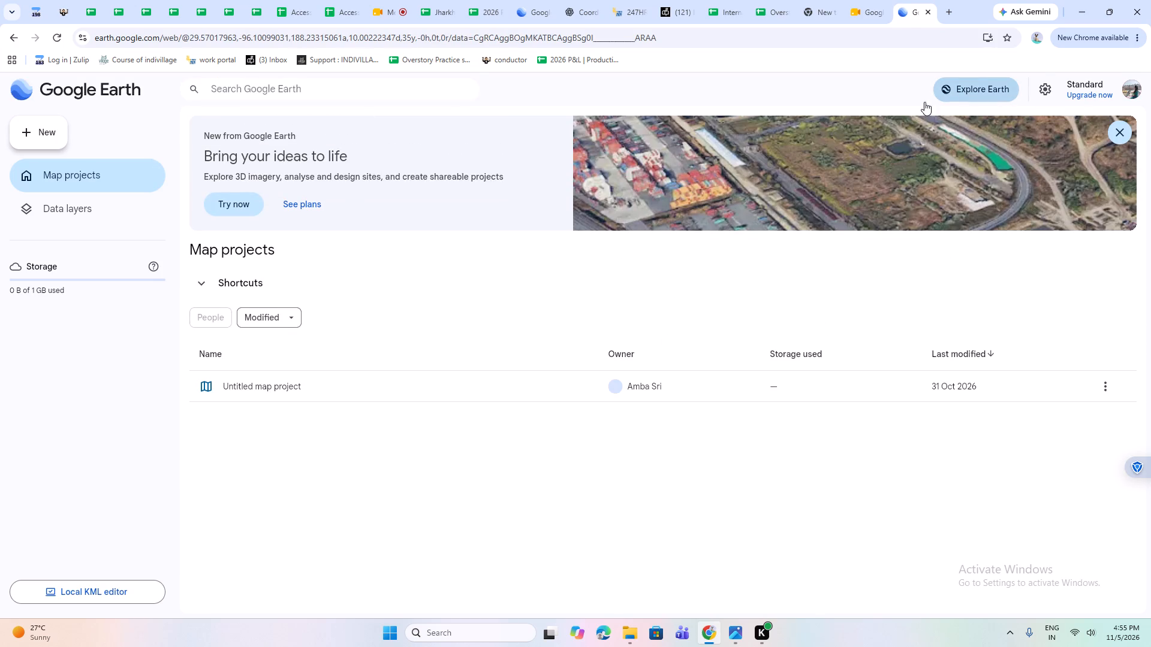
left_click(126, 111)
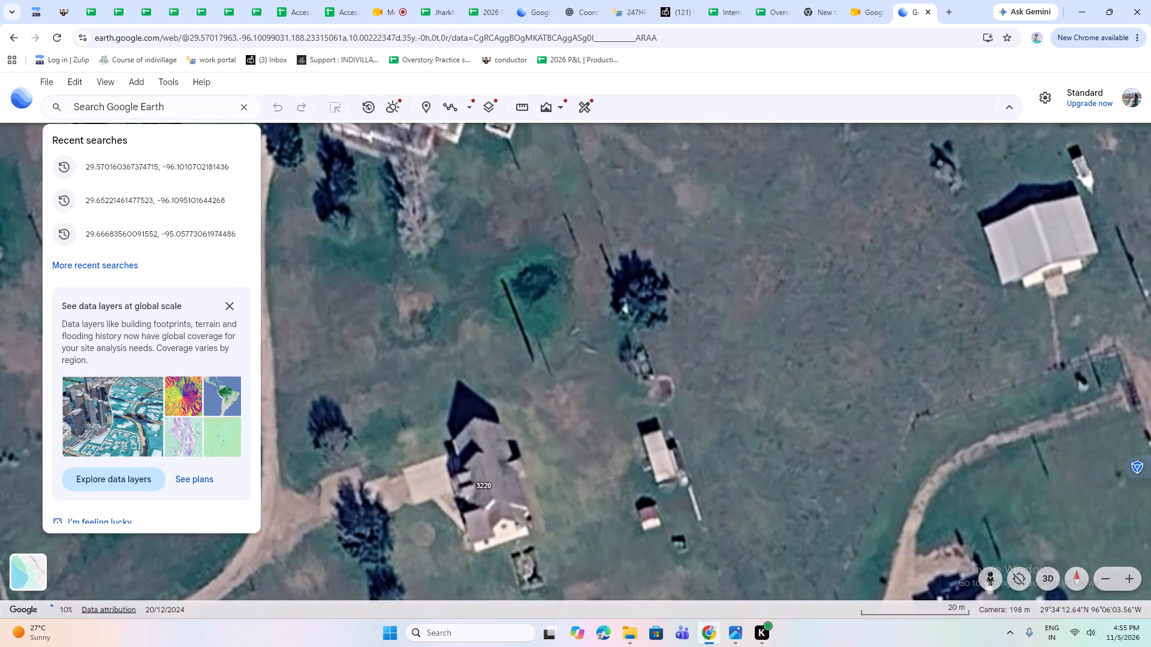
key("ctrl+v")
key("Return")
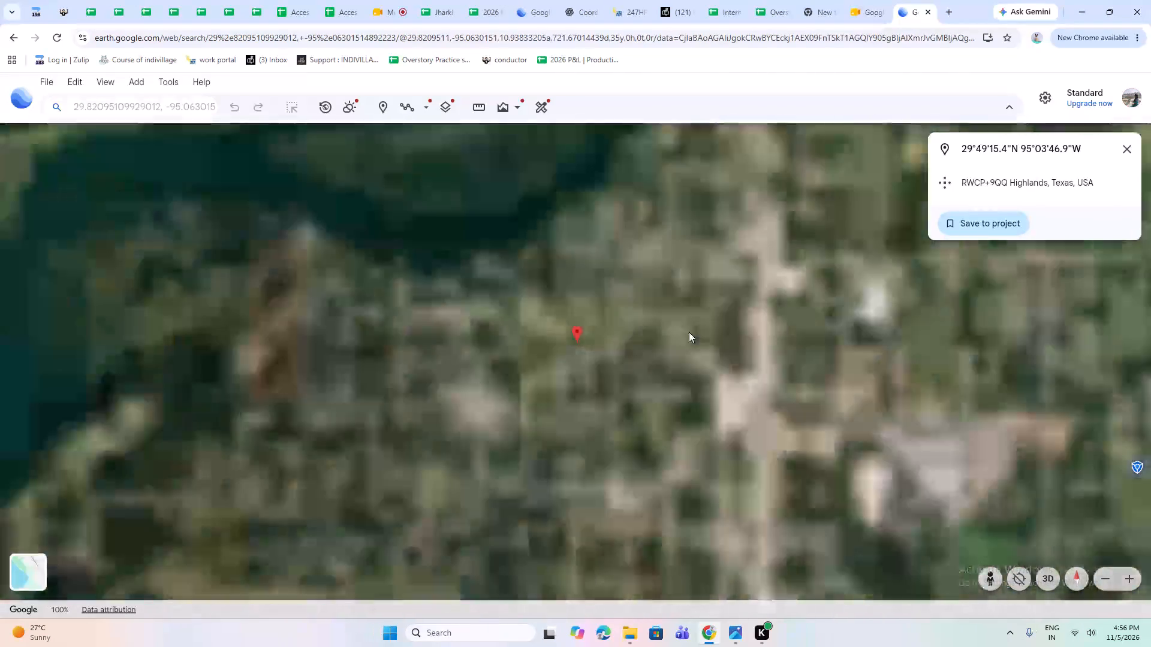
Examine the marked spot and the fence line in the November, July and February 2023 historical imagery.
scroll(572, 347, "up", 4)
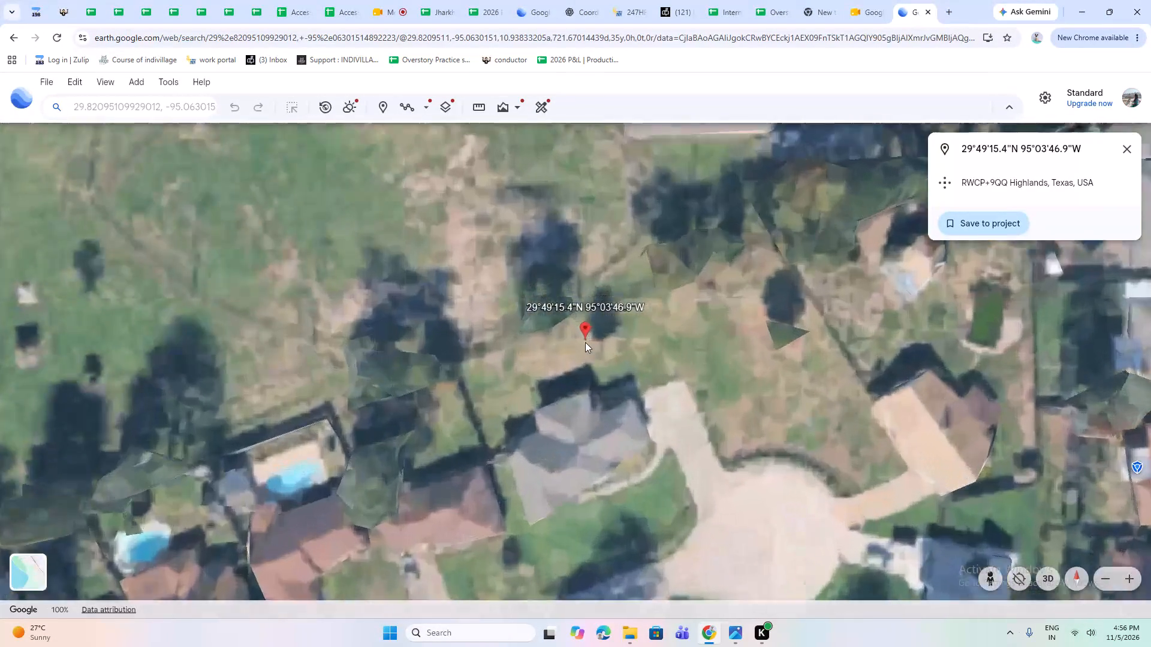
left_click(330, 105)
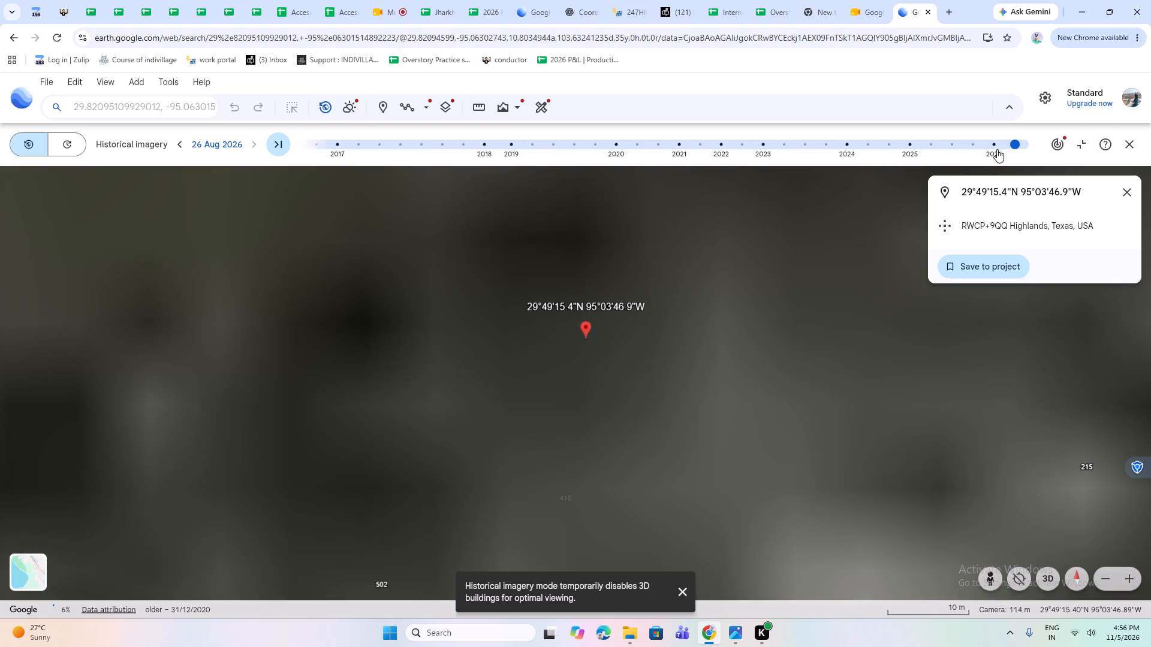
left_click(996, 150)
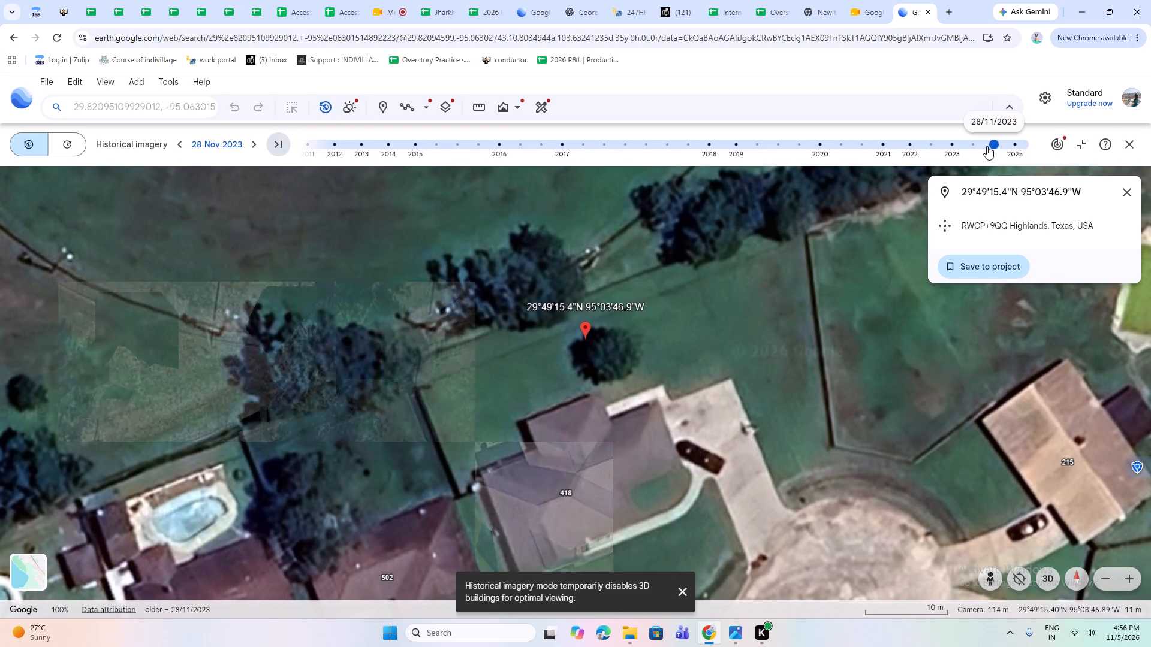
left_click(971, 143)
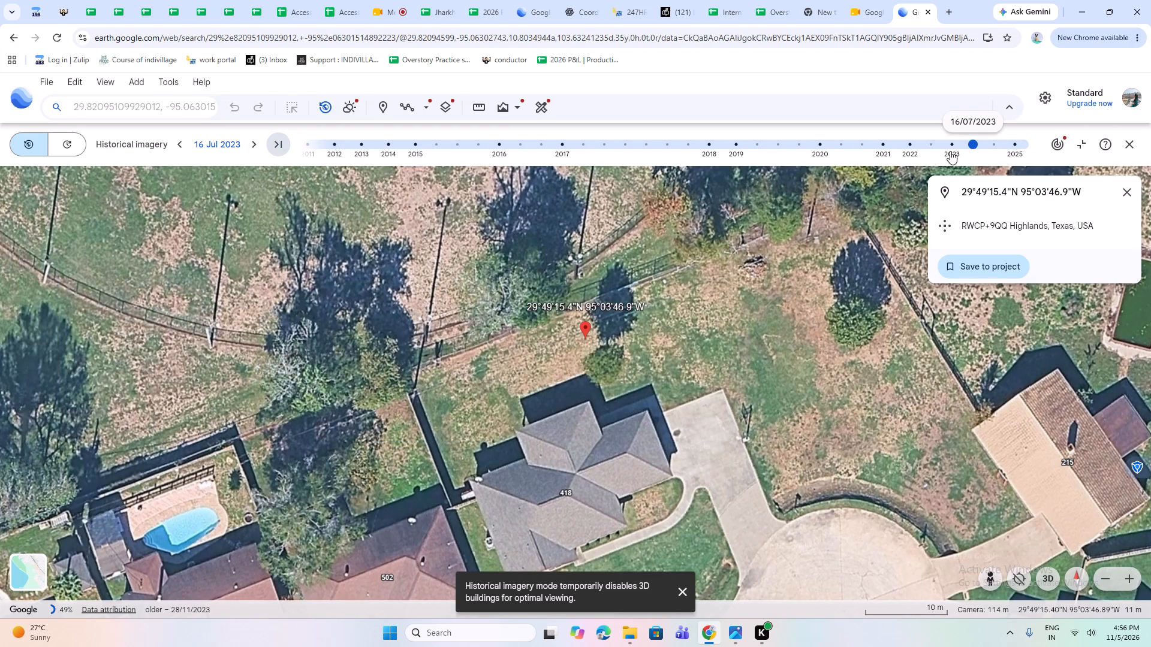
left_click(947, 151)
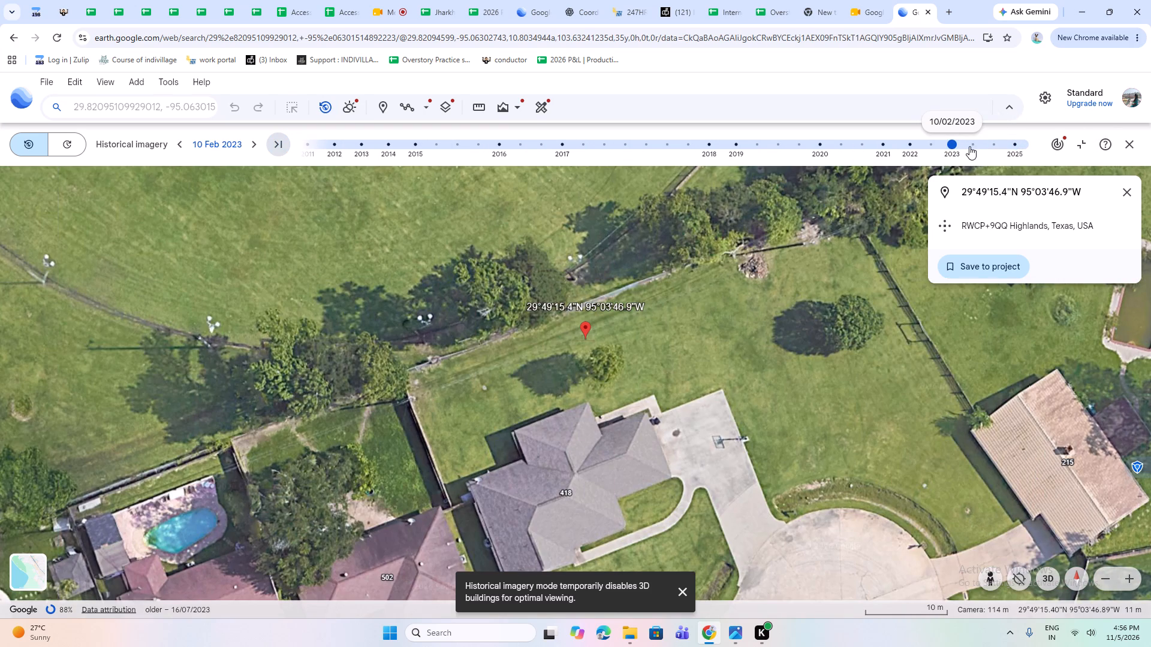
scroll(509, 376, "up", 1)
left_click_drag(615, 331, 356, 470)
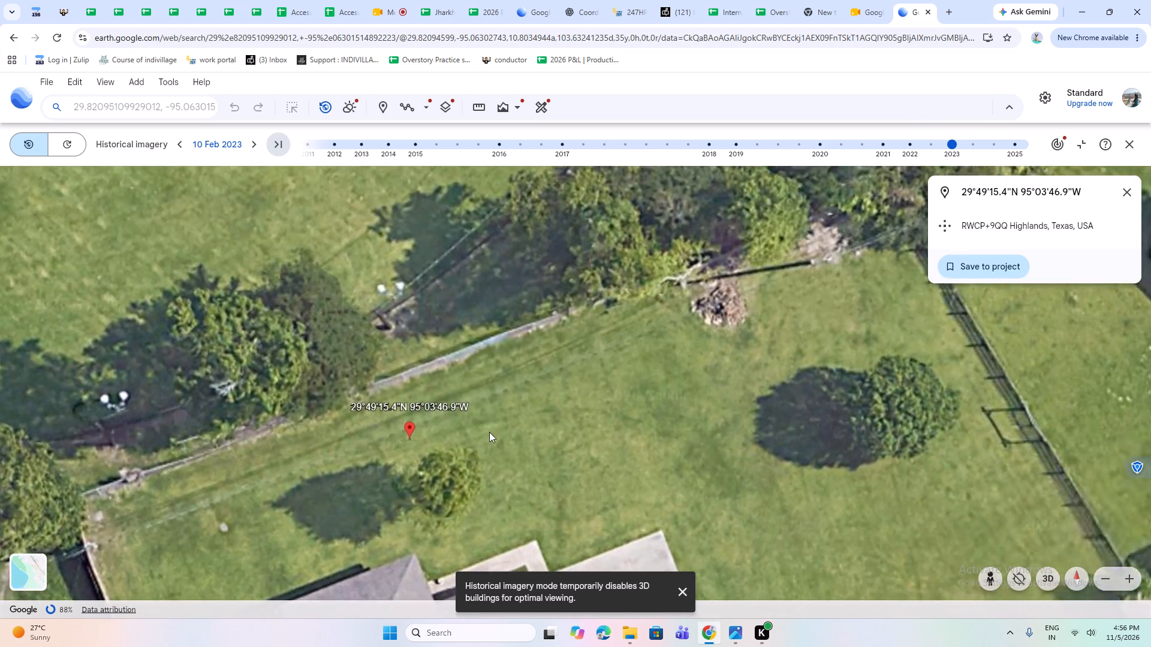
Compare the same yard and fence line in older historical imagery, going back from July 2022 to 17 Nov 2020.
left_click(928, 143)
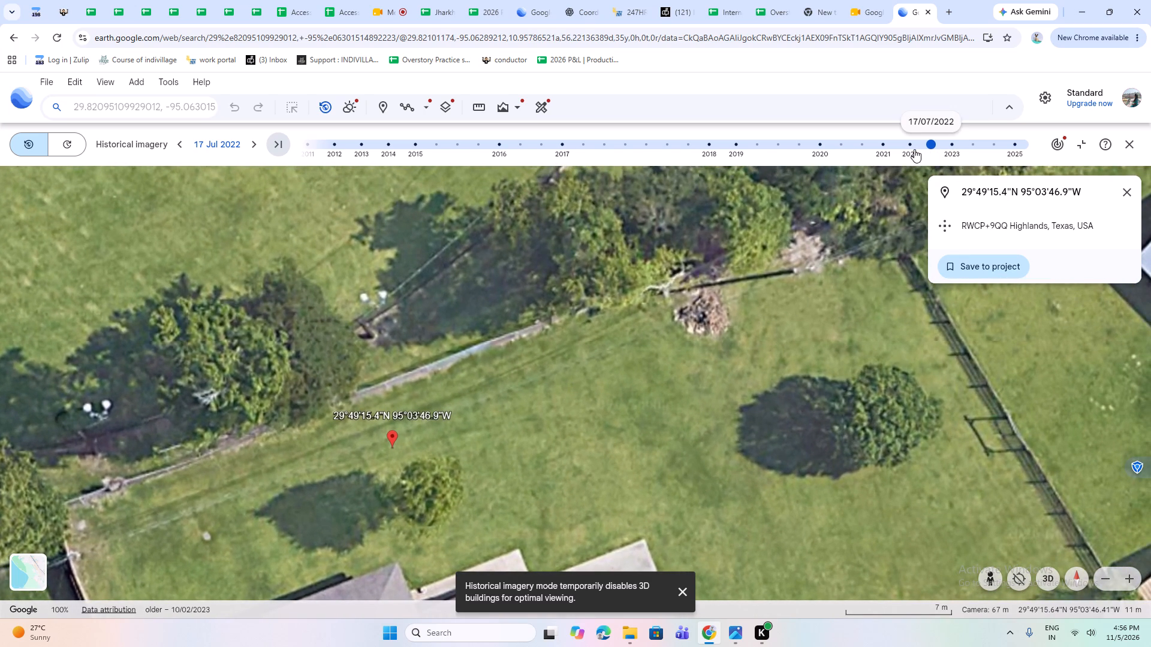
left_click(914, 149)
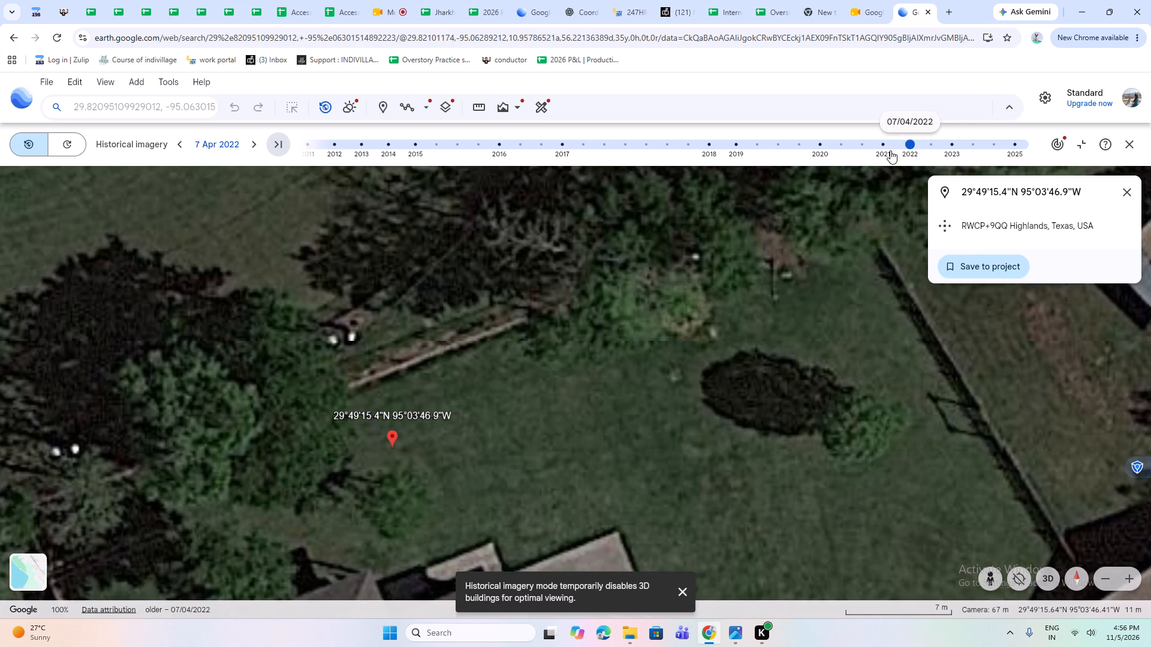
left_click(890, 150)
scroll(631, 301, "down", 1)
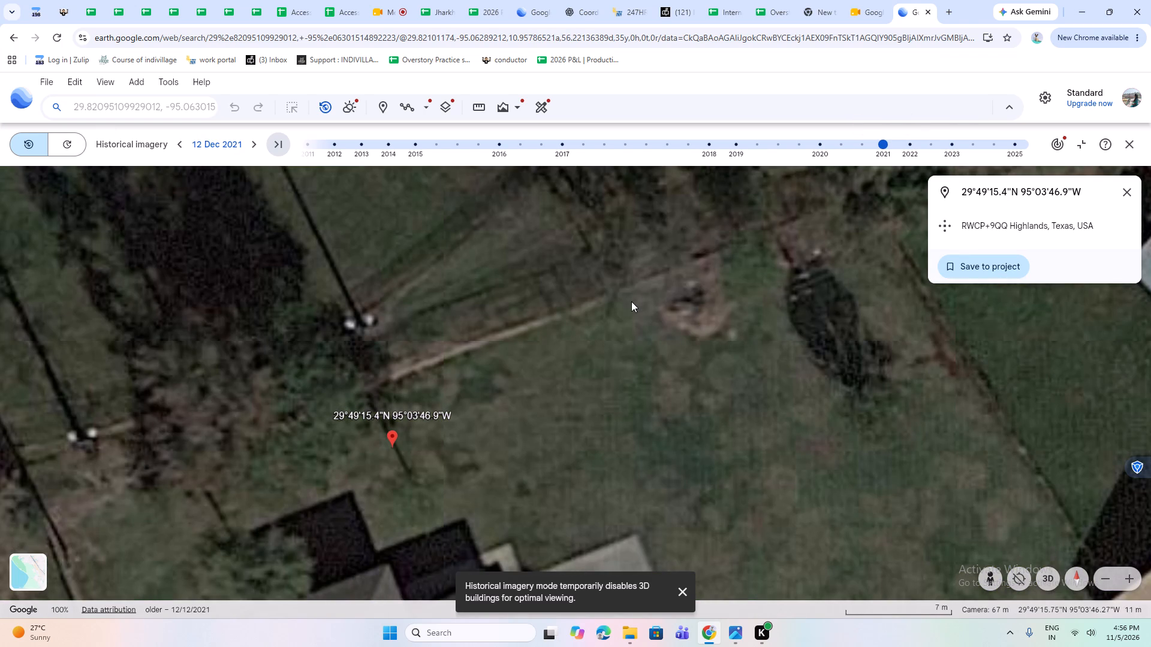
left_click_drag(504, 388, 564, 352)
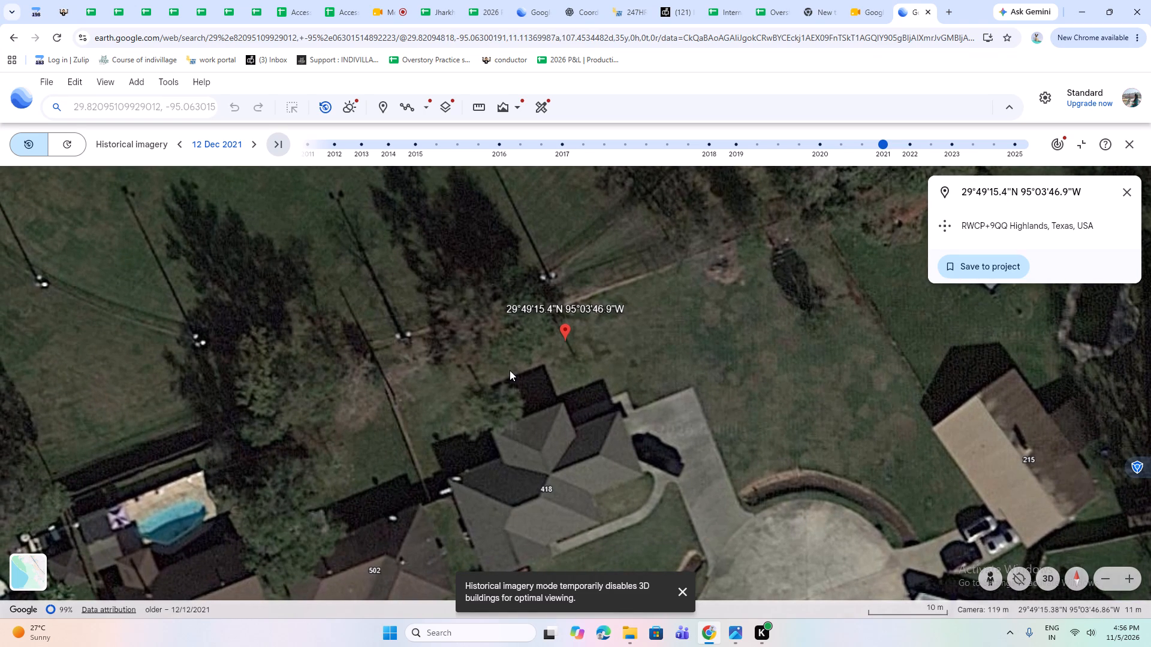
left_click_drag(750, 288, 689, 315)
left_click(858, 140)
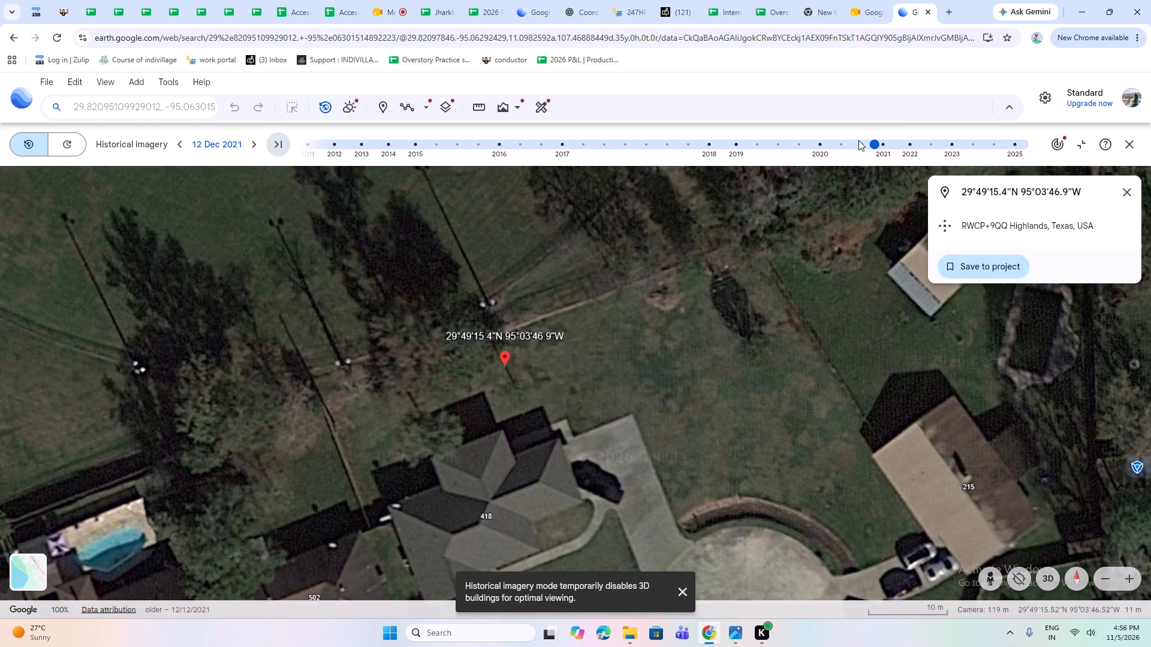
left_click(845, 144)
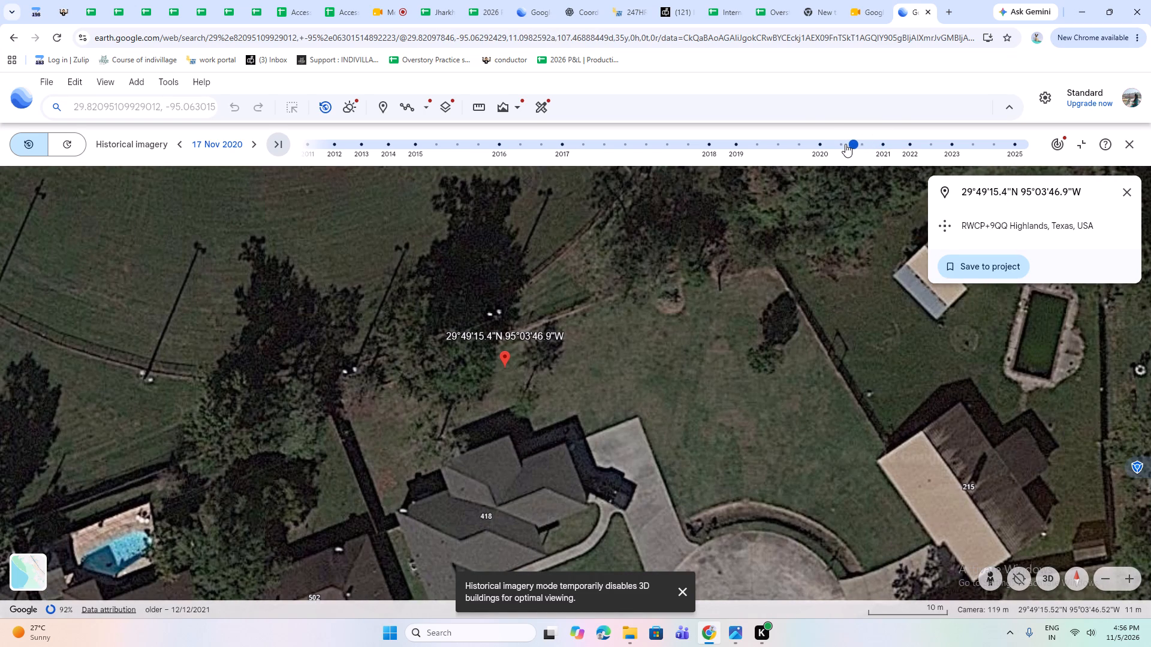
left_click(866, 145)
Examine the fence line and yards west of the marked spot in the 17 Nov 2020 imagery.
left_click_drag(416, 486, 647, 388)
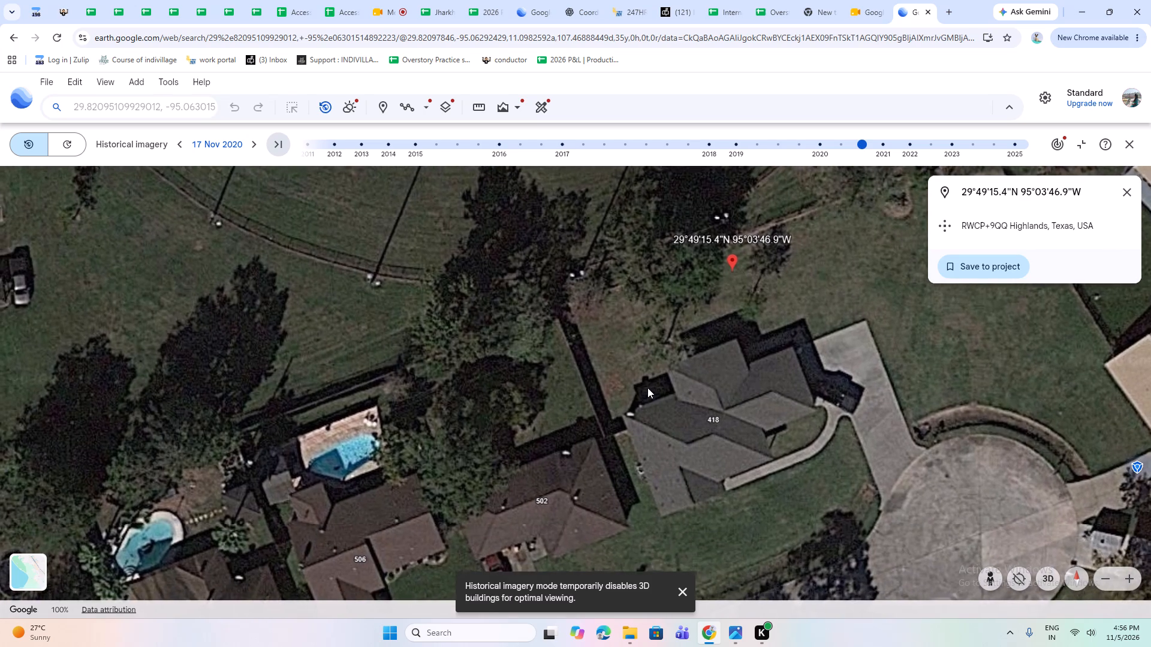
left_click_drag(670, 373, 548, 457)
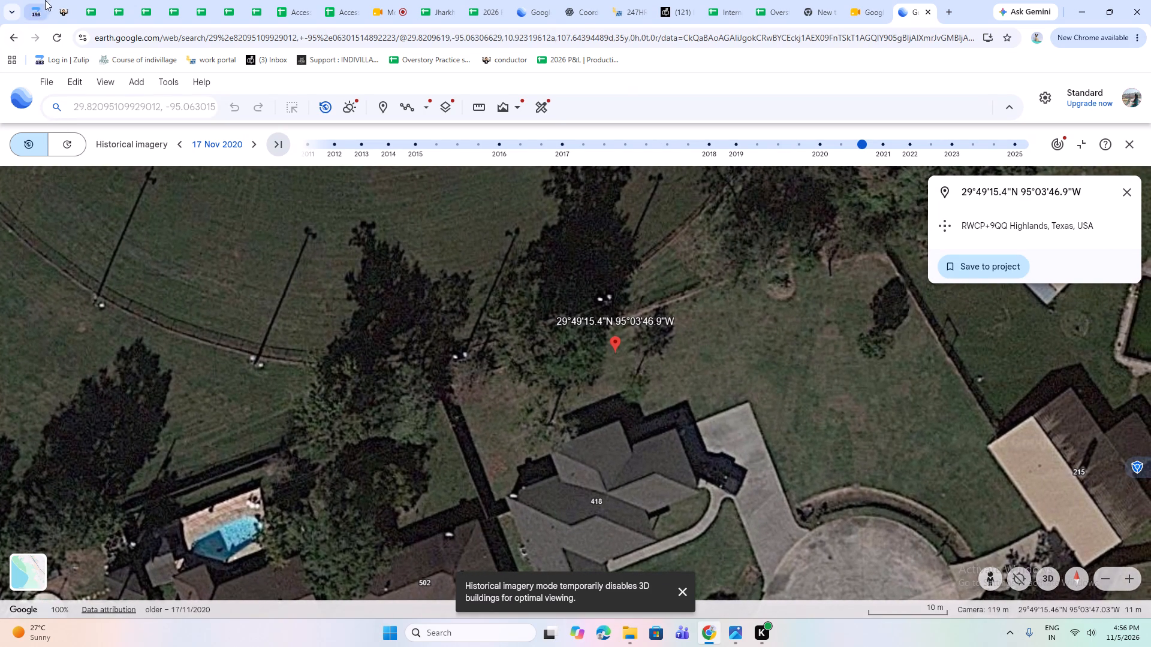
Back in the Conductor map, re-attach the line ending north of the grey-roofed house to span from the pole west of the house to the eastern fence-corner pole.
left_click(64, 7)
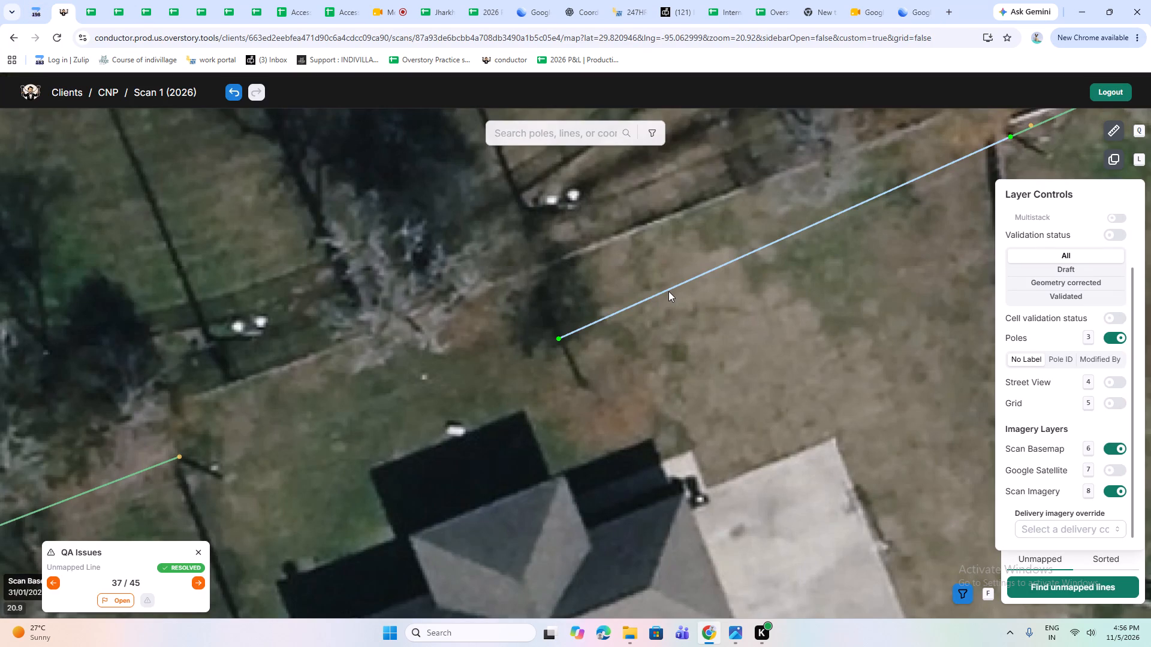
left_click(668, 291)
key("a")
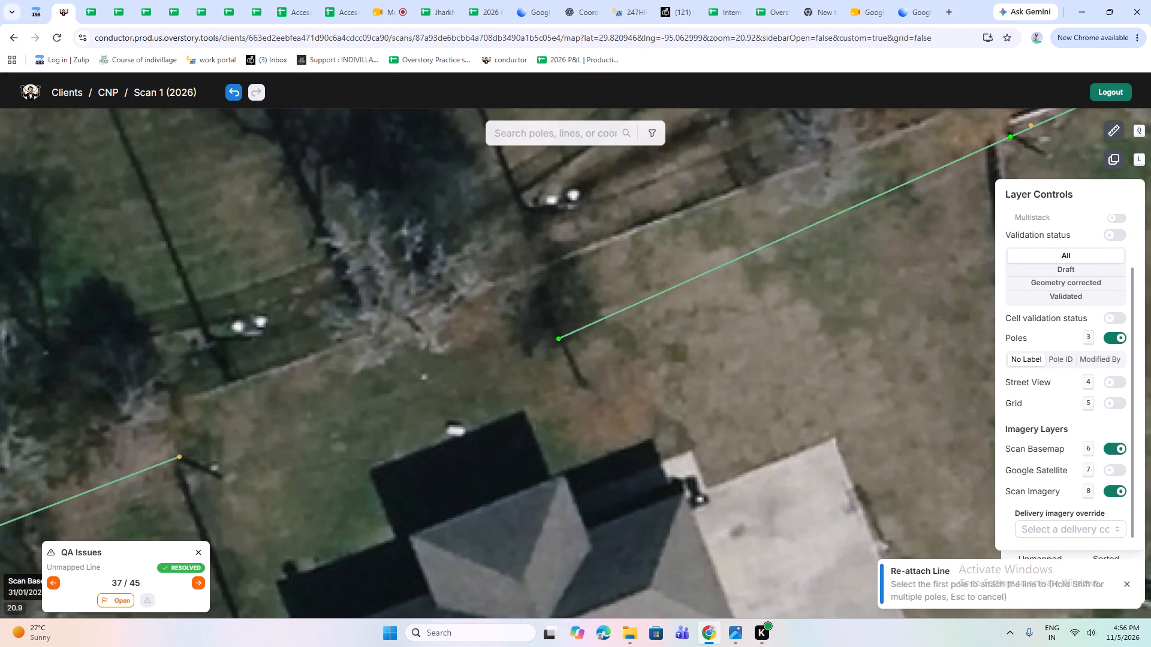
left_click(176, 457)
left_click_drag(725, 292, 352, 426)
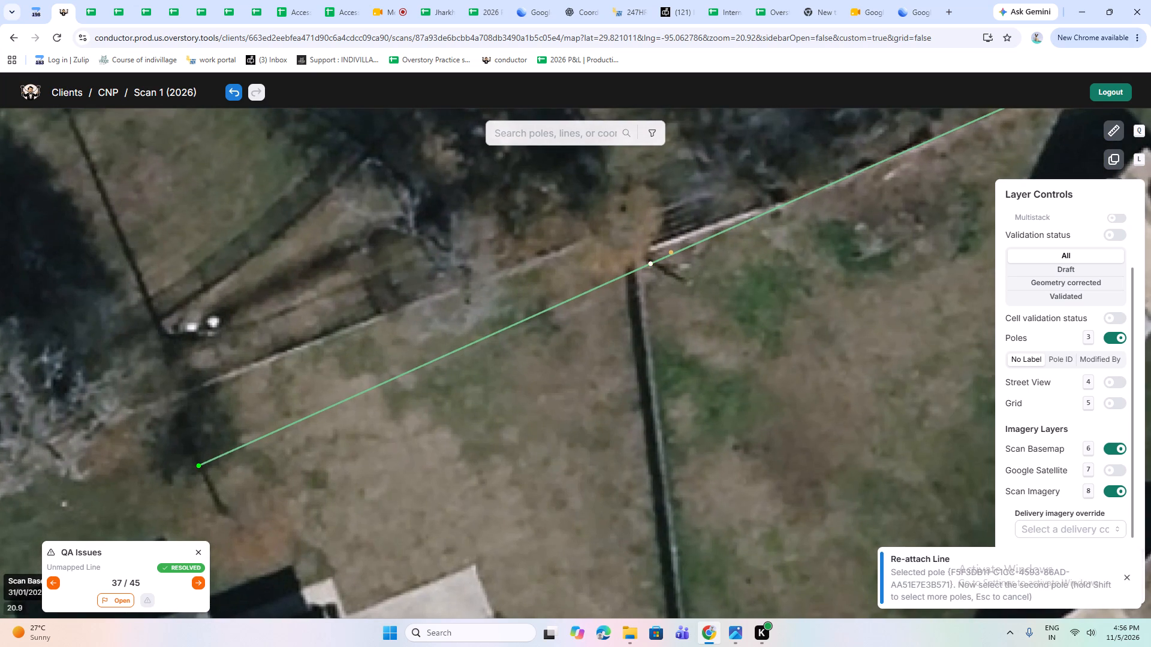
left_click(652, 259)
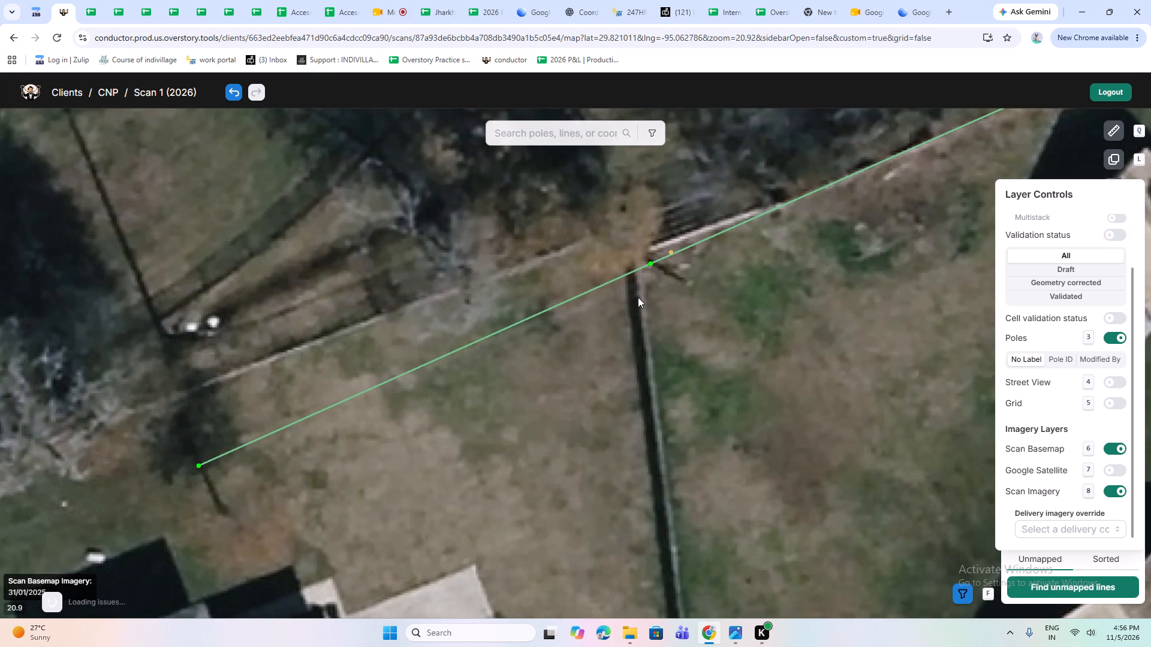
Move the pole at the eastern fence corner slightly northwest, to the base of its shadow.
left_click(651, 266)
key("w")
scroll(650, 265, "up", 2)
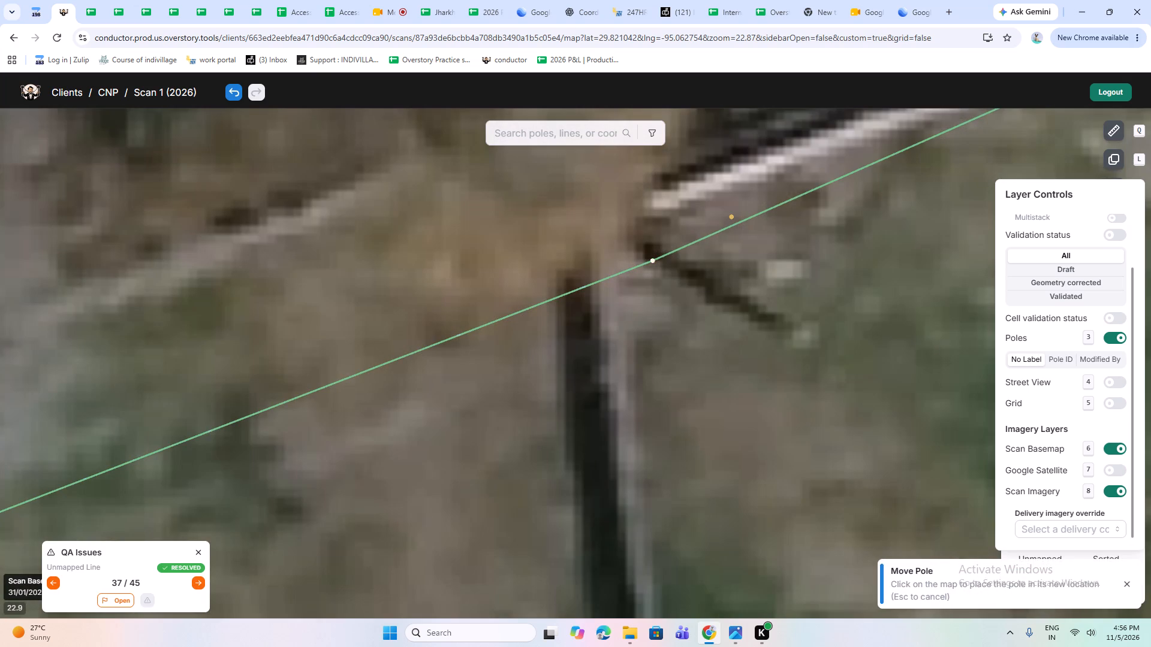
left_click(645, 258)
scroll(643, 271, "down", 2)
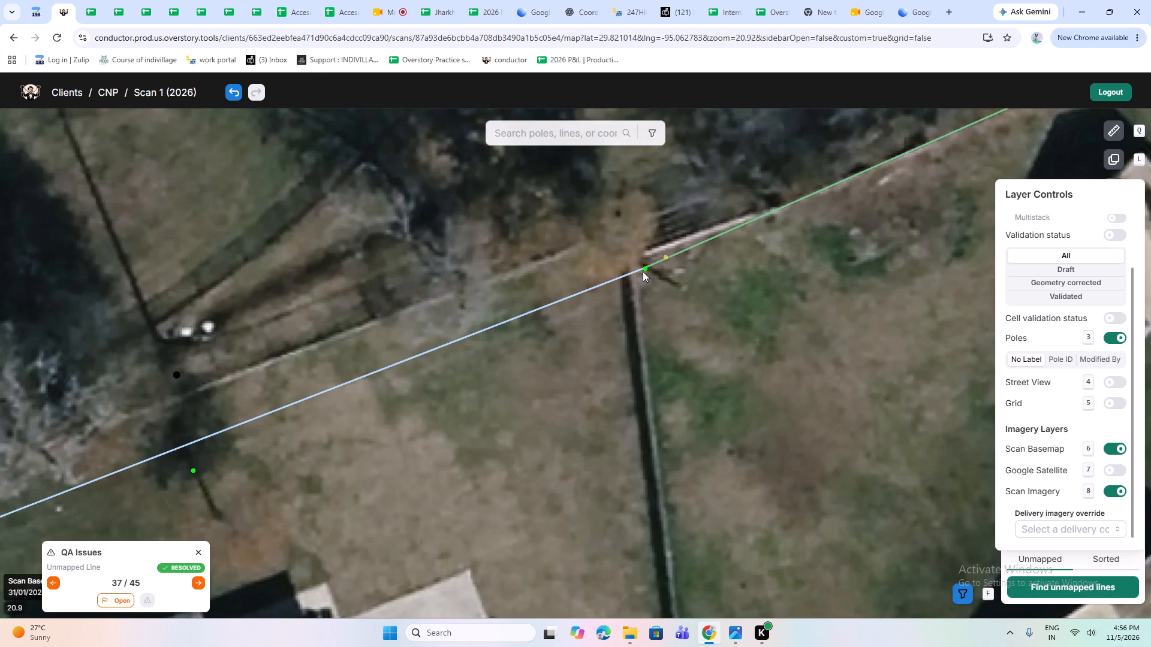
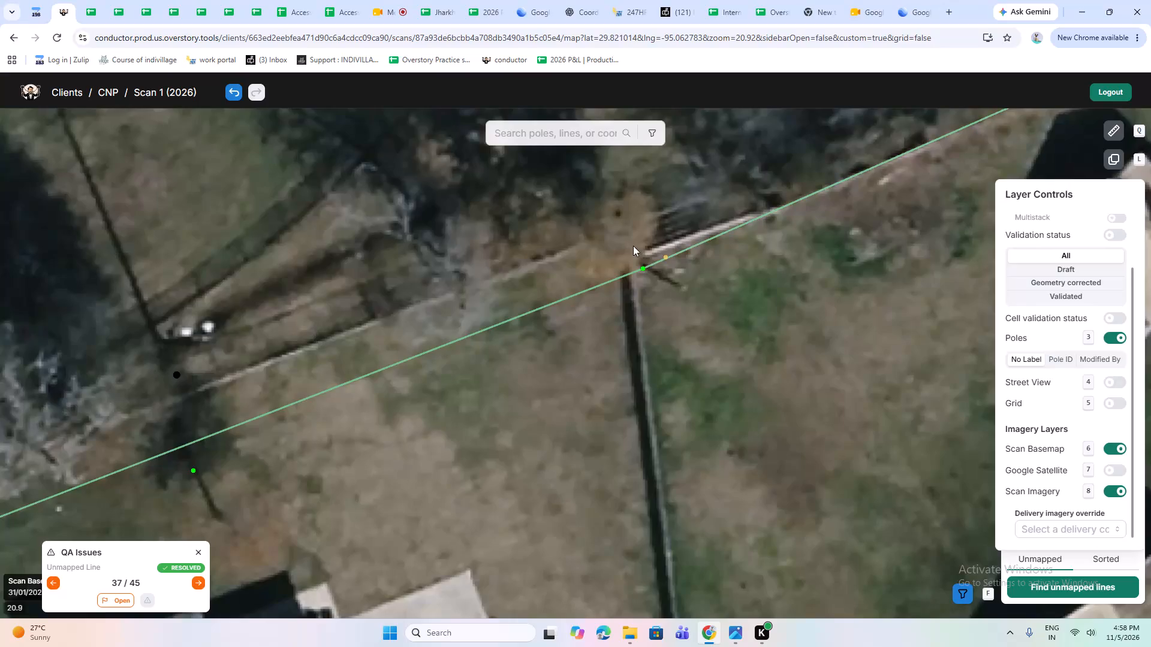
Nudge the fence-corner pole slightly northwest, and review the adjoining lines on the scan imagery with the Scan Basemap hidden.
left_click(644, 276)
key("w")
scroll(646, 276, "up", 2)
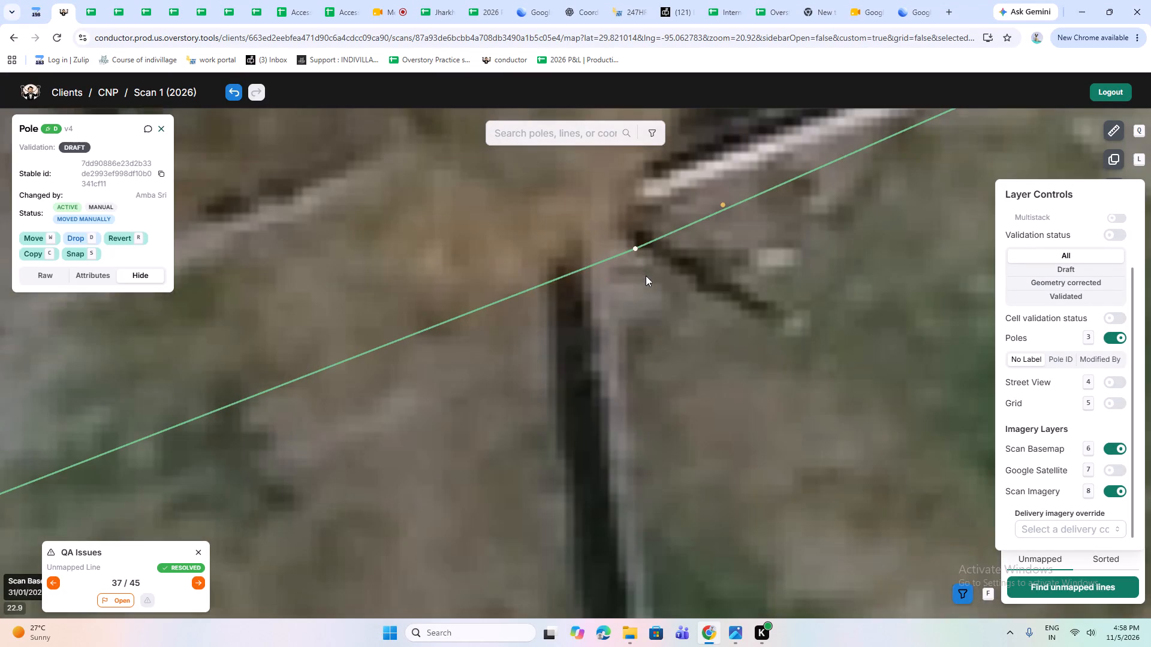
key("w")
left_click(631, 241)
scroll(665, 295, "down", 2)
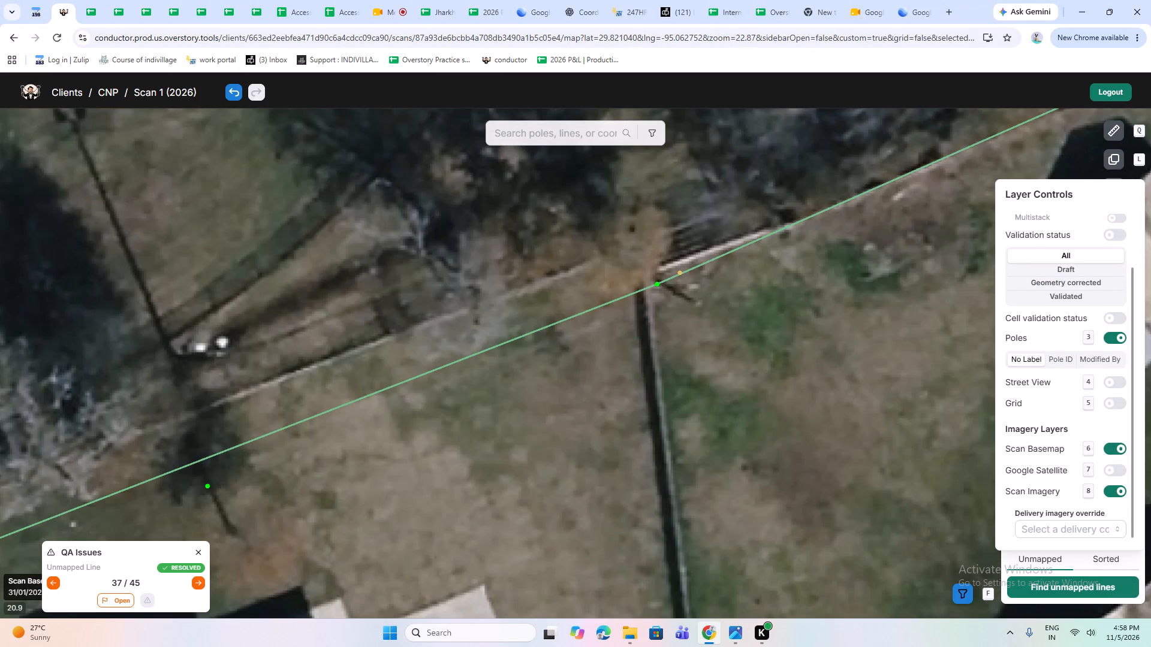
left_click(1116, 443)
scroll(647, 357, "down", 2)
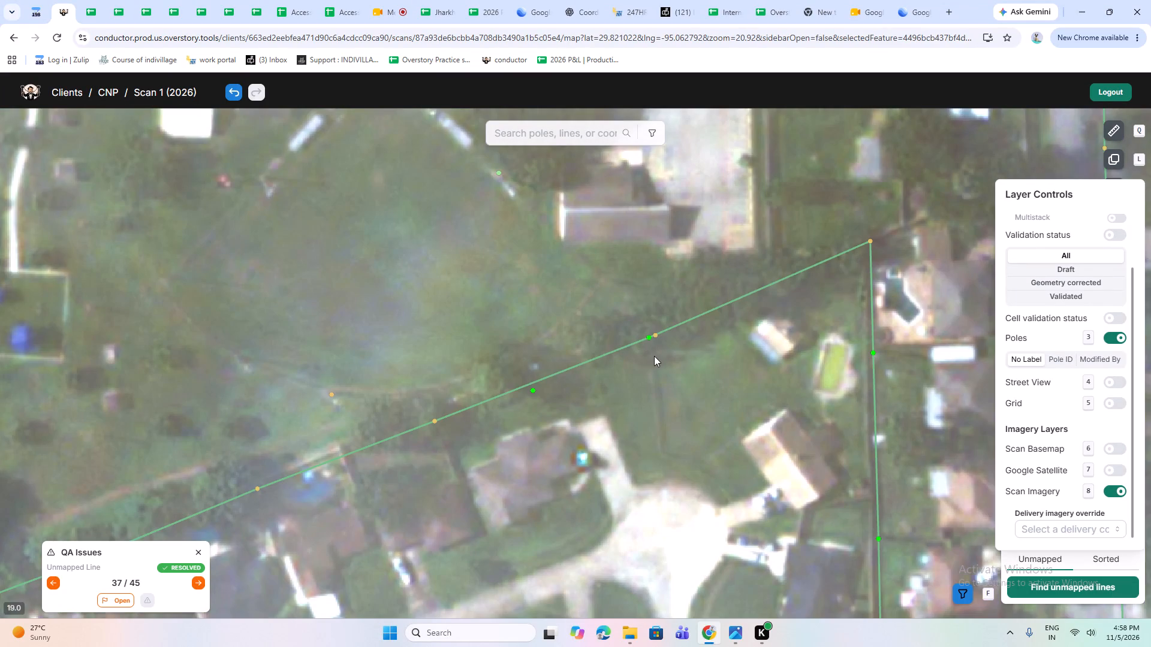
left_click_drag(727, 359, 629, 362)
left_click_drag(396, 485, 510, 373)
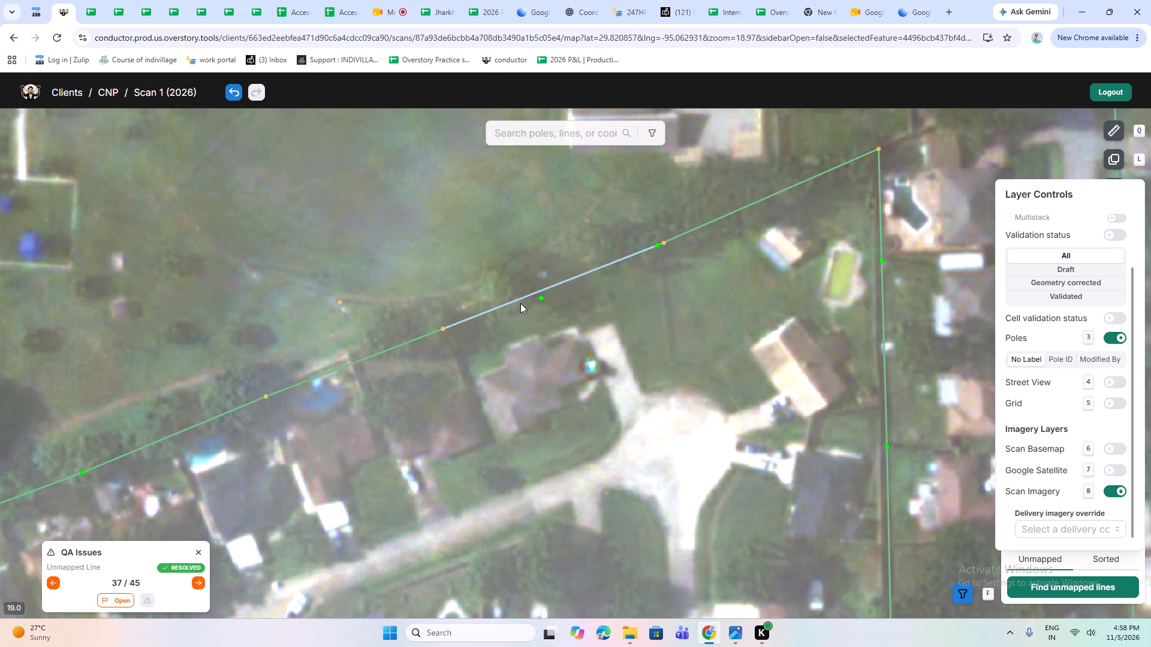
Go to QA issue 38, add the comment "Excess line" to its short unmapped line northwest of the road, and drop the line.
left_click(194, 585)
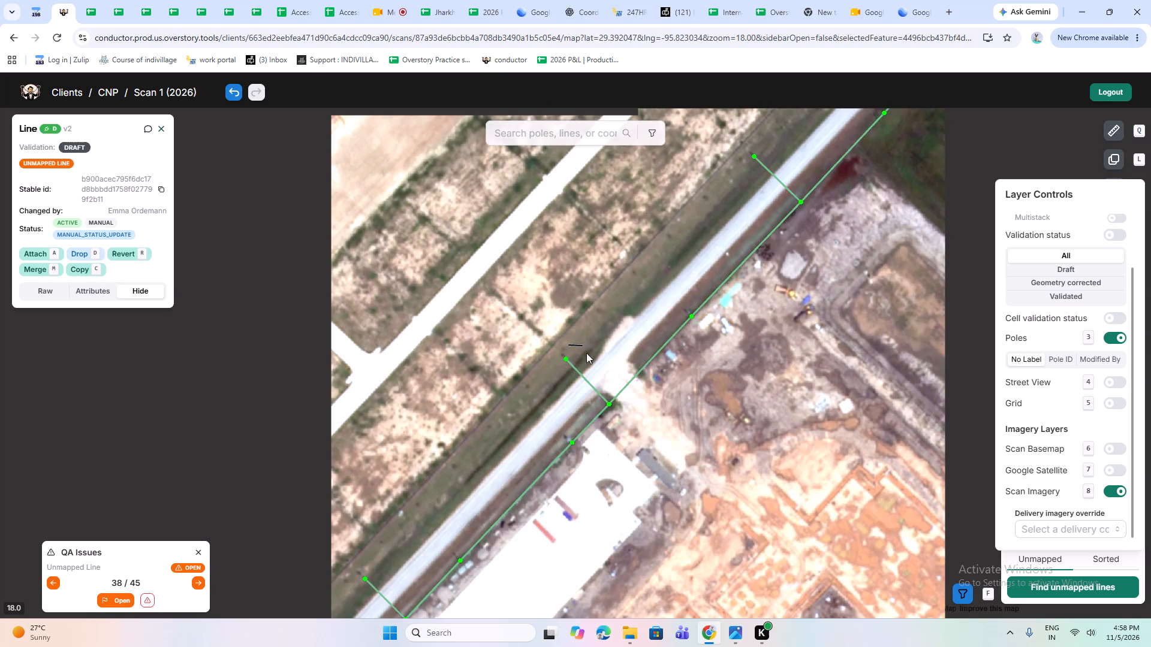
left_click_drag(587, 358, 577, 325)
left_click(598, 280)
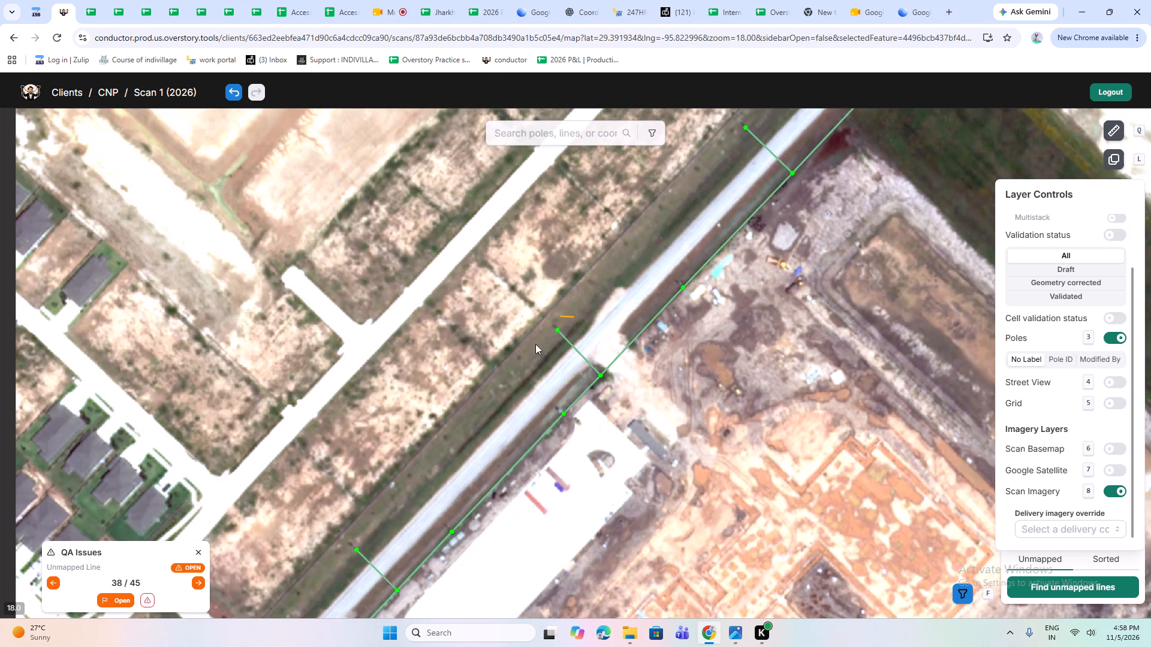
left_click(562, 315)
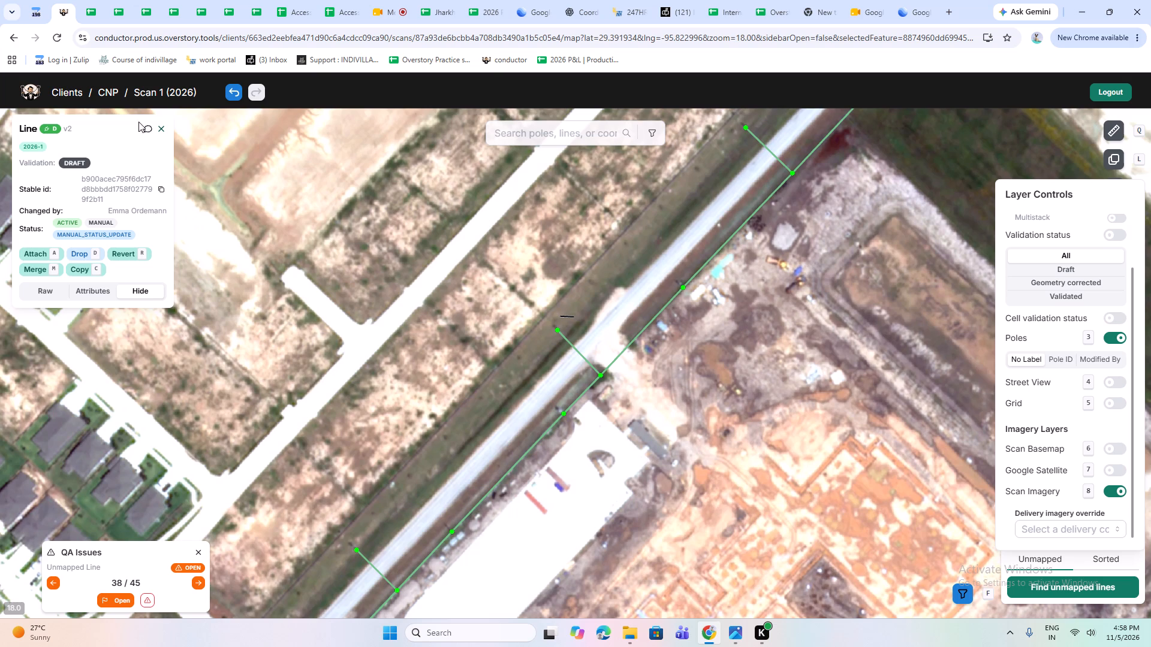
left_click(143, 135)
left_click(148, 129)
left_click(122, 223)
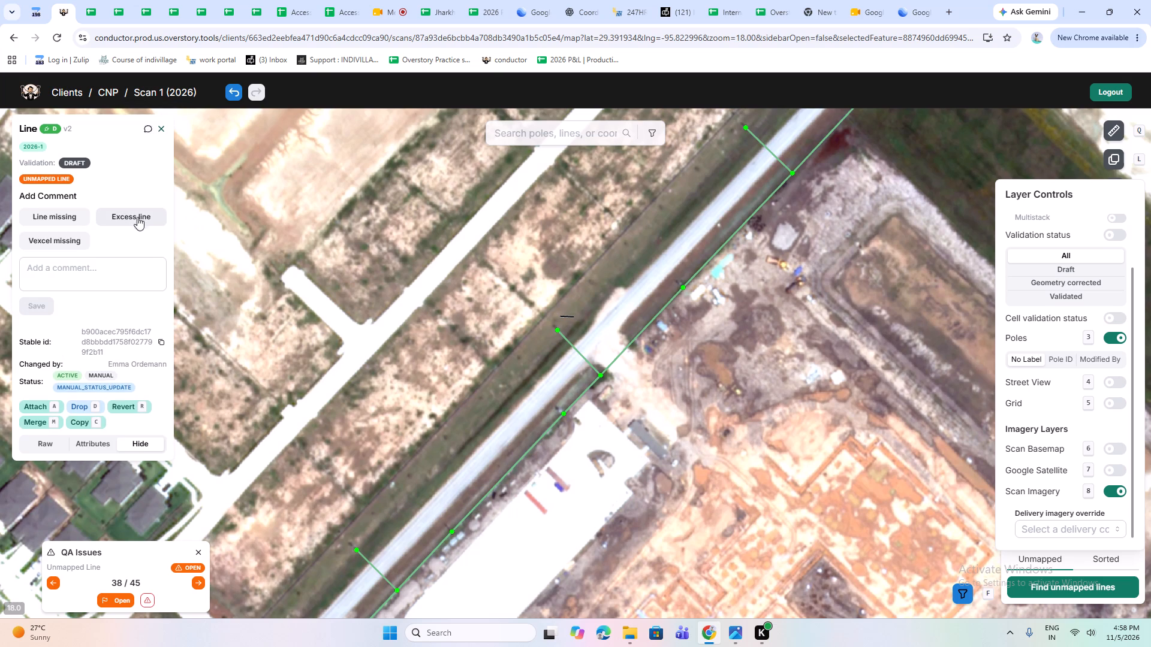
left_click(74, 309)
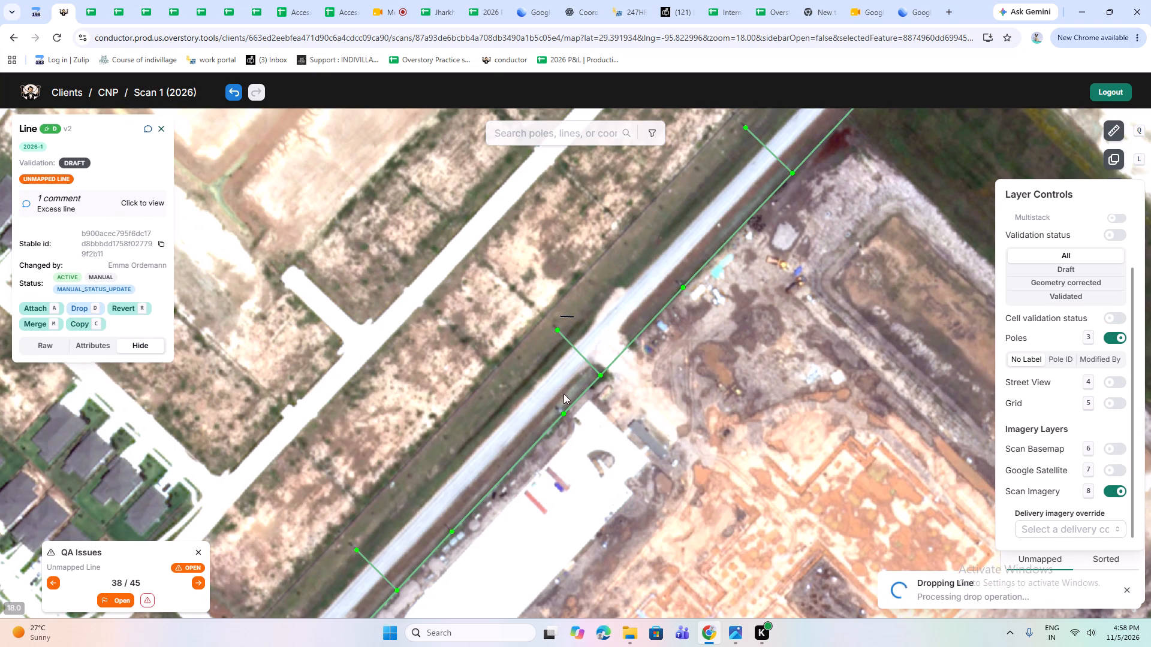
Follow the roadside line northeast and adjust the position of the pole across the road from the green pond to match the scan imagery.
scroll(577, 408, "up", 1)
left_click_drag(557, 264, 282, 384)
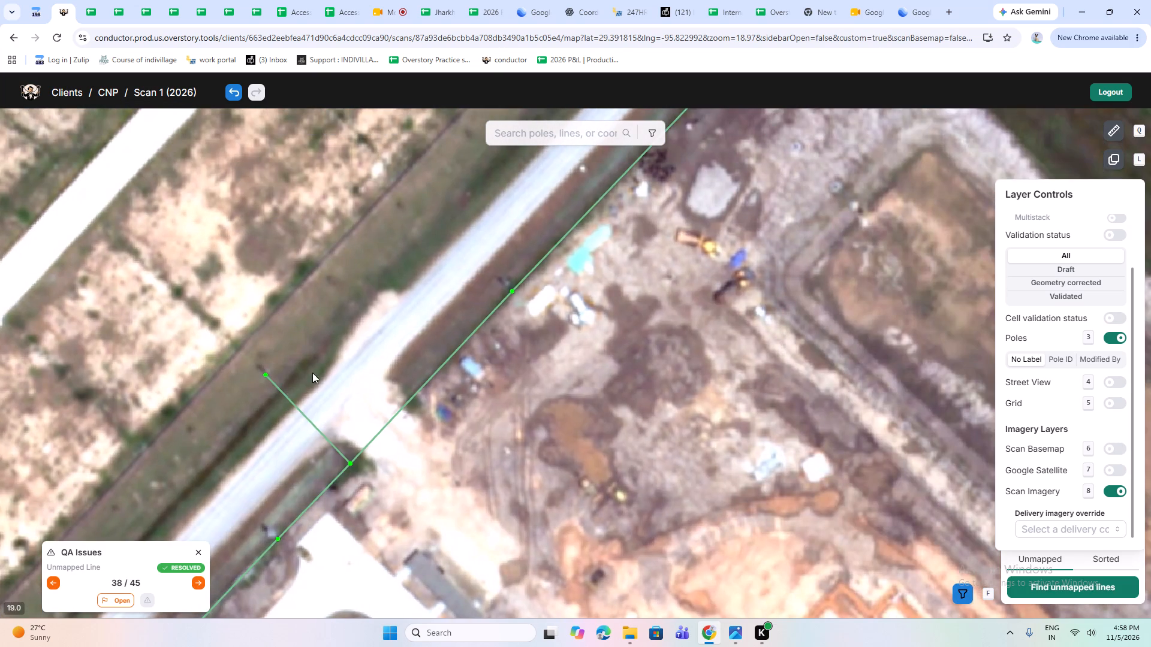
scroll(534, 304, "down", 1)
left_click_drag(633, 241, 558, 486)
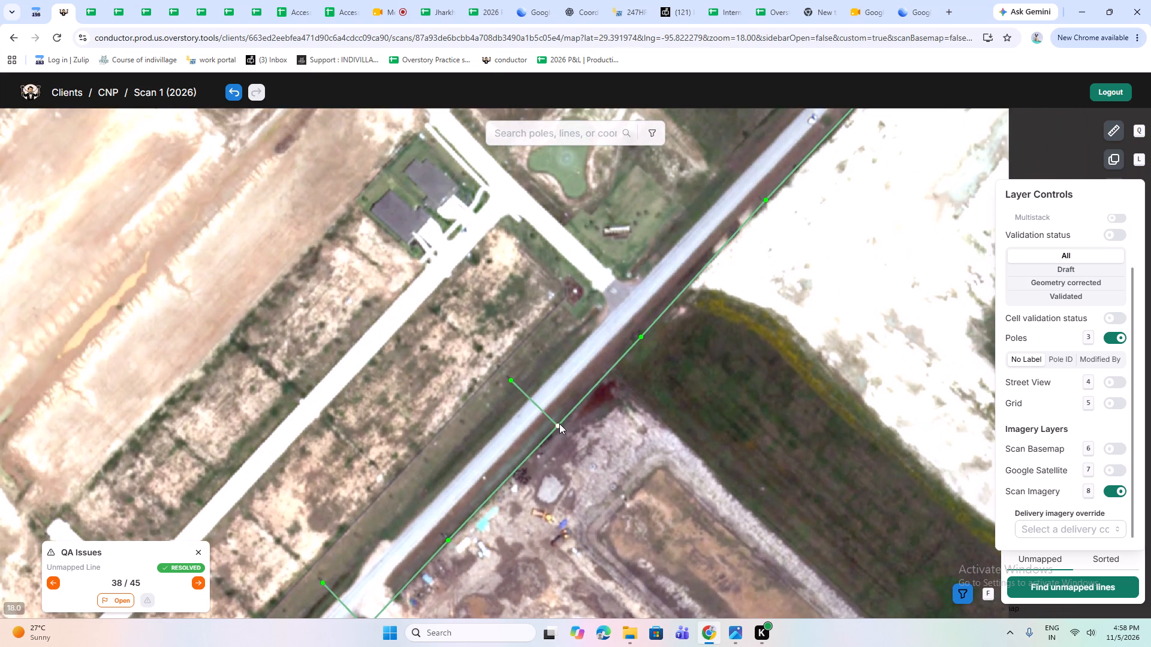
scroll(559, 424, "up", 1)
left_click_drag(716, 307, 519, 529)
scroll(721, 328, "down", 1)
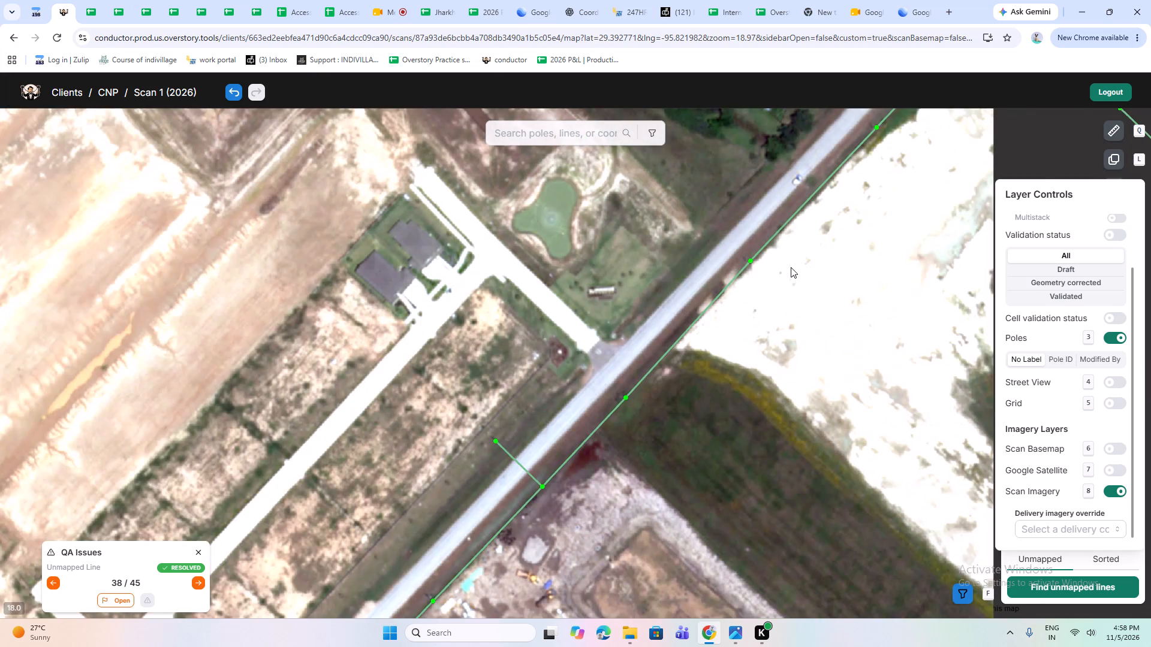
left_click_drag(791, 267, 644, 355)
scroll(635, 355, "up", 1)
left_click(613, 318)
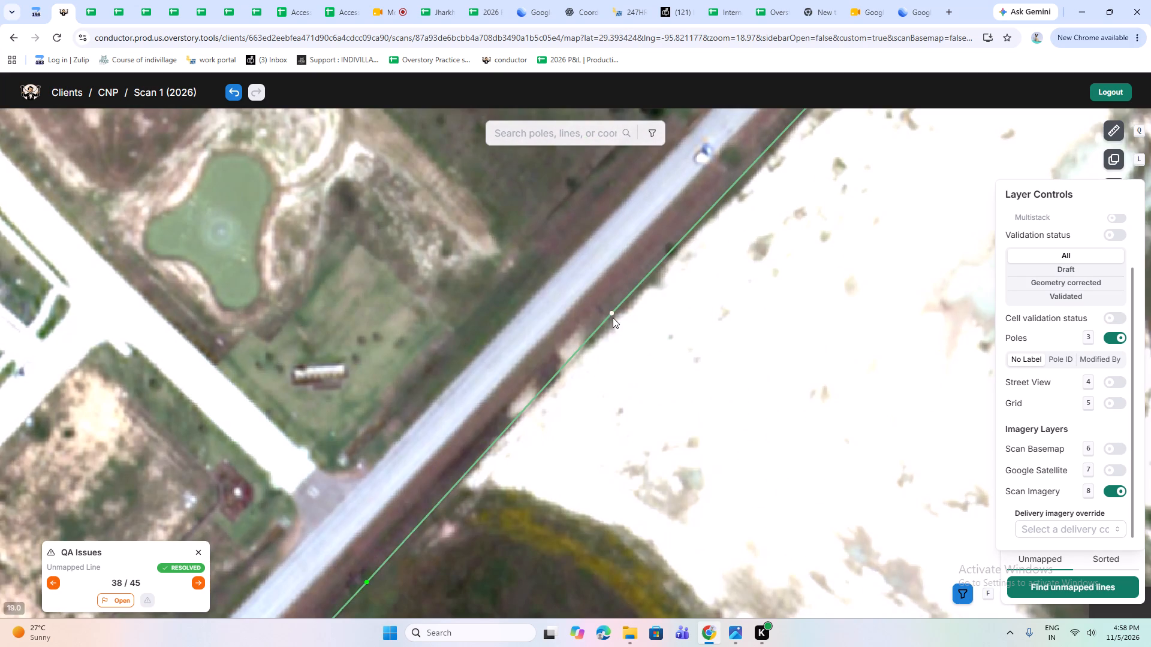
key("w")
scroll(608, 320, "up", 2)
left_click(620, 311)
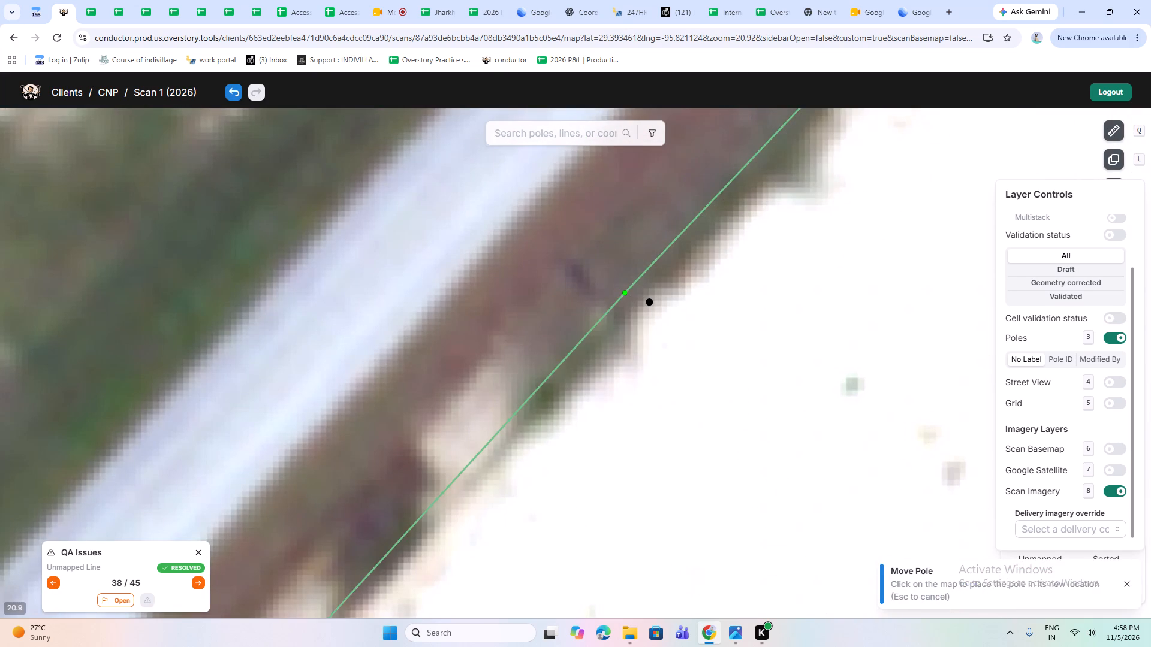
Adjust the position of the following pole northeast along Needville Fairchilds Rd to match the scan imagery.
scroll(628, 337, "down", 3)
left_click_drag(753, 240, 592, 364)
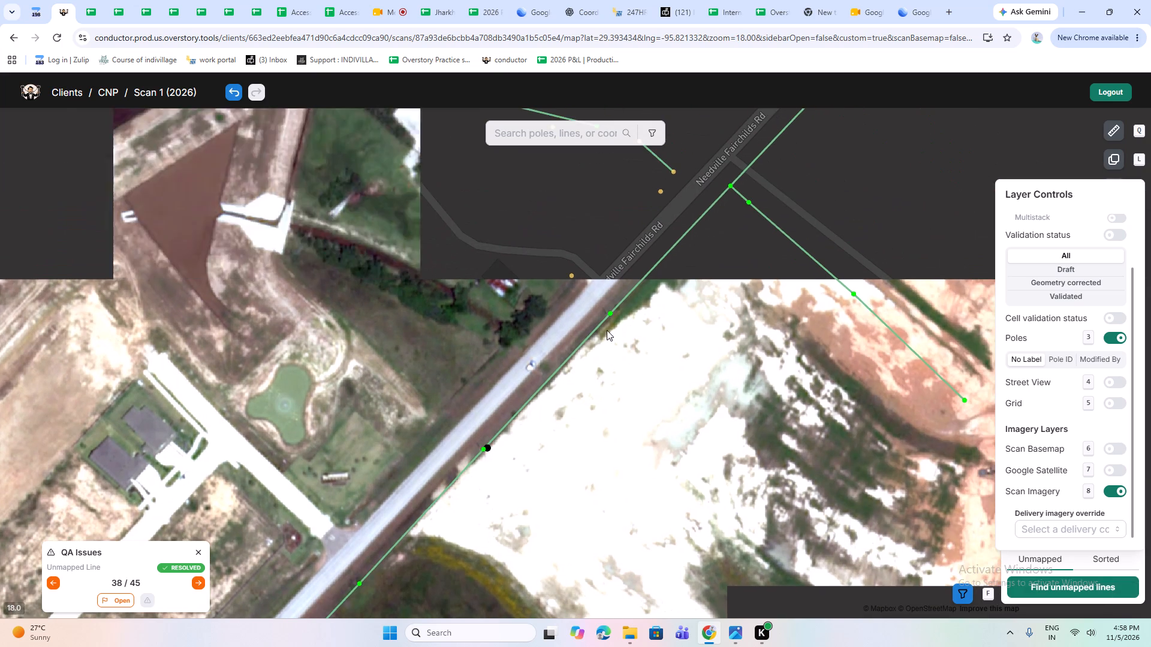
scroll(610, 314, "up", 2)
left_click(610, 314)
key("w")
scroll(607, 324, "up", 1)
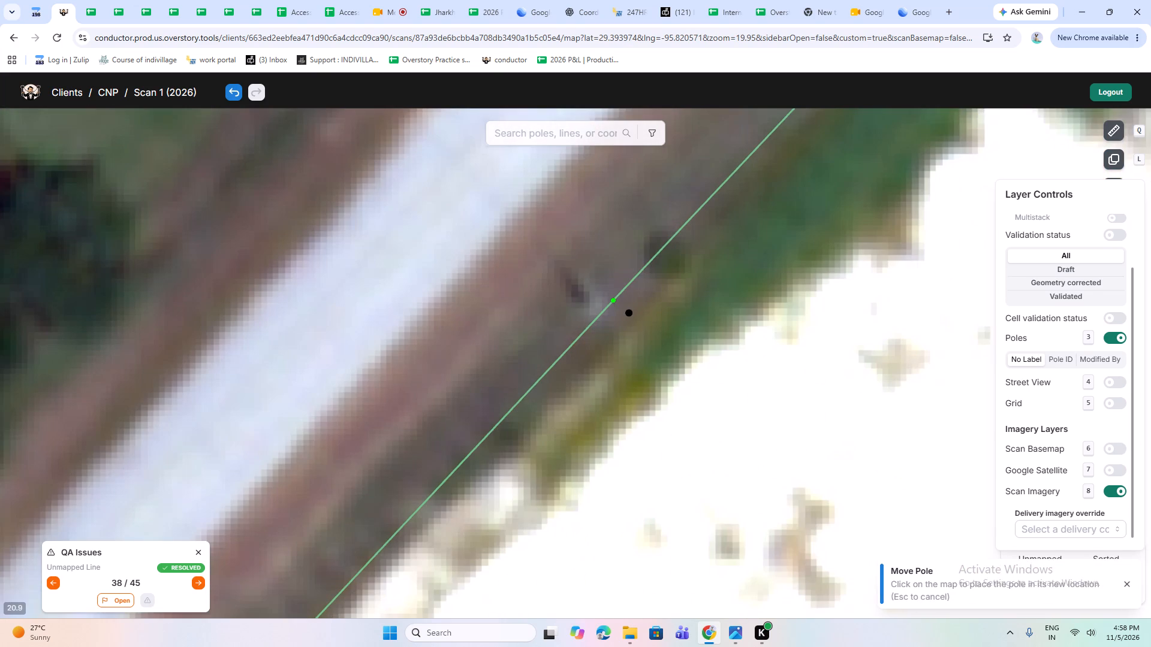
left_click(608, 320)
scroll(617, 338, "down", 3)
Examine the two disconnected line segments and nearby poles northwest of the road, first on the scan imagery and with the Scan Basemap shown.
left_click_drag(752, 244, 623, 345)
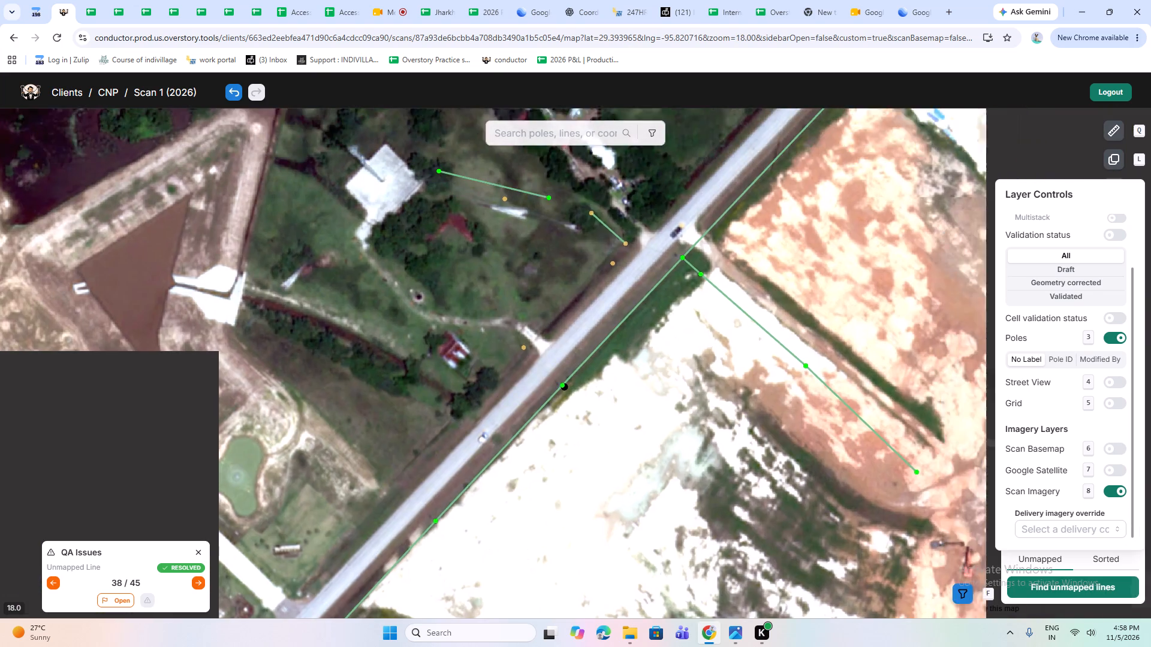
left_click_drag(623, 345, 602, 360)
scroll(599, 339, "up", 1)
left_click_drag(449, 293, 526, 395)
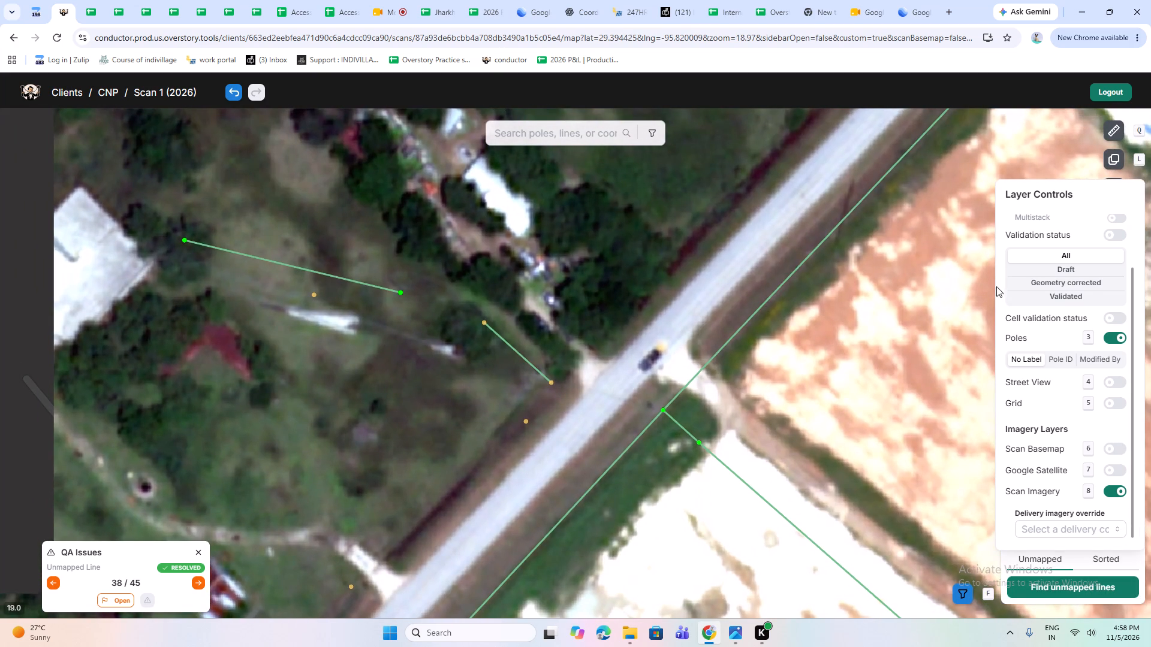
scroll(1072, 264, "up", 2)
scroll(1105, 462, "down", 3)
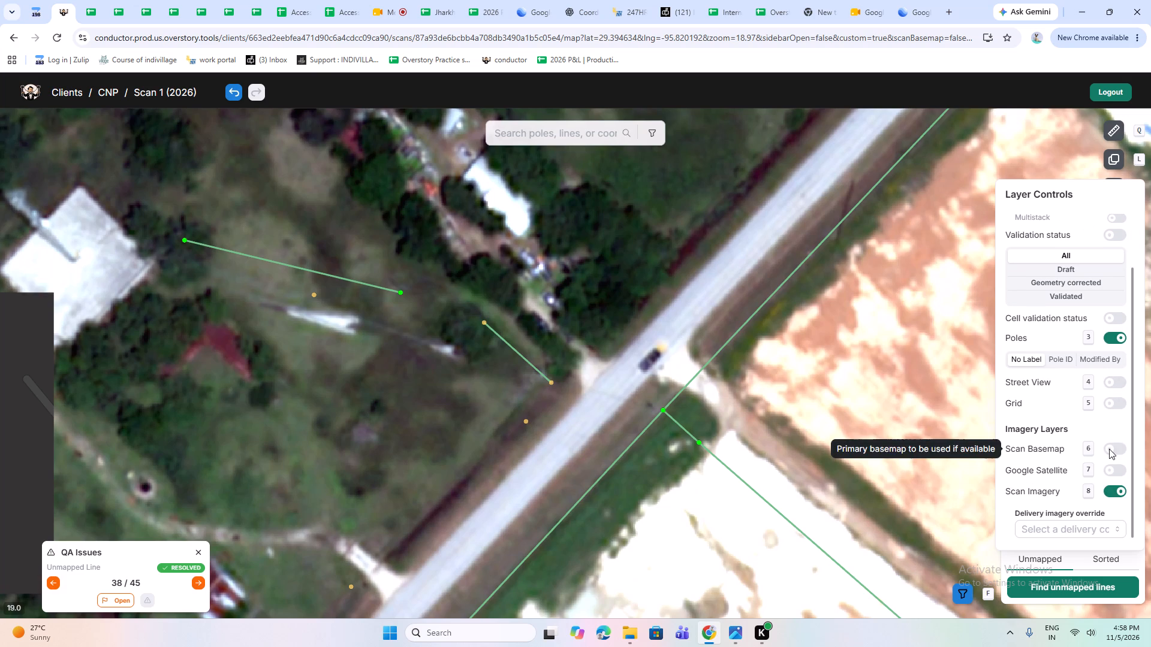
left_click(1109, 450)
left_click_drag(461, 403, 567, 459)
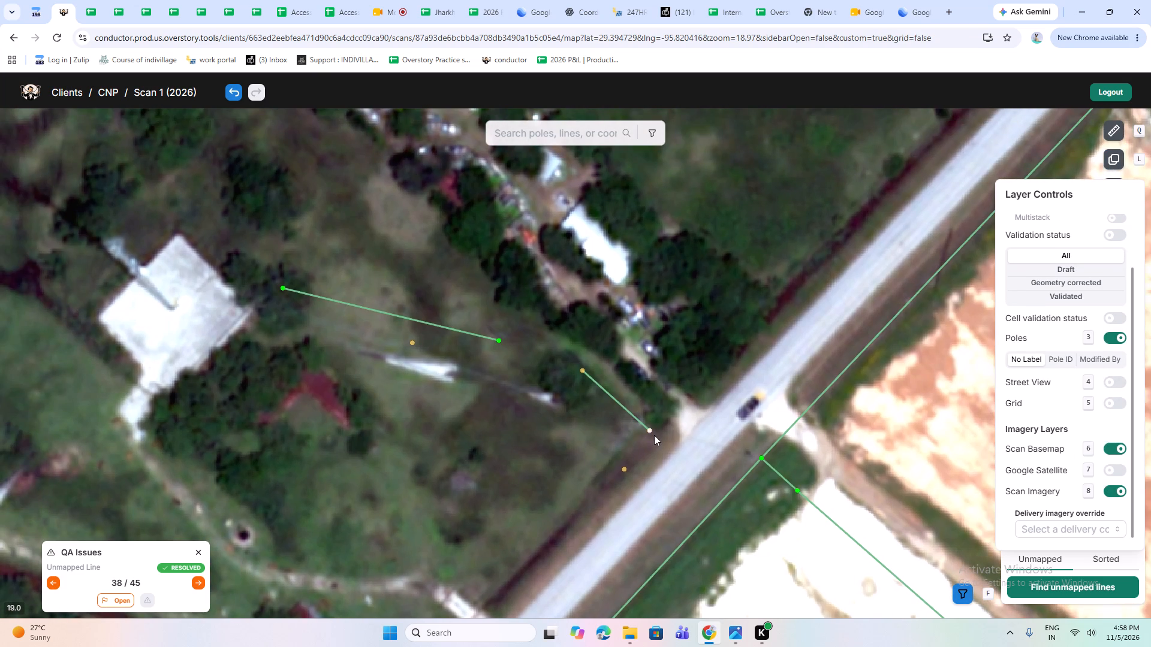
scroll(579, 401, "up", 1)
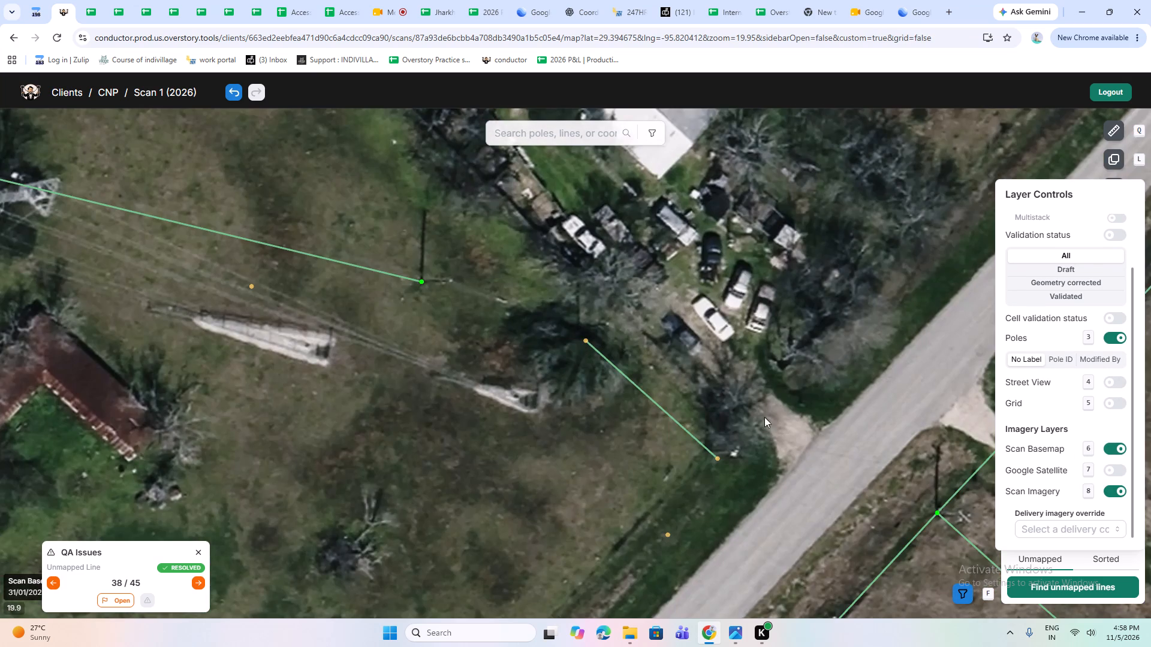
scroll(1102, 240, "up", 3)
Show the dropped data and examine the dropped features around the tower pad, the yard and the road crossing.
left_click(1118, 241)
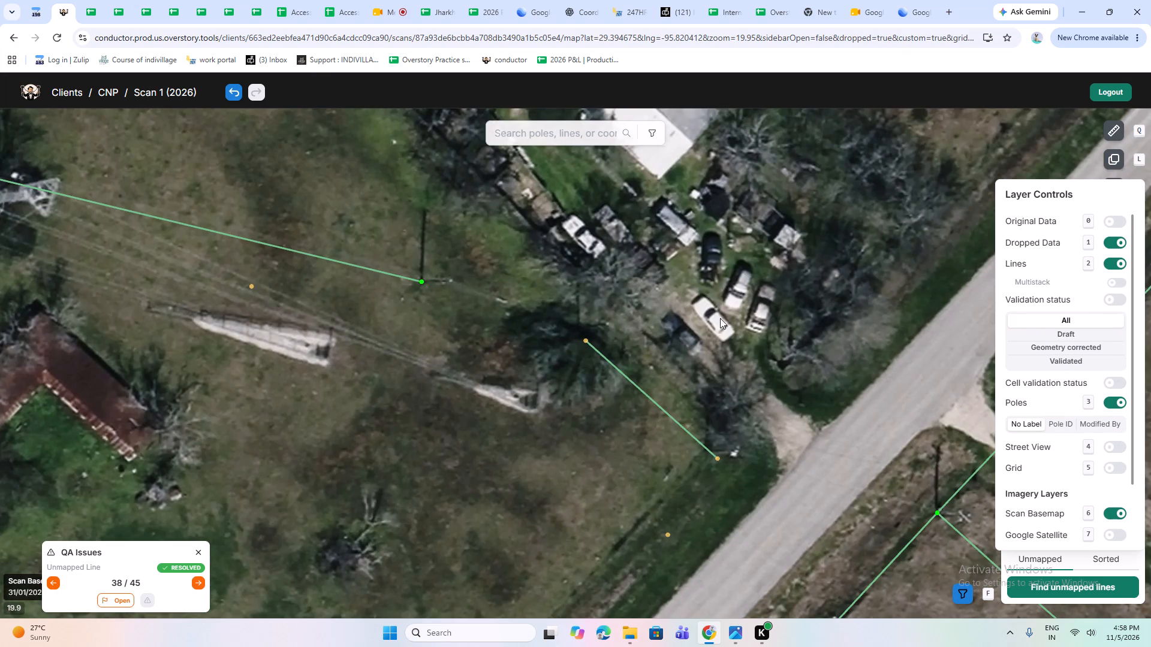
left_click_drag(564, 348, 606, 395)
scroll(577, 366, "down", 1)
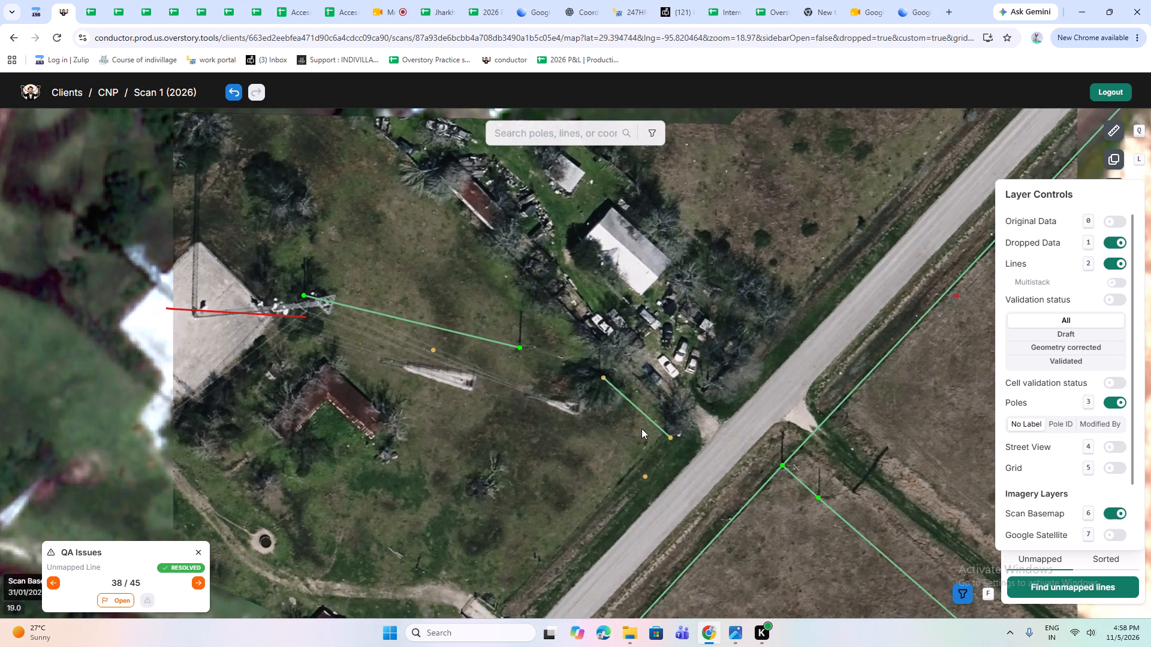
scroll(641, 428, "up", 1)
scroll(714, 407, "down", 1)
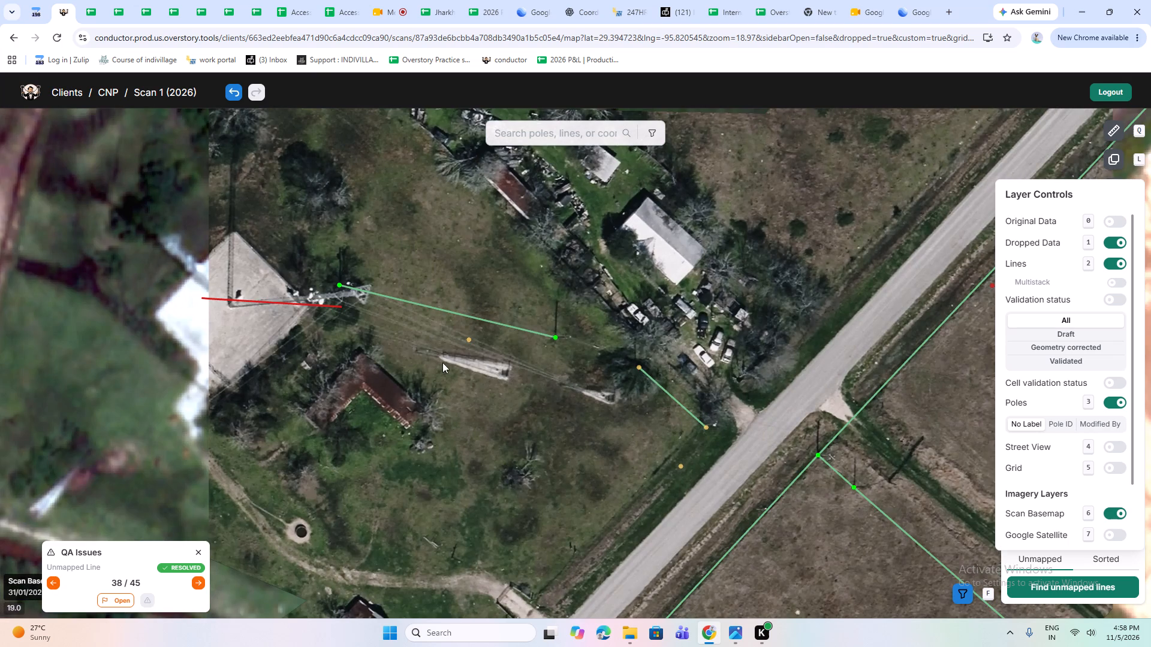
left_click_drag(442, 362, 550, 442)
scroll(417, 373, "up", 1)
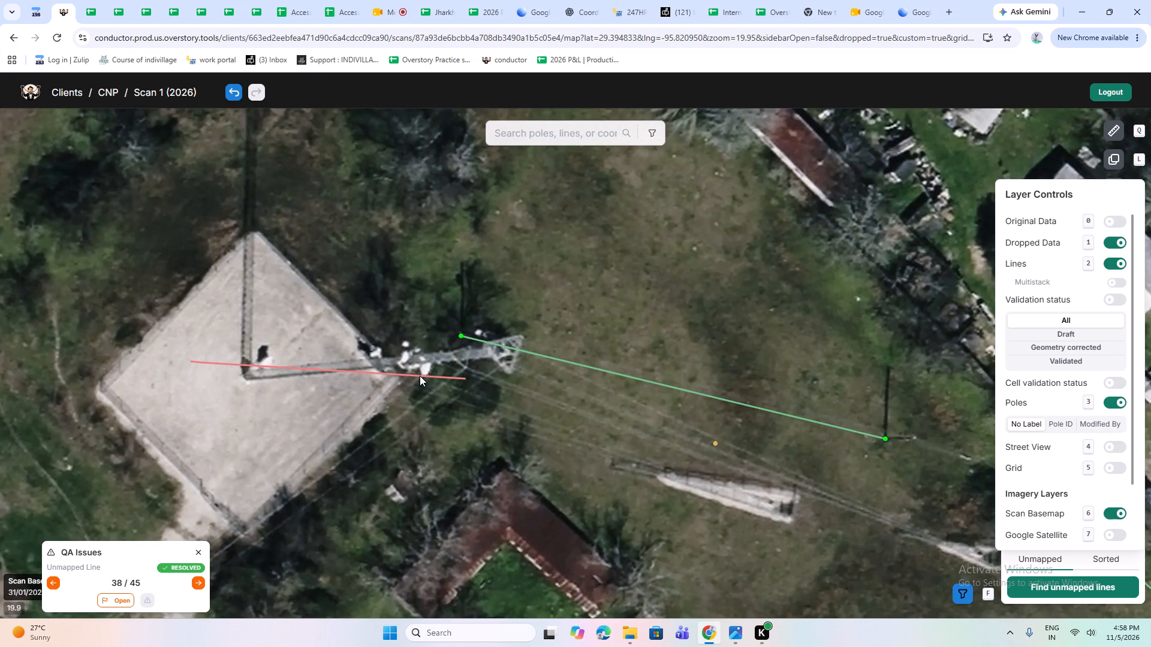
scroll(417, 378, "down", 1)
left_click_drag(351, 442, 570, 273)
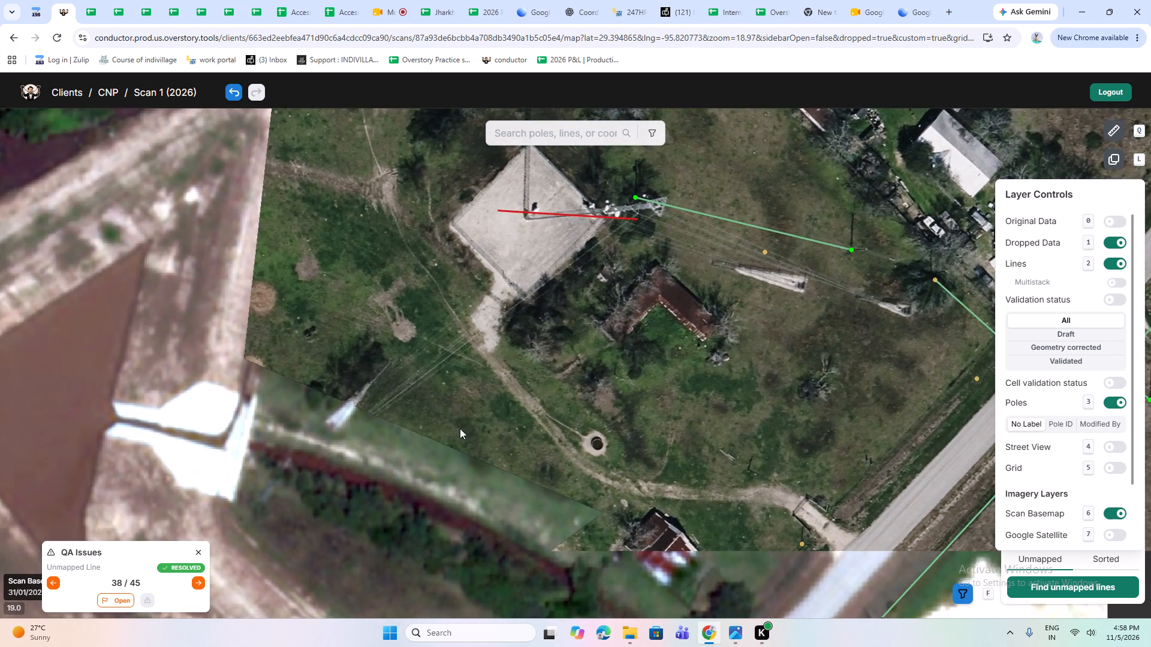
left_click_drag(460, 430, 586, 379)
left_click_drag(661, 312, 415, 494)
left_click_drag(706, 437, 381, 397)
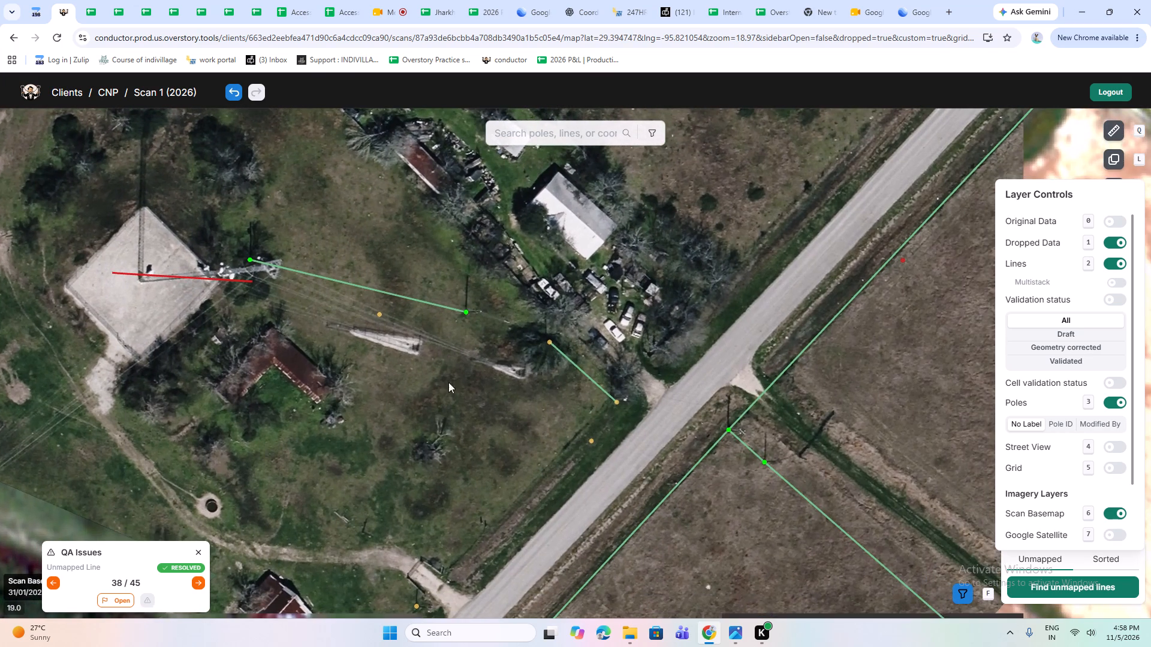
left_click_drag(667, 413, 447, 347)
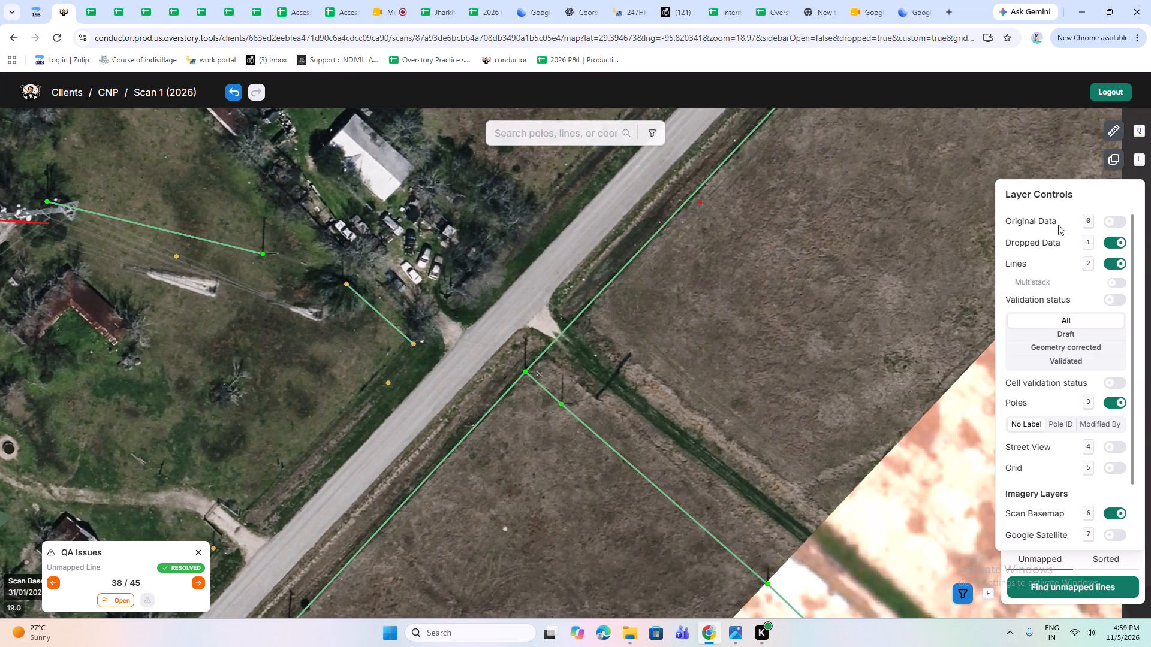
Hide the dropped data and Scan Basemap, and inspect the short line segment beside the driveway northwest of the road.
left_click(1116, 243)
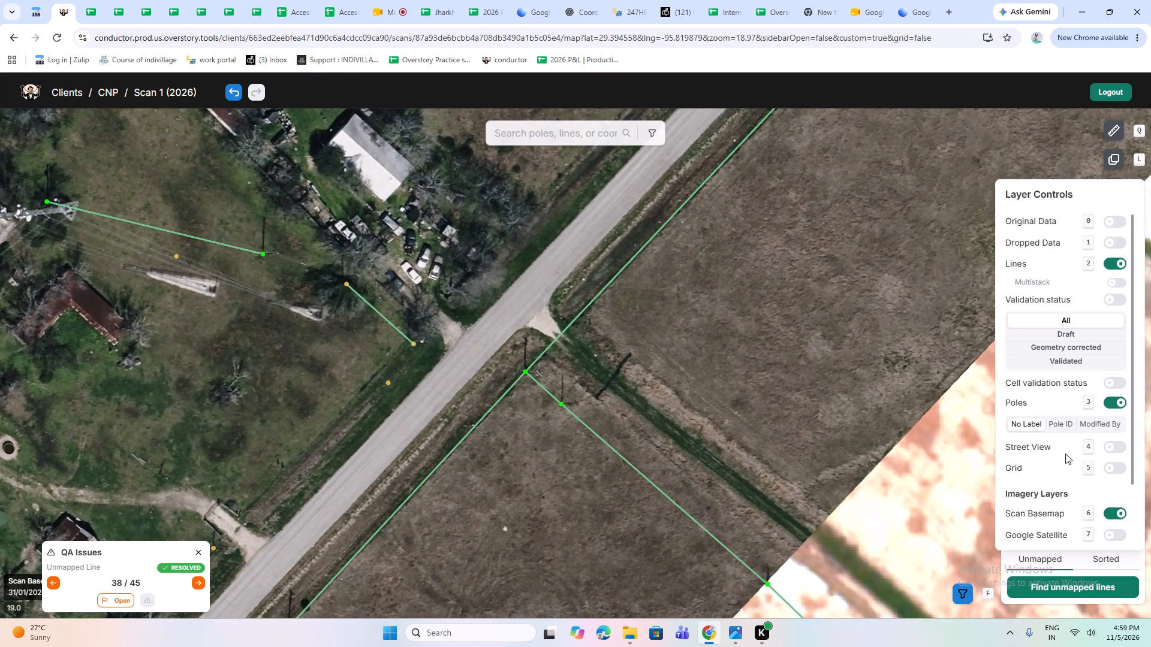
scroll(1065, 456, "down", 3)
left_click(1115, 454)
scroll(607, 392, "down", 1)
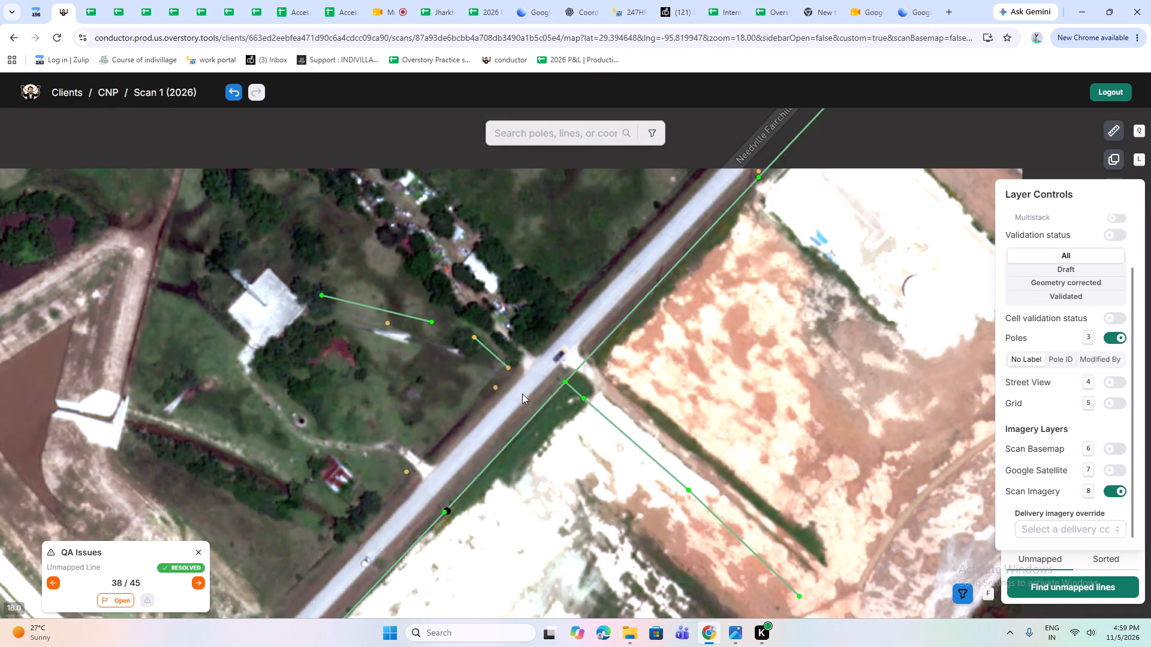
scroll(522, 394, "up", 1)
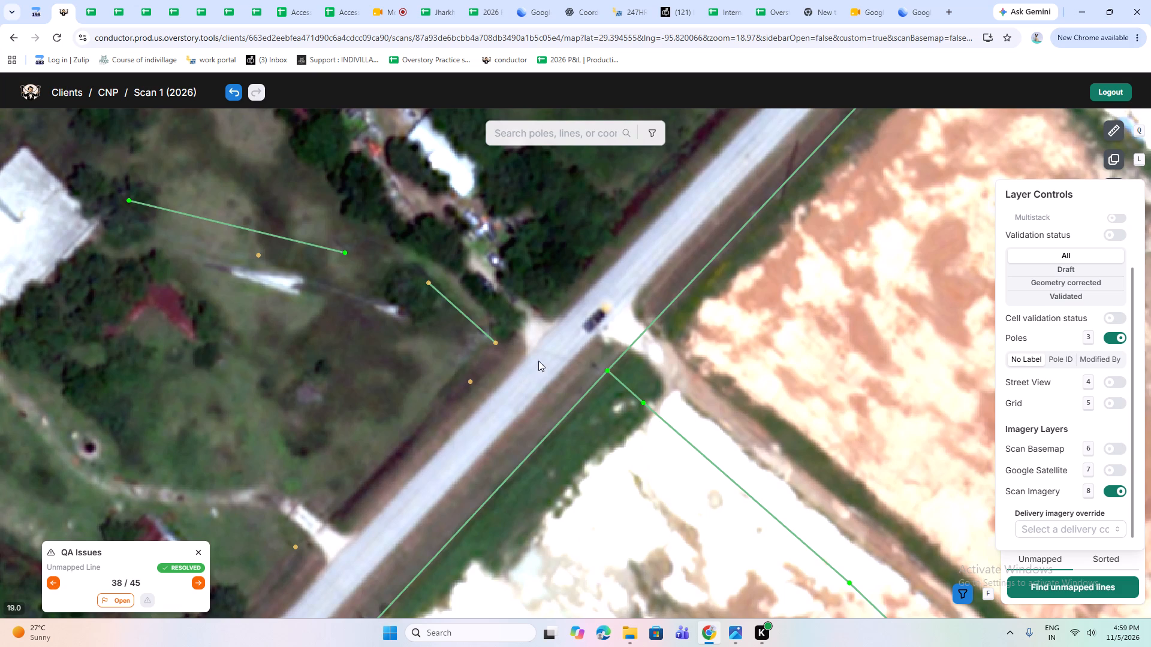
left_click(481, 331)
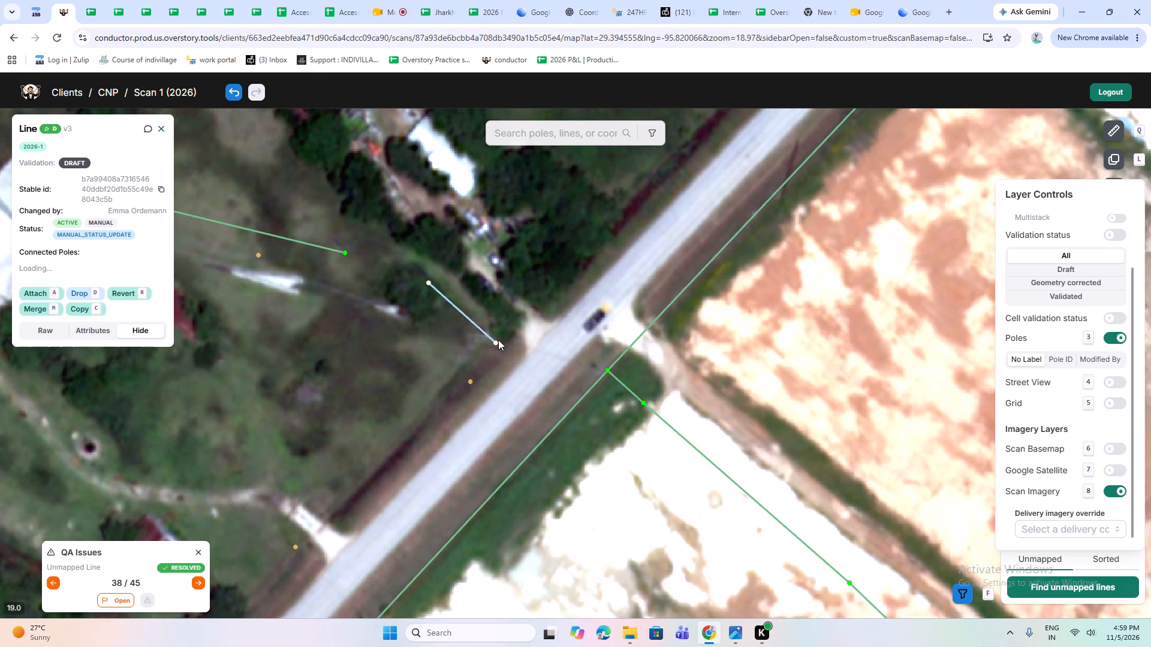
left_click(535, 314)
scroll(527, 356, "down", 1)
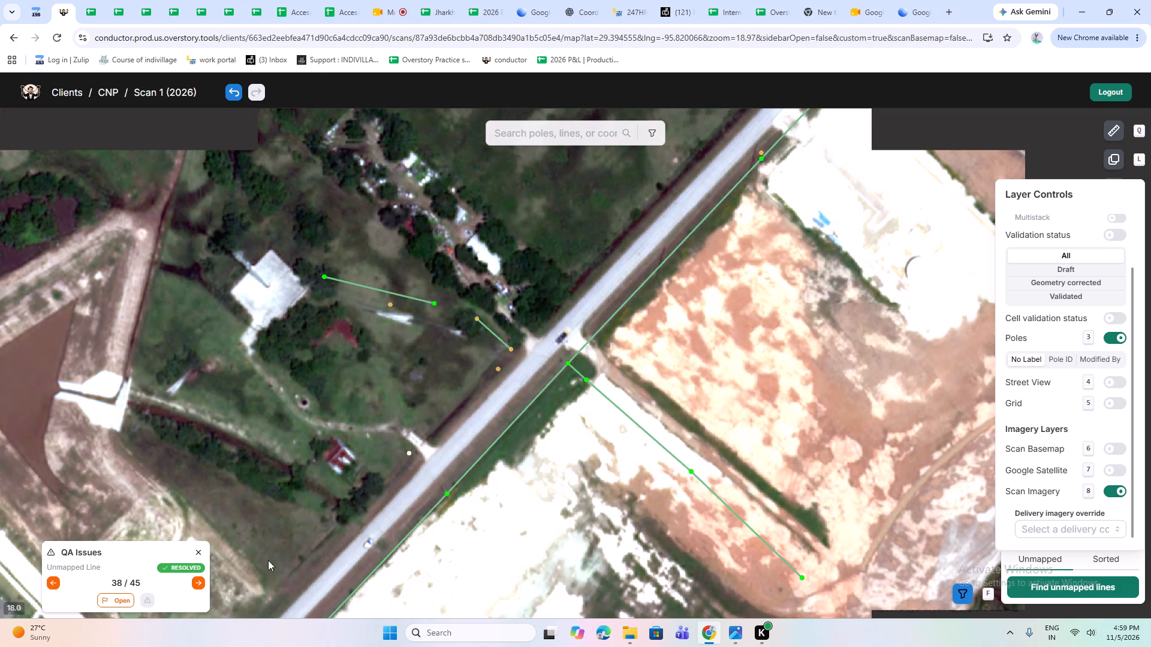
Go to QA issue 39, comment "Excess line" on its unmapped line across the driveway north of Backstrom St, and drop the line.
left_click(194, 585)
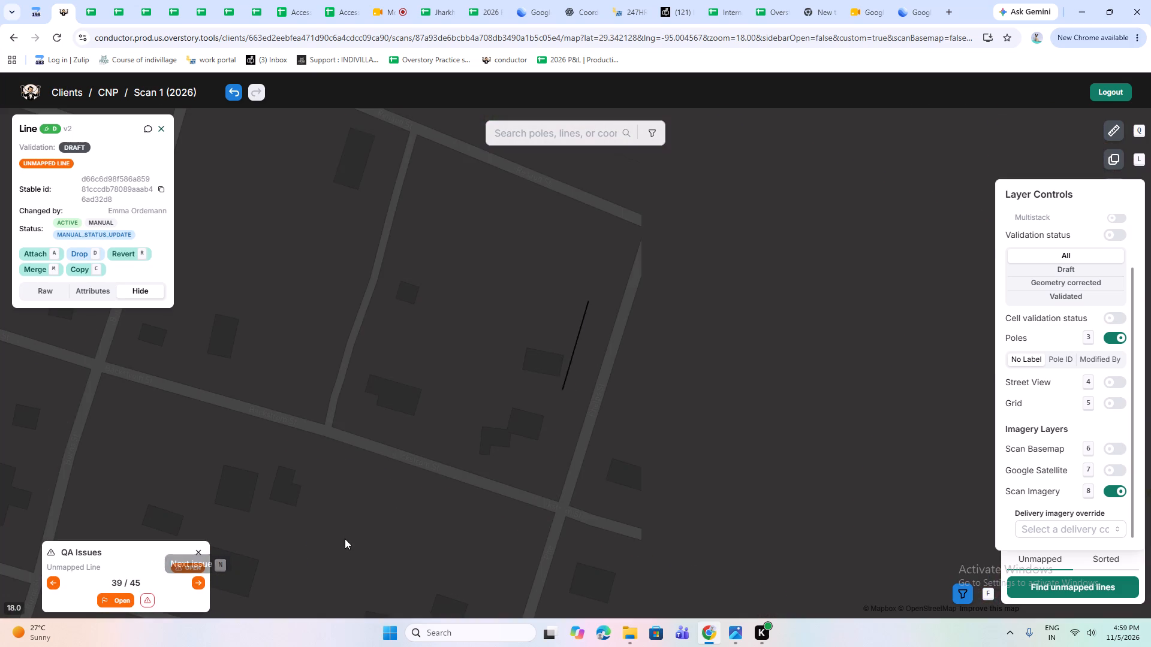
left_click_drag(613, 451, 495, 403)
left_click(486, 320)
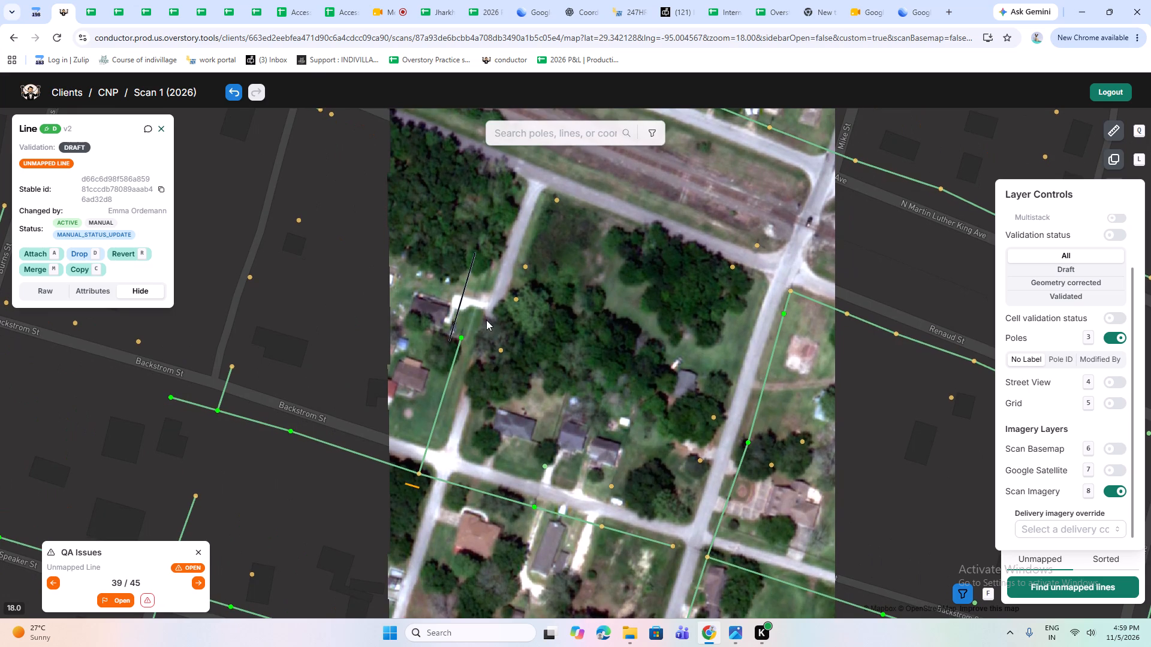
scroll(472, 315, "up", 1)
left_click(453, 303)
left_click(442, 297)
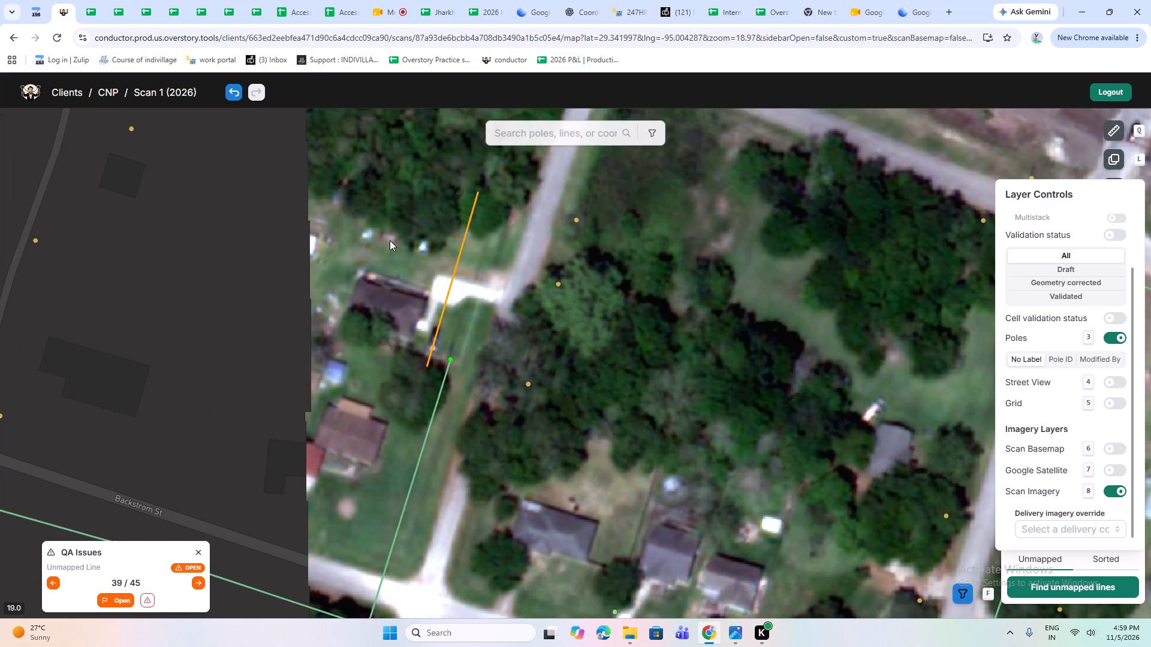
left_click(144, 129)
left_click(126, 213)
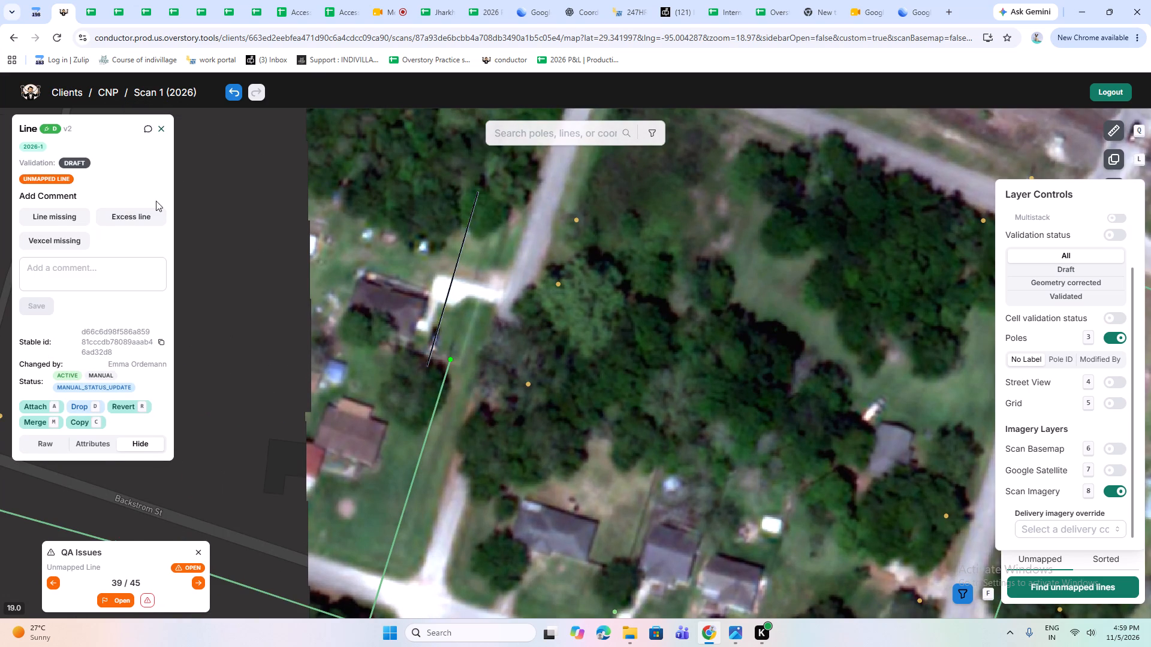
left_click(81, 311)
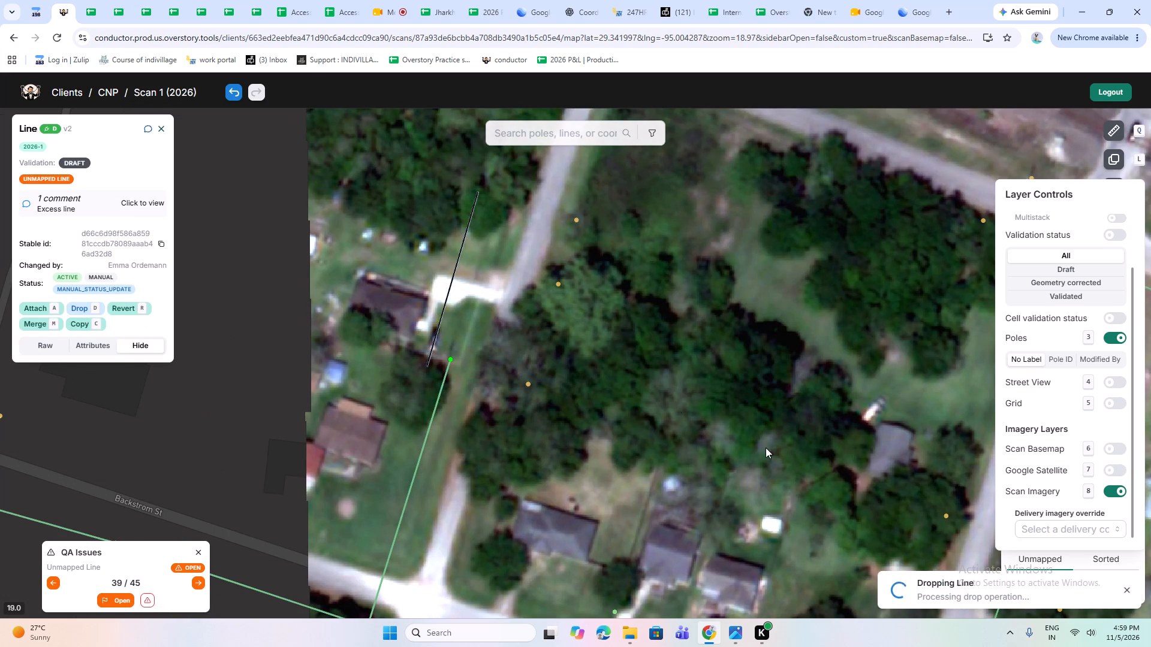
Examine the end pole beside the house and the nearby road on the Scan Basemap, and again on scan imagery with the basemap hidden.
left_click(1120, 449)
left_click_drag(483, 340, 421, 441)
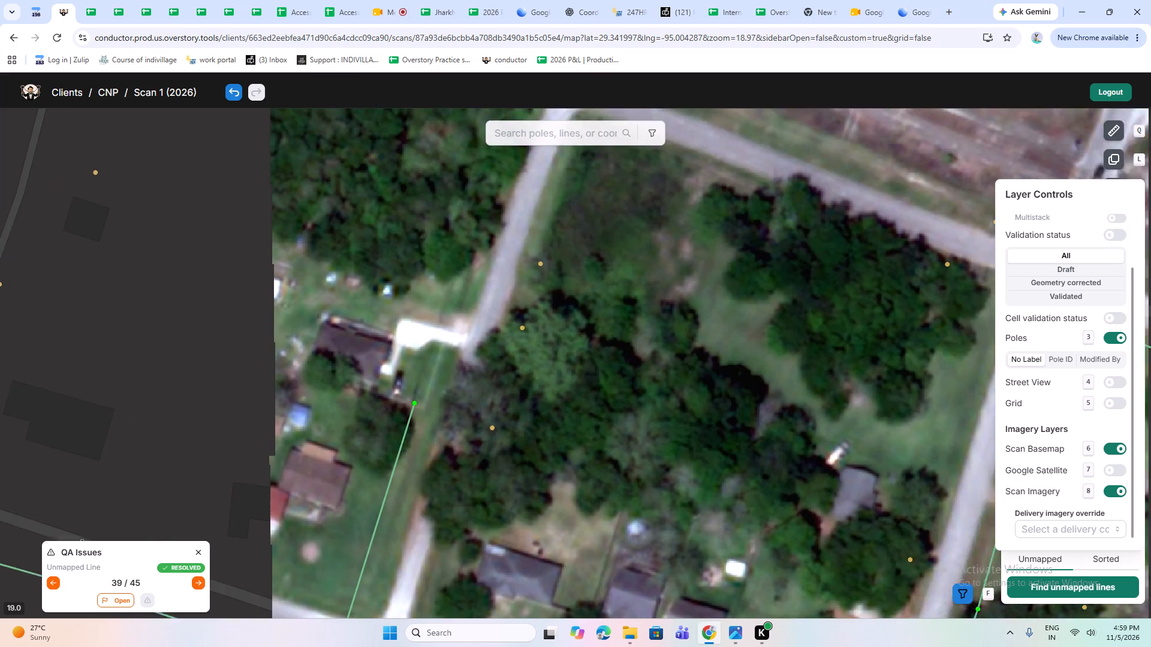
left_click_drag(421, 441, 421, 442)
scroll(423, 446, "up", 1)
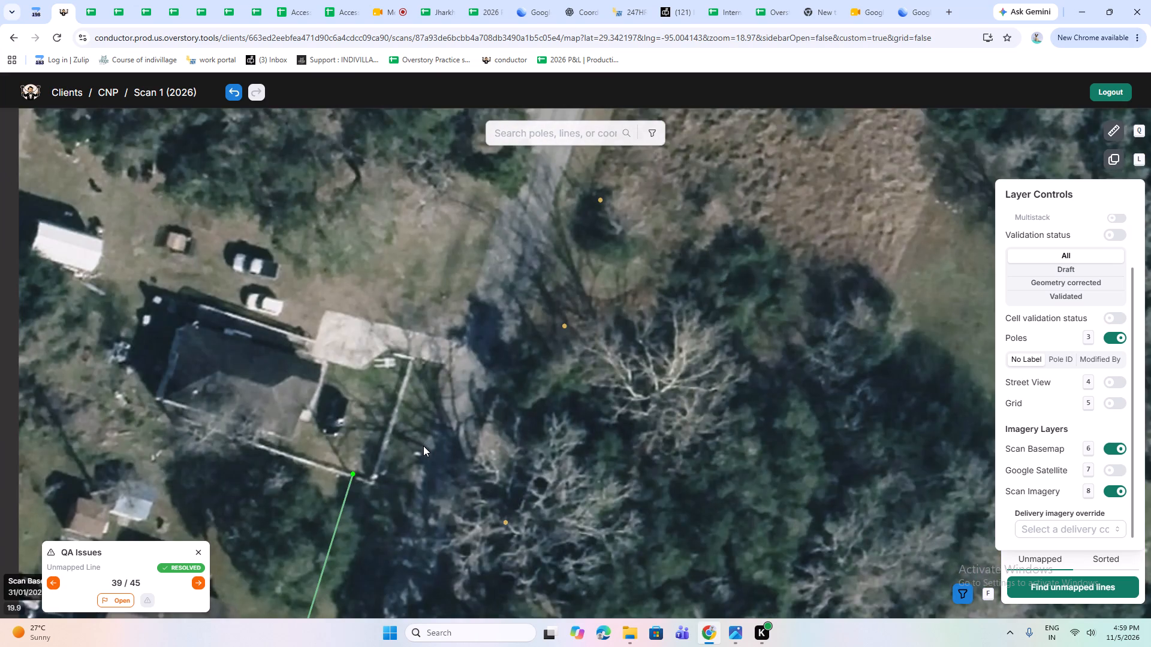
scroll(423, 446, "down", 1)
left_click(1120, 451)
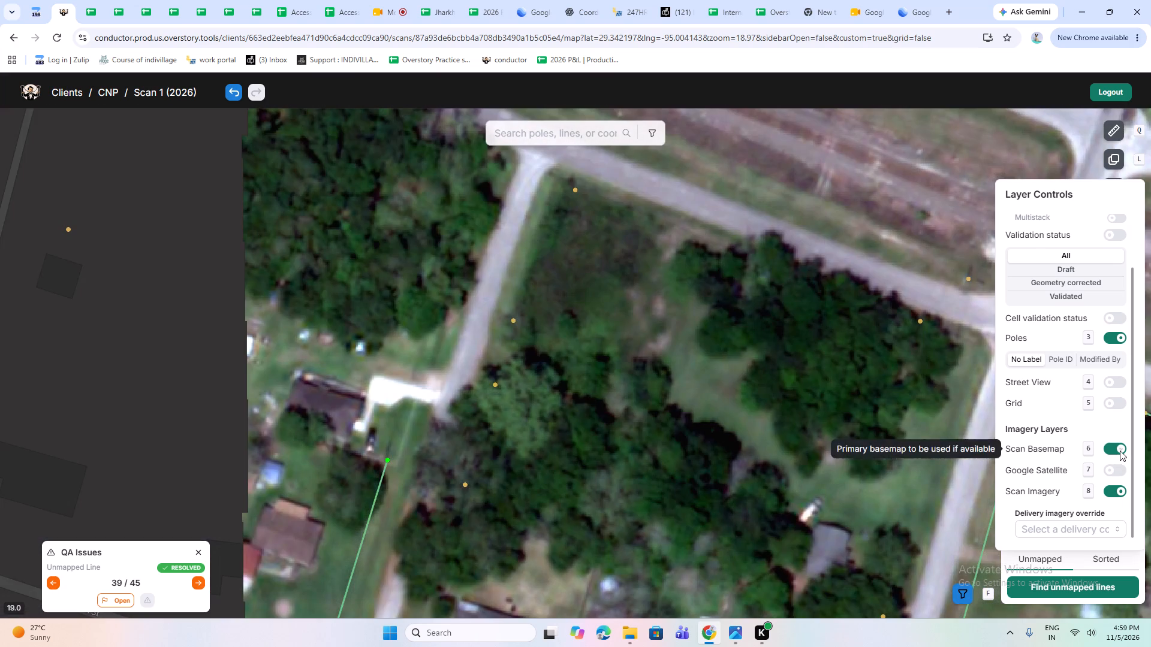
scroll(477, 425, "up", 1)
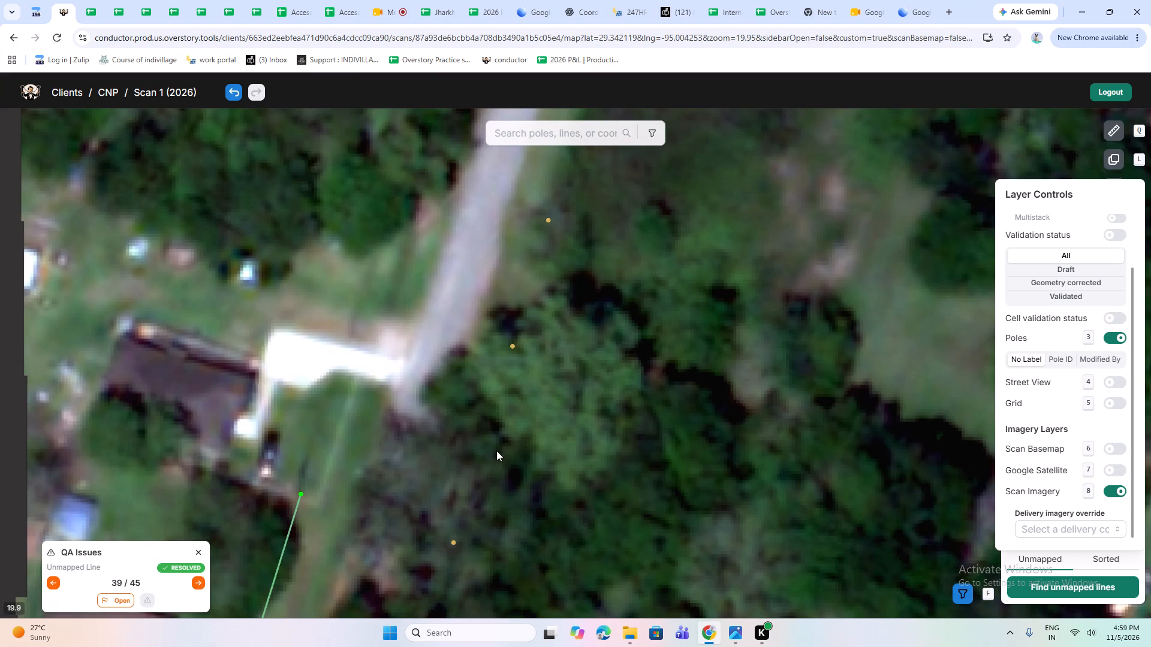
left_click_drag(498, 464, 555, 403)
scroll(411, 430, "up", 1)
scroll(411, 430, "down", 1)
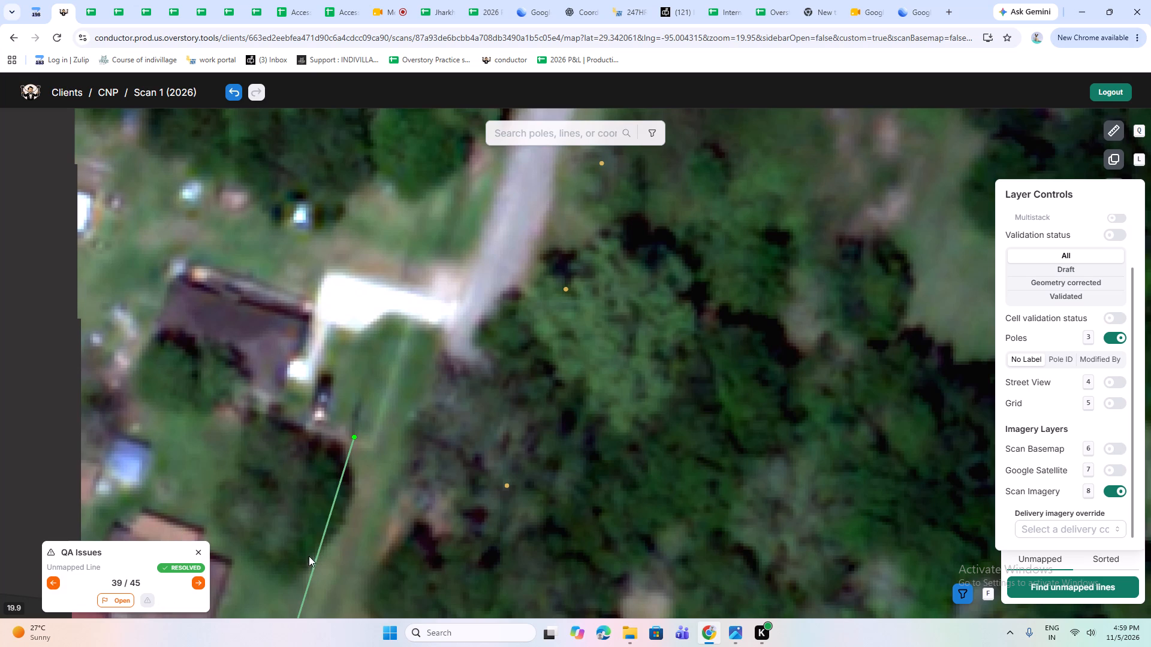
Comment "Excess line" on the short disconnected line just southwest of the Backstrom St junction pole and drop the line.
scroll(346, 471, "down", 1)
left_click_drag(379, 555, 450, 300)
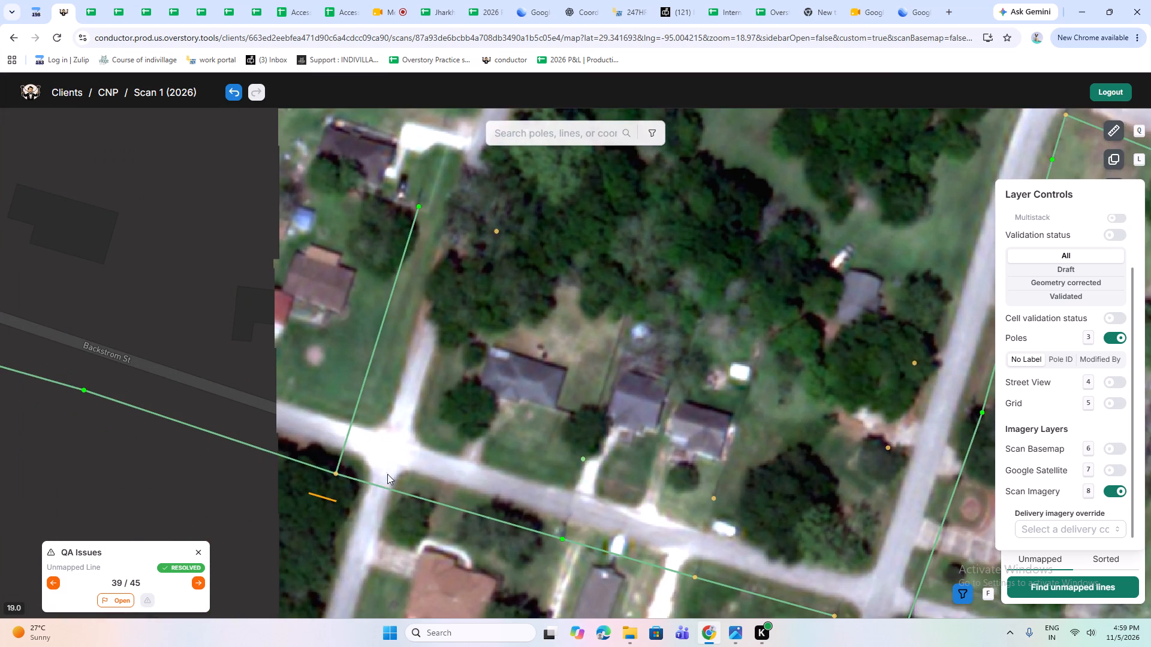
left_click_drag(382, 497, 693, 314)
left_click(629, 314)
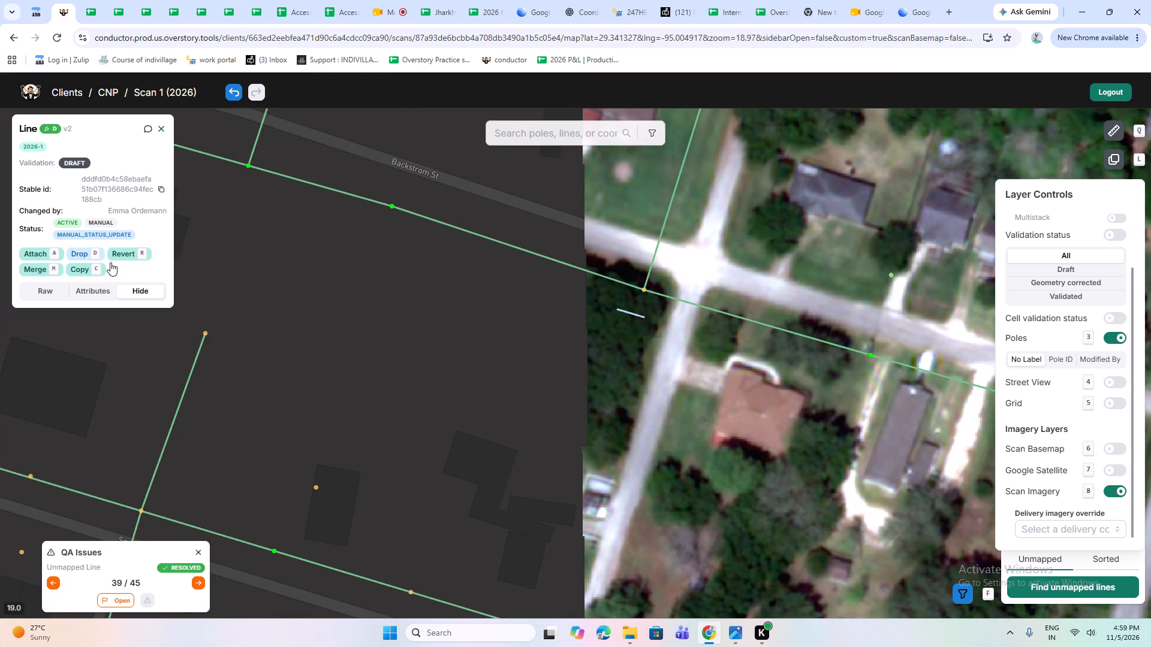
left_click(152, 128)
left_click(134, 217)
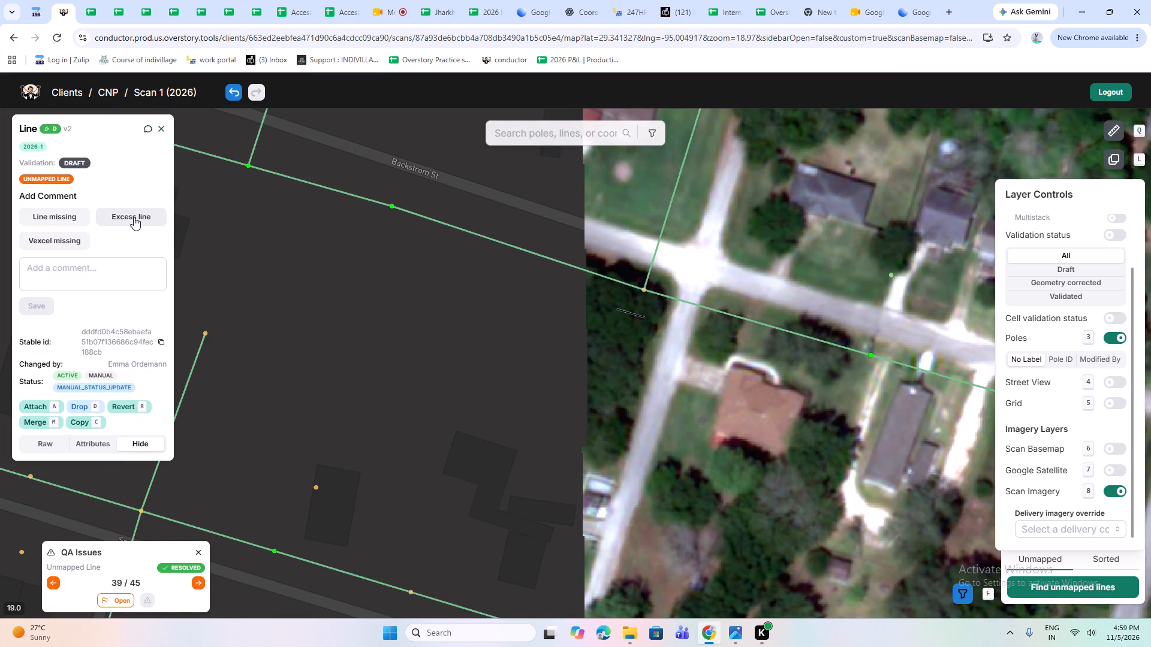
left_click(78, 314)
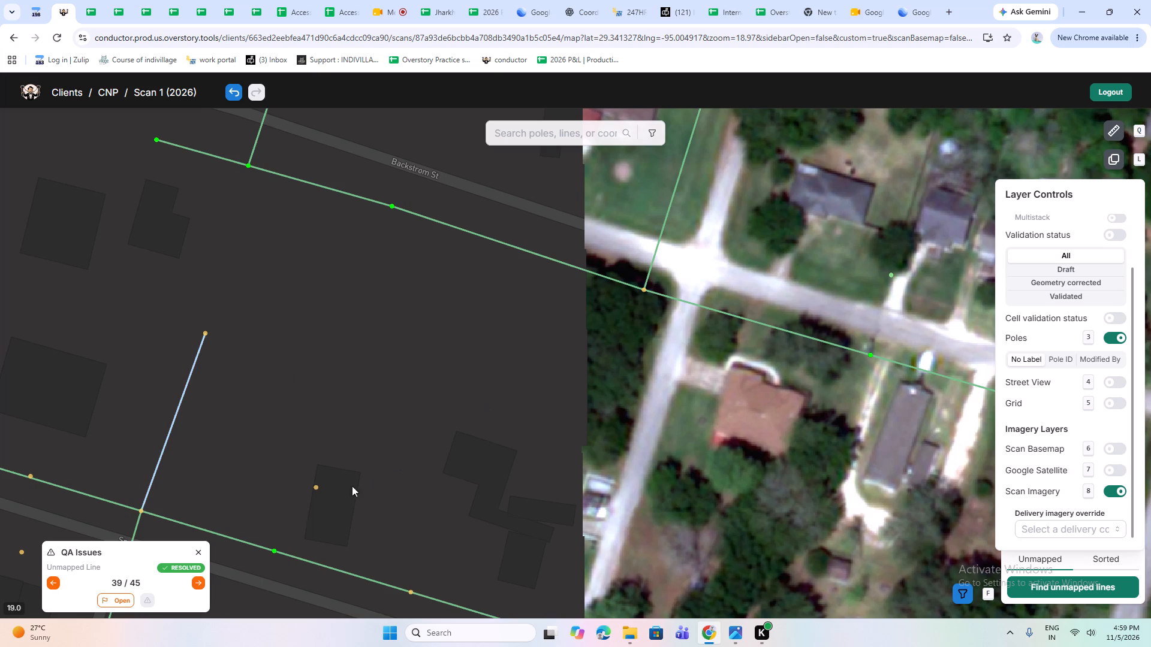
Go to QA issue 40 and open the current version of its line.
left_click(209, 584)
left_click(203, 584)
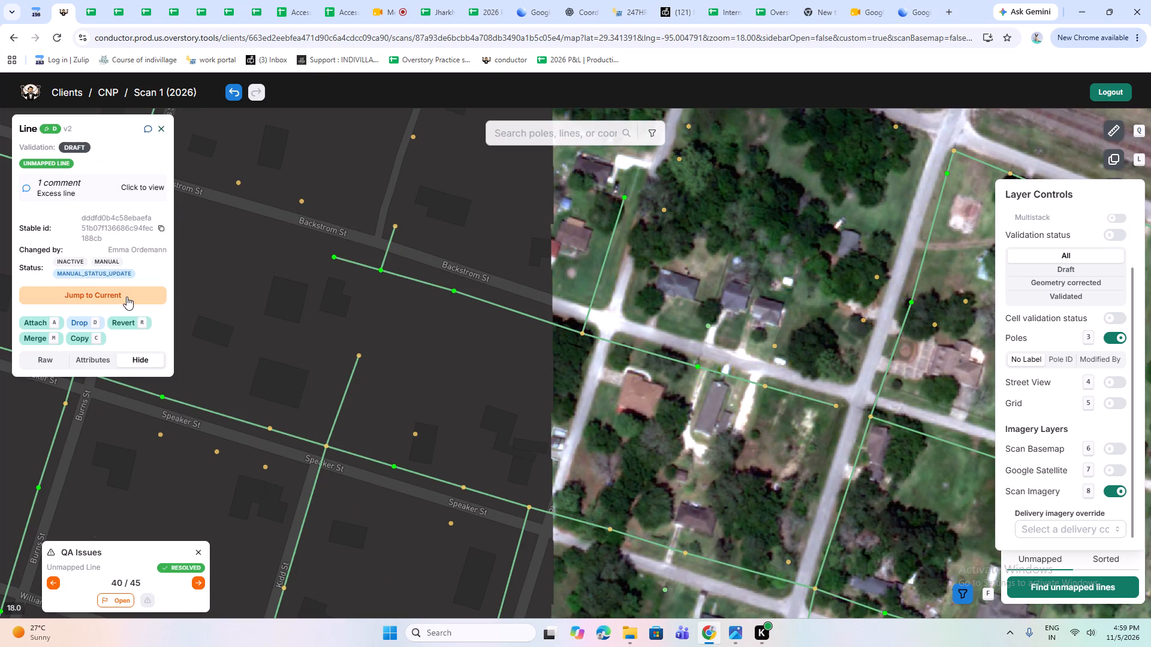
left_click(126, 297)
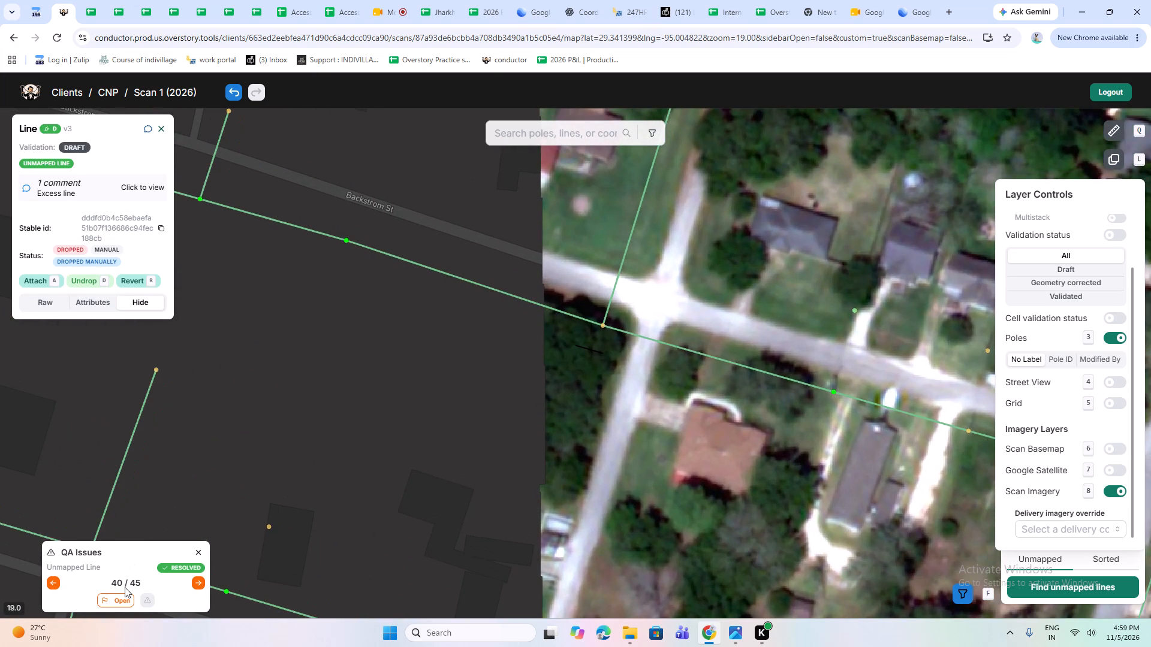
Go to QA issue 41, comment "Excess line" on its short unmapped line south of Lawndale St, and drop the line.
left_click(202, 586)
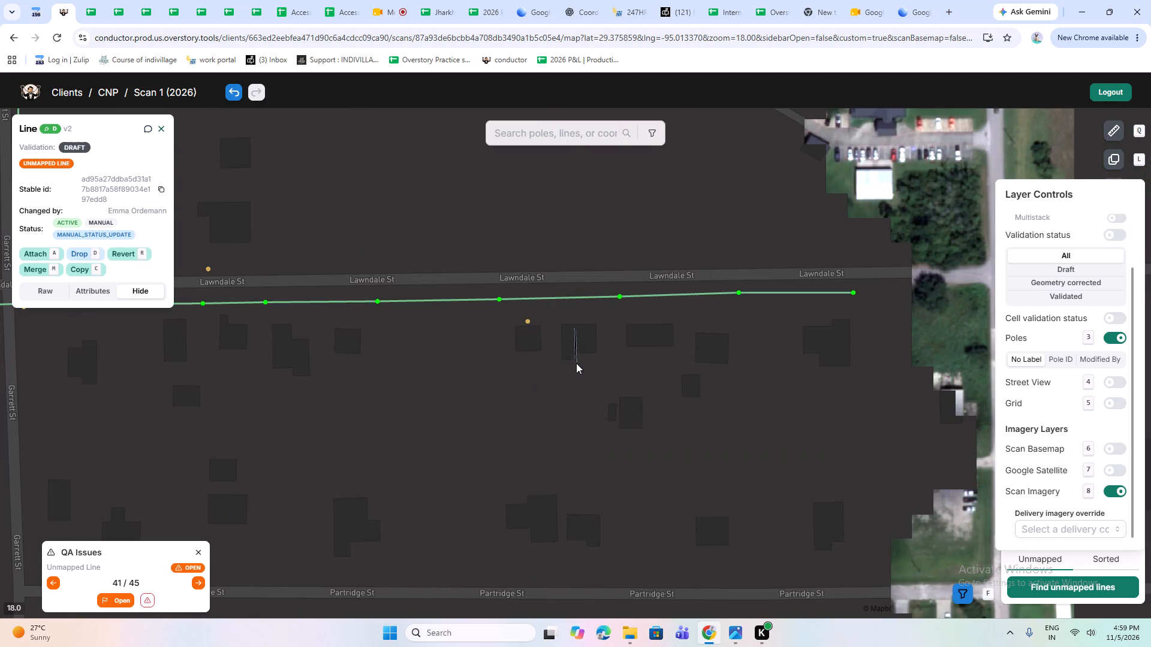
left_click(146, 132)
left_click(134, 202)
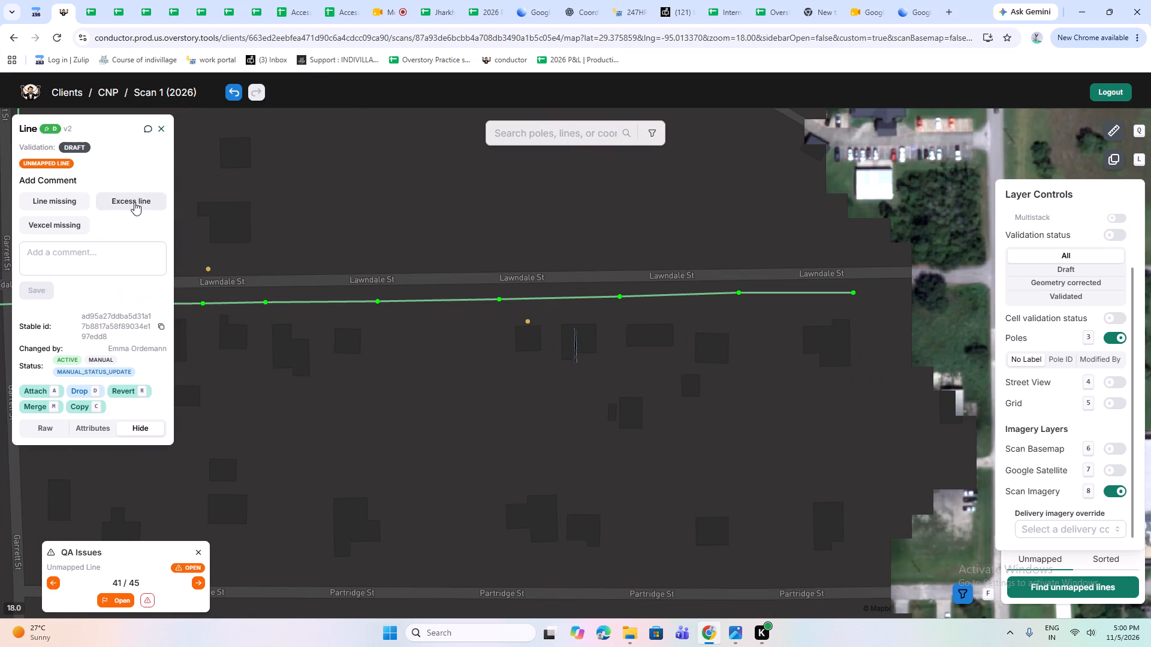
left_click(77, 296)
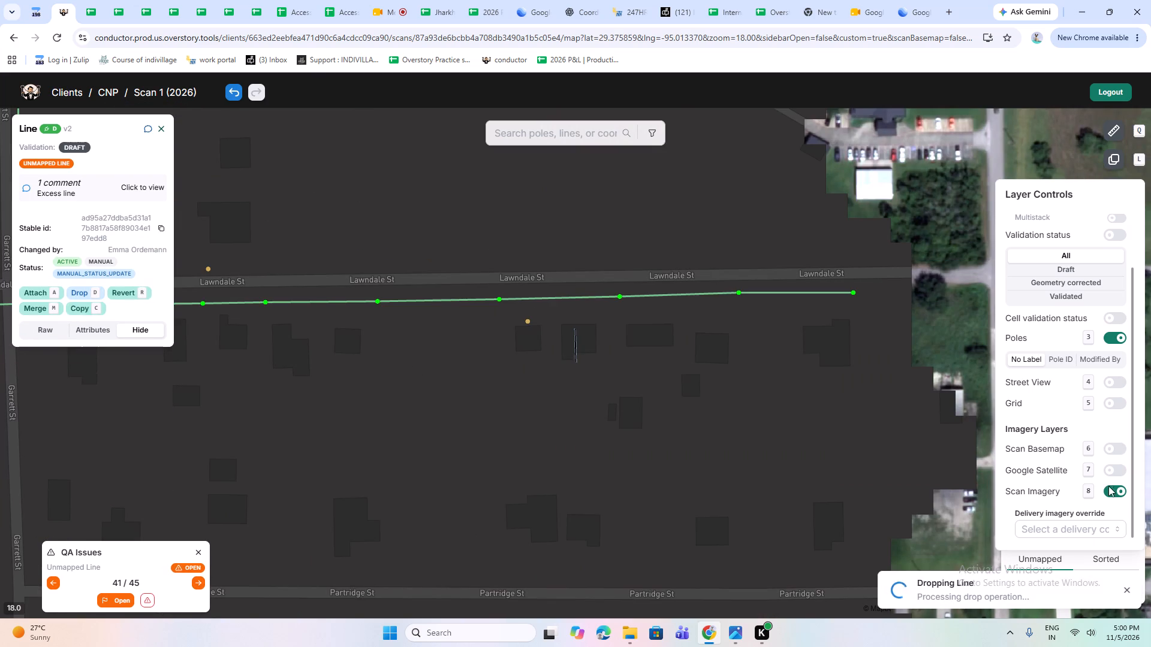
Examine the poles and houses along Lawndale St on the Scan Basemap, and hide the basemap again.
left_click(1108, 455)
left_click(1108, 453)
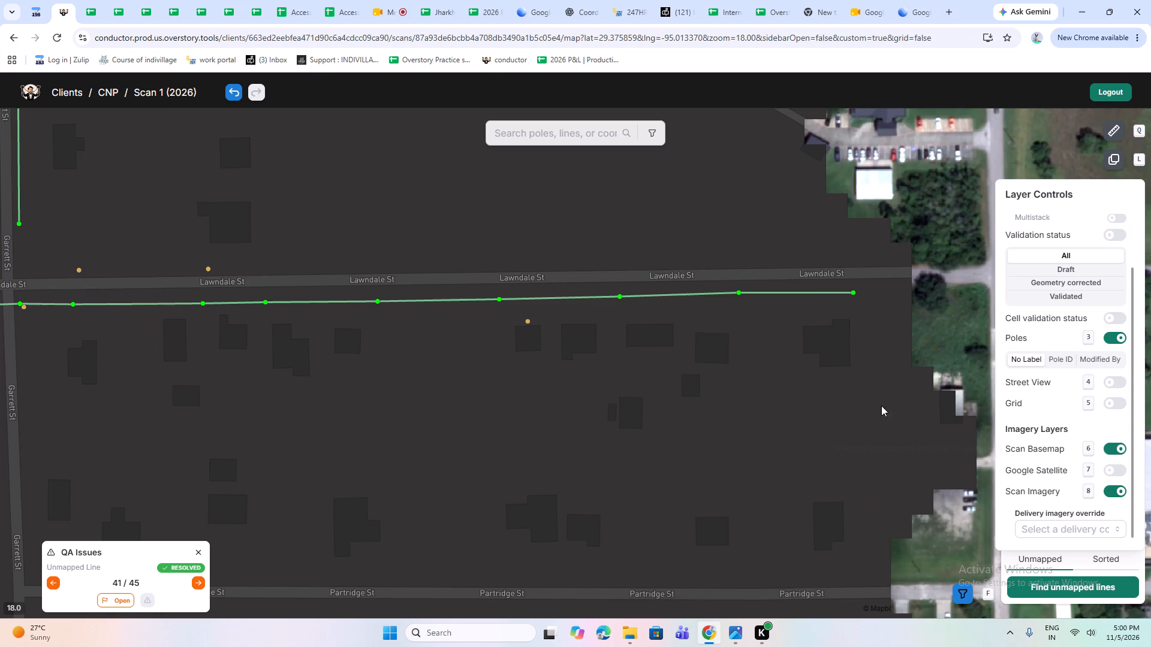
scroll(623, 313, "up", 1)
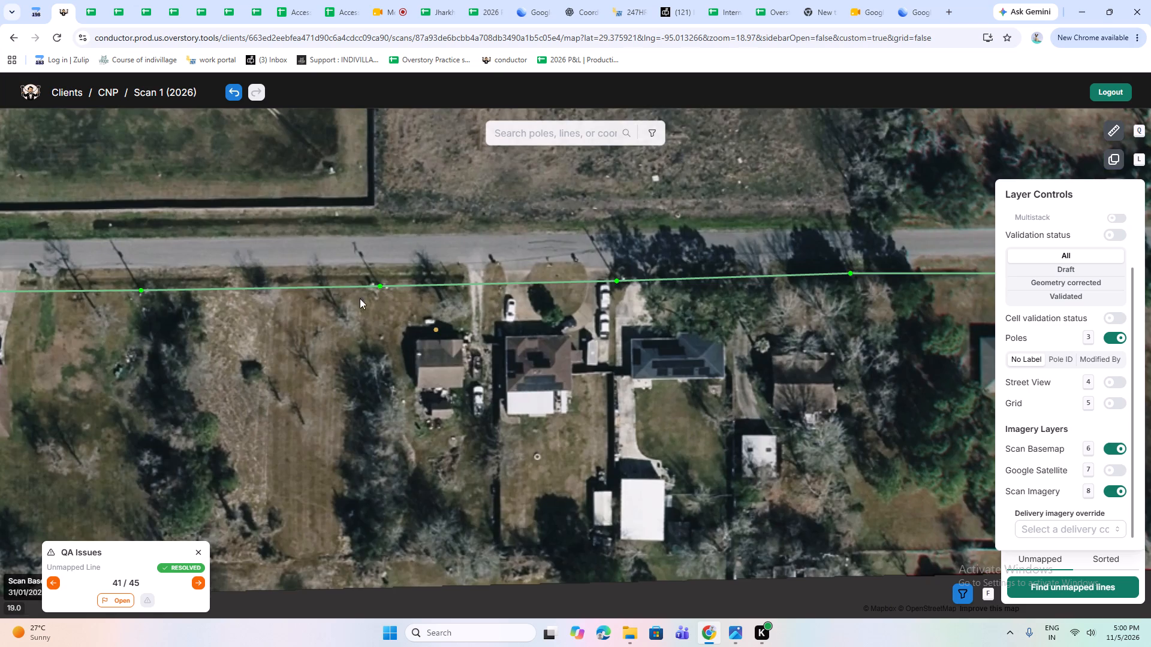
scroll(325, 292, "up", 1)
scroll(411, 287, "up", 1)
scroll(425, 359, "down", 1)
left_click_drag(742, 353, 670, 361)
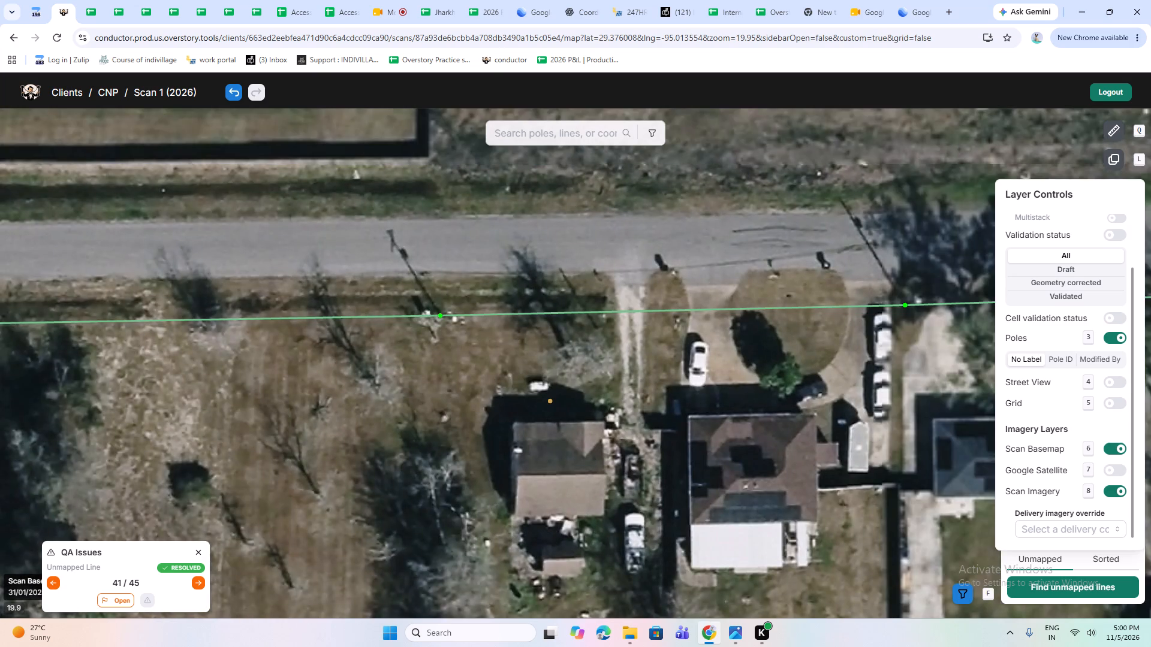
left_click_drag(670, 361, 450, 397)
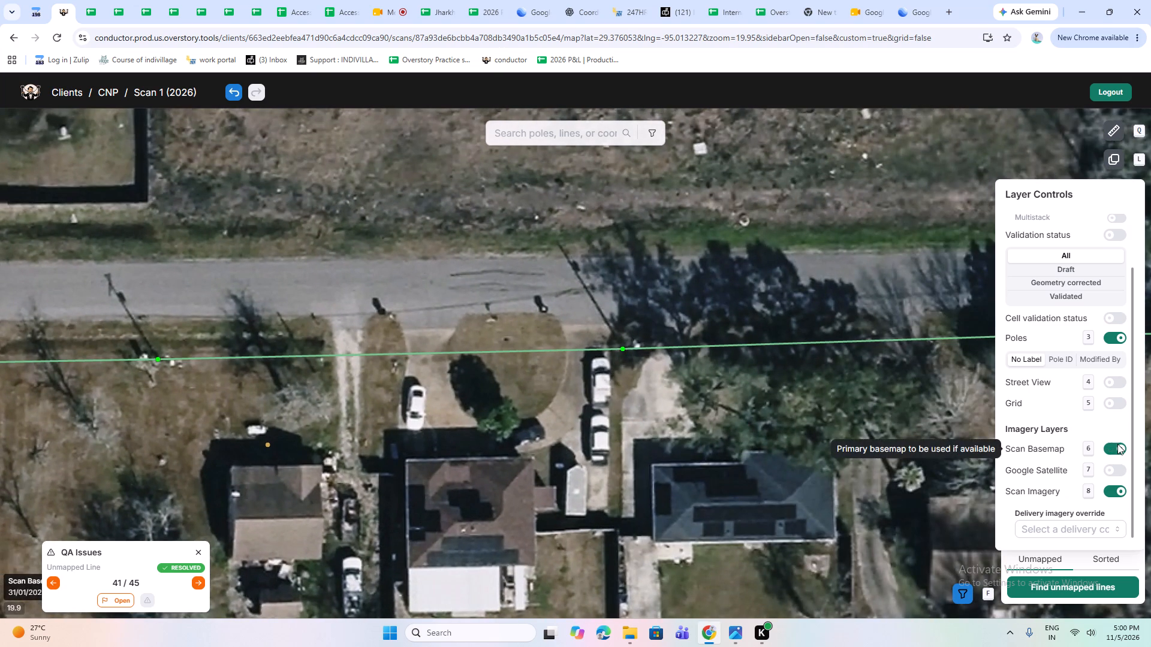
left_click(1118, 444)
Go to QA issue 42, check its line on the Scan Basemap, comment "Excess line" on the line across the yard's tanks, and drop it.
left_click(198, 583)
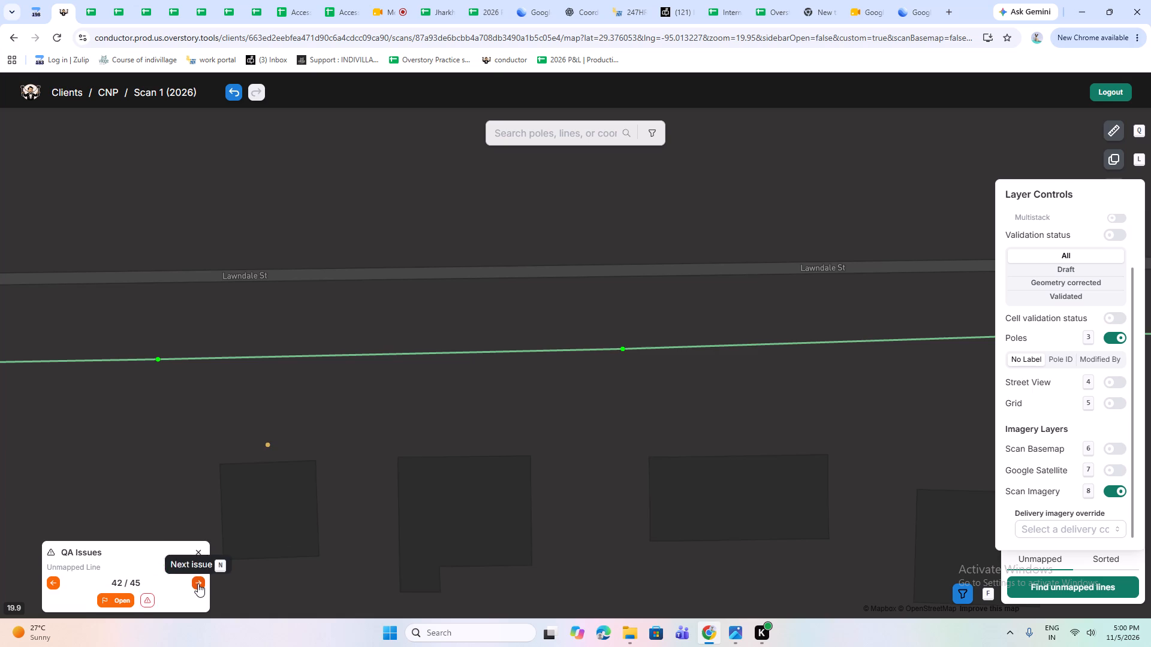
left_click_drag(586, 397, 459, 411)
left_click(1119, 451)
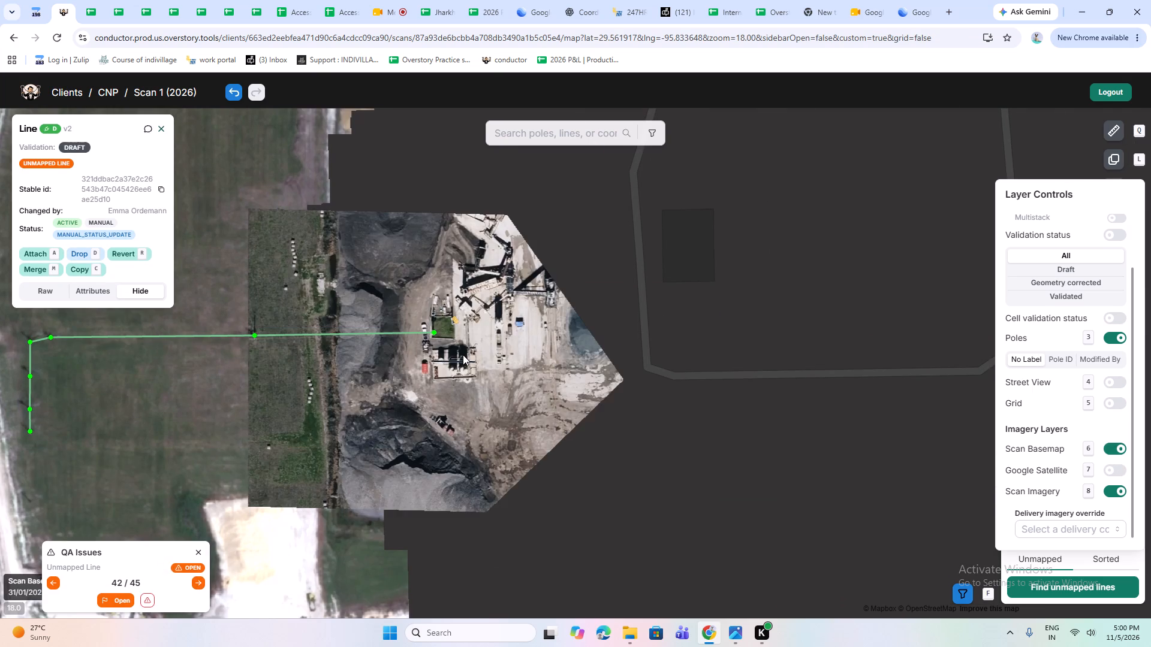
scroll(462, 355, "up", 2)
left_click_drag(420, 250, 403, 319)
scroll(403, 319, "up", 2)
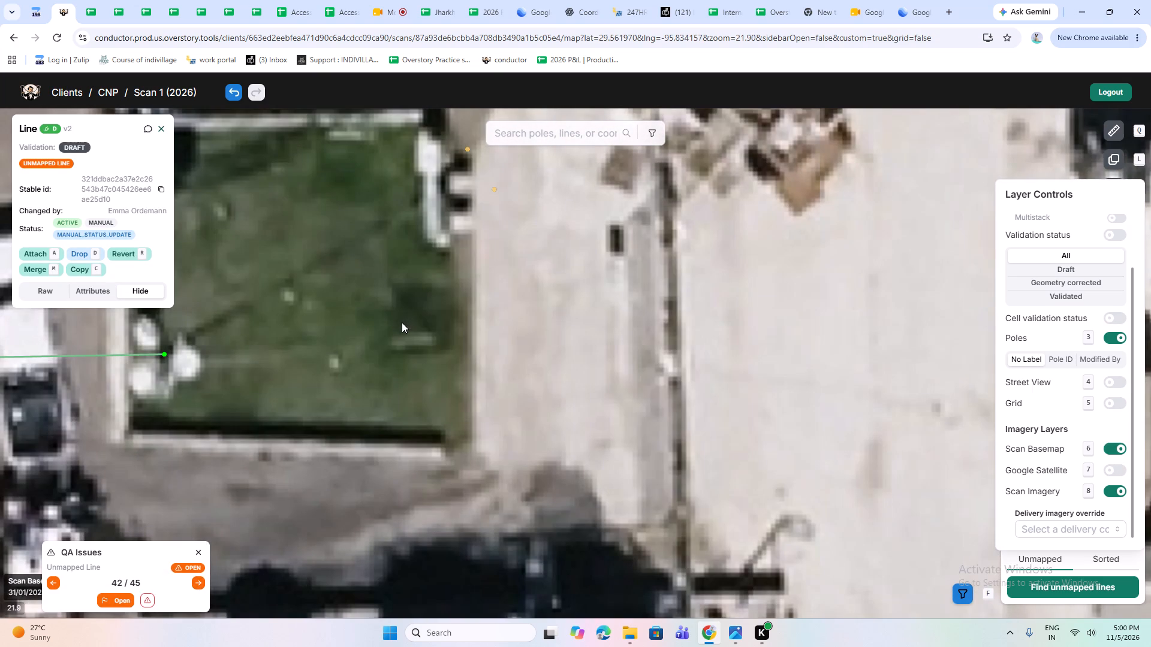
scroll(399, 335, "down", 1)
left_click_drag(443, 383, 446, 358)
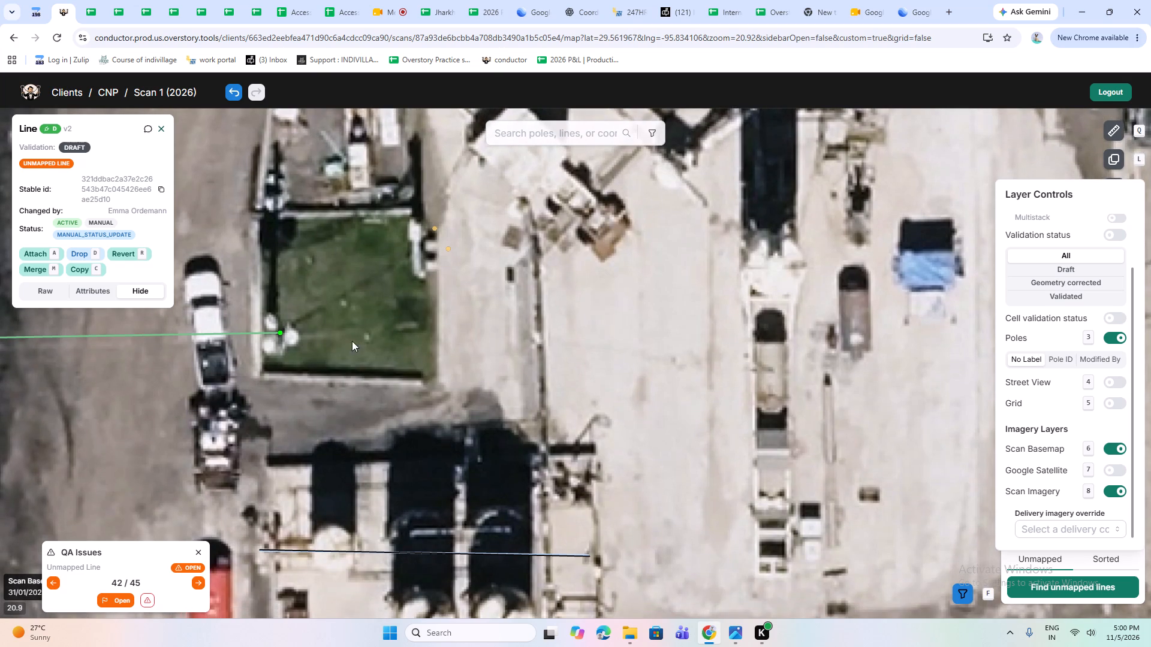
left_click(149, 128)
left_click(123, 199)
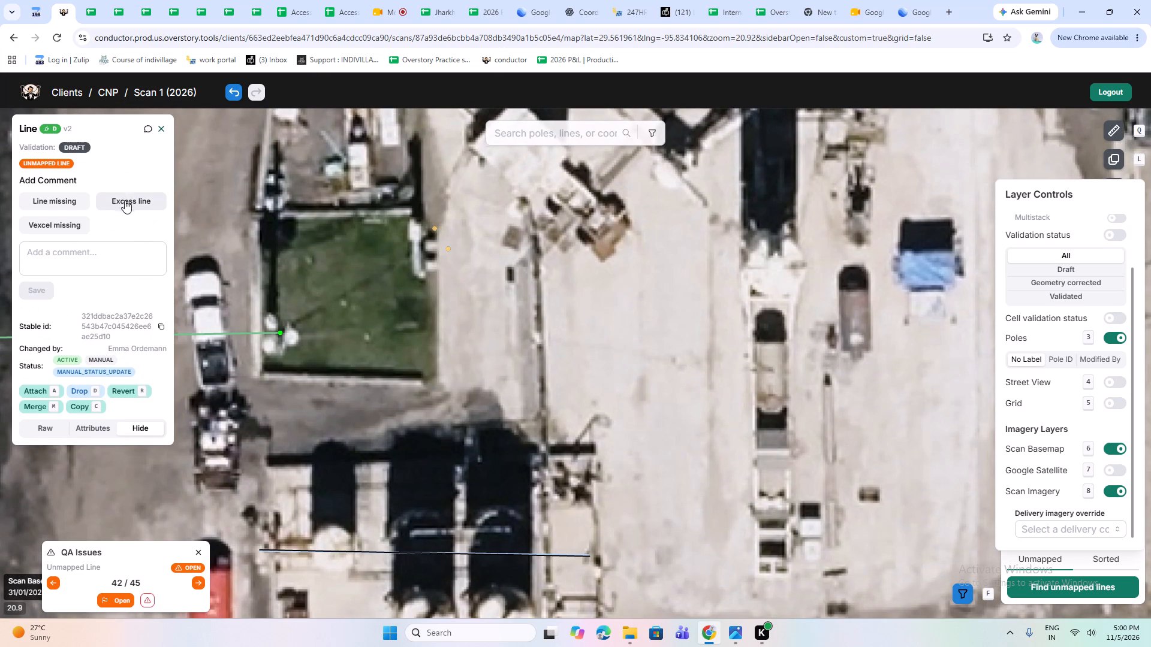
left_click(86, 293)
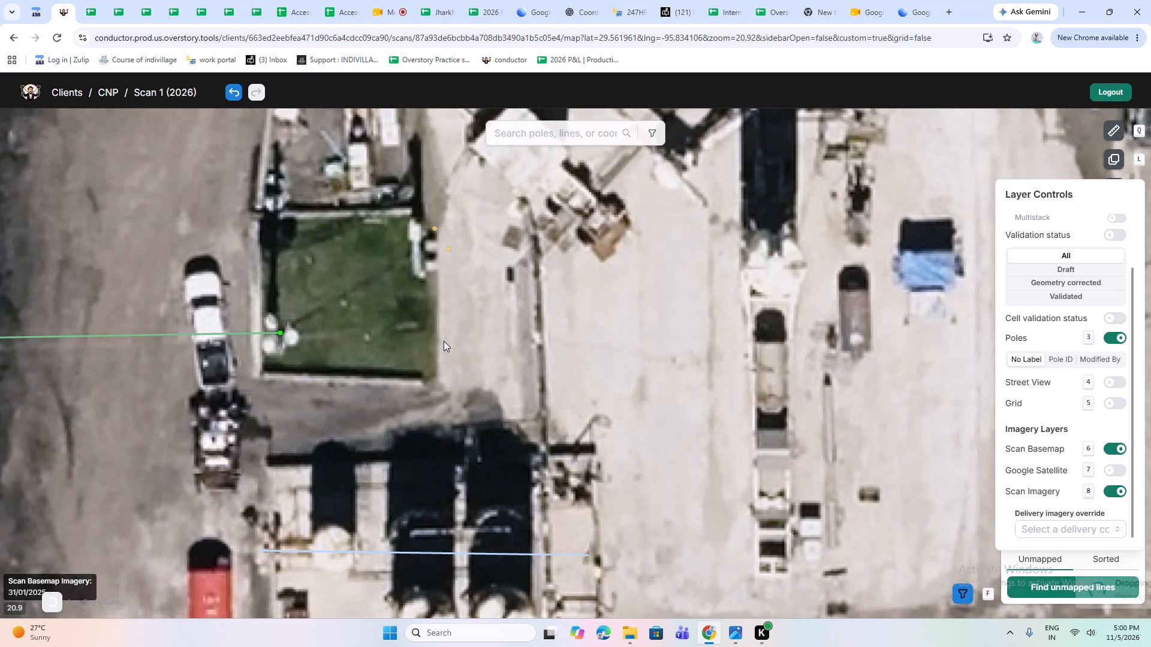
Examine the remaining line from the field pole to the fenced grass pad on the Scan Basemap, and hide the basemap.
scroll(435, 353, "down", 2)
scroll(425, 331, "up", 1)
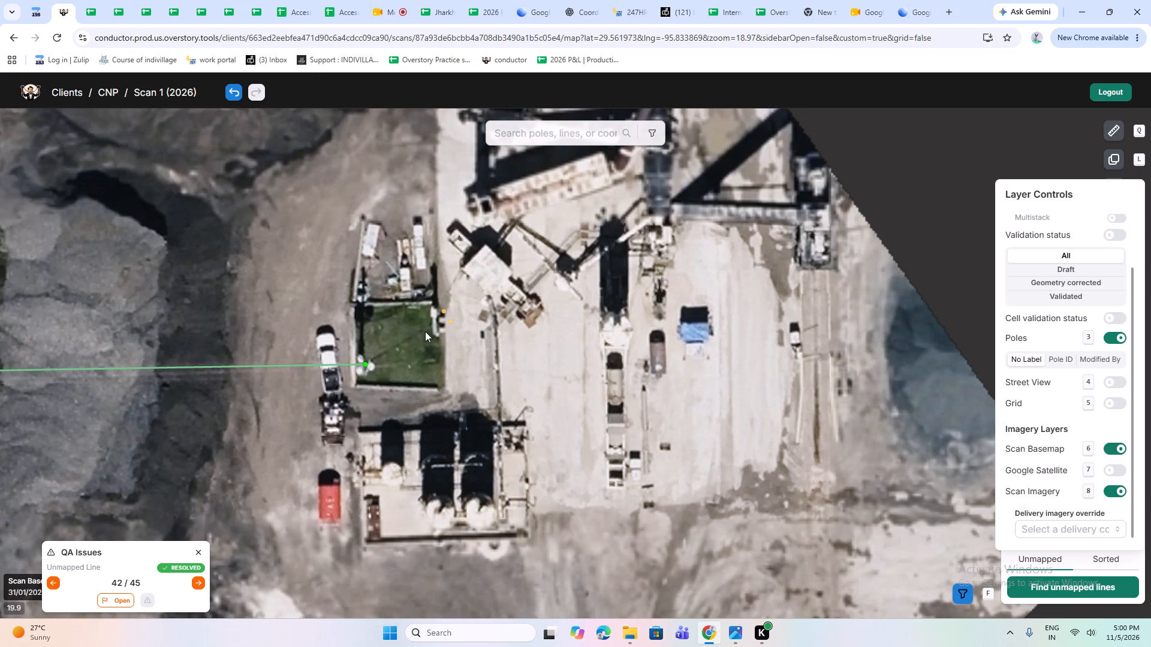
left_click_drag(487, 322, 505, 455)
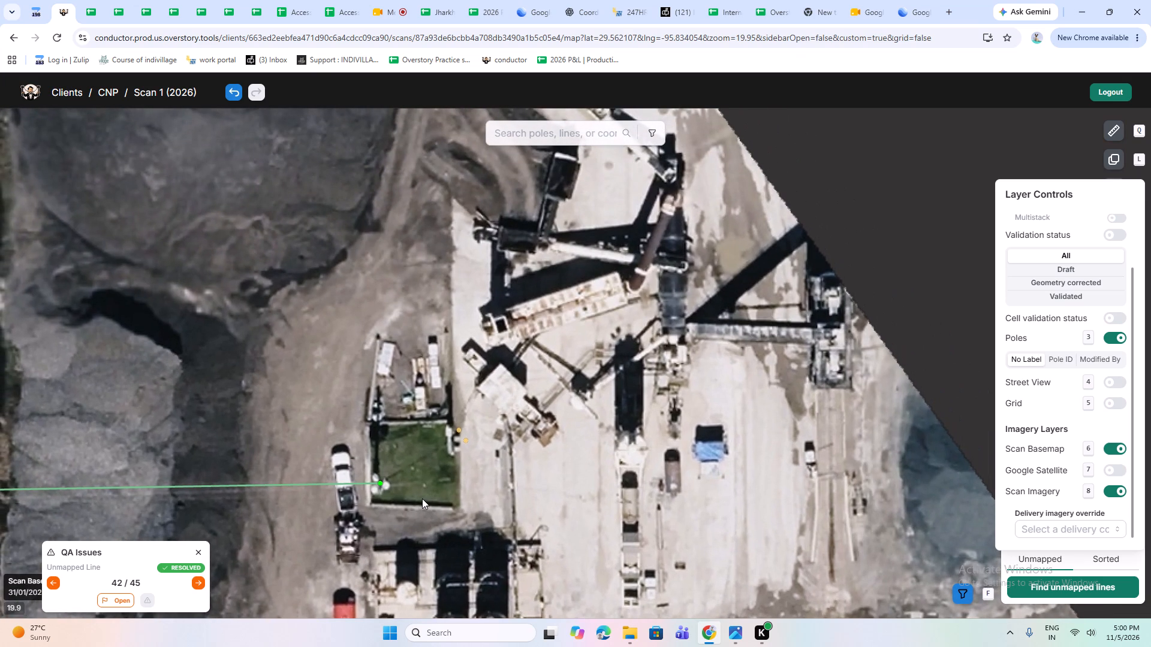
left_click_drag(275, 493, 714, 378)
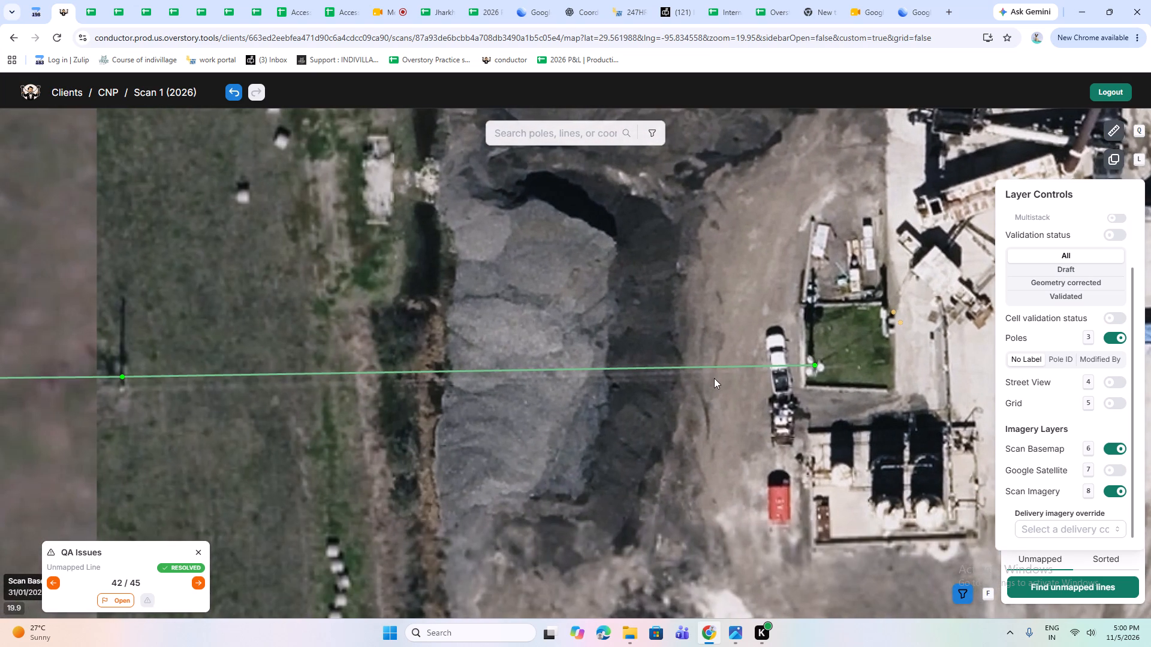
left_click_drag(691, 377, 359, 404)
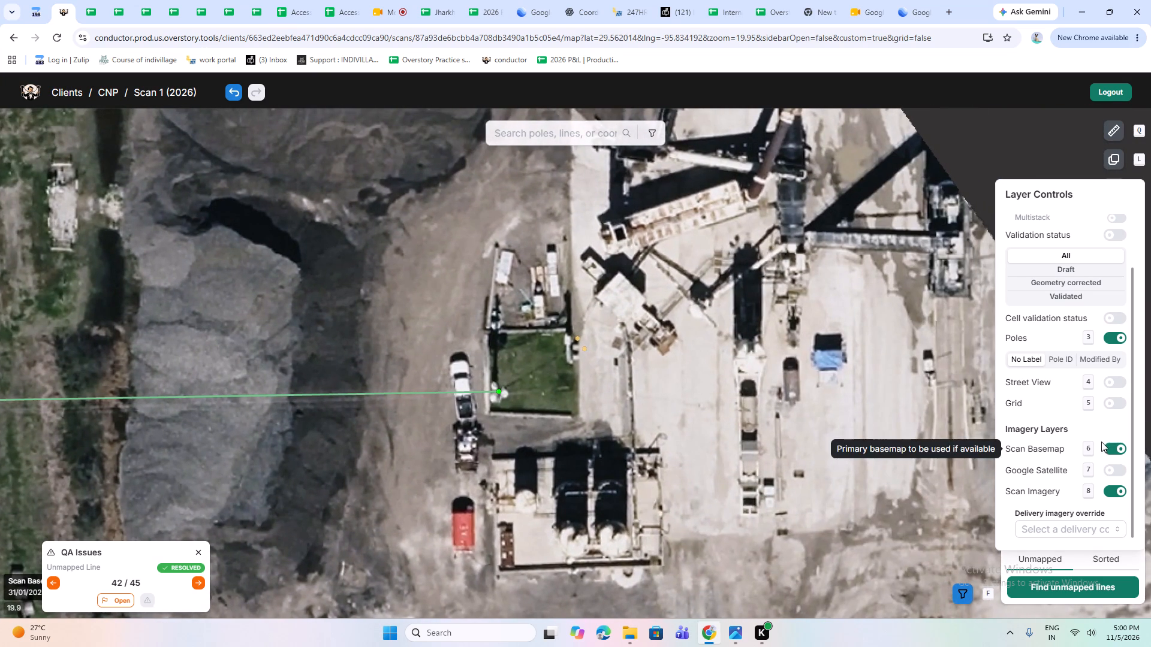
left_click(1114, 449)
Go to QA issue 43, check its line on the Scan Basemap, comment "Excess line" on the unmapped line beside the tree row, and drop it.
left_click(204, 584)
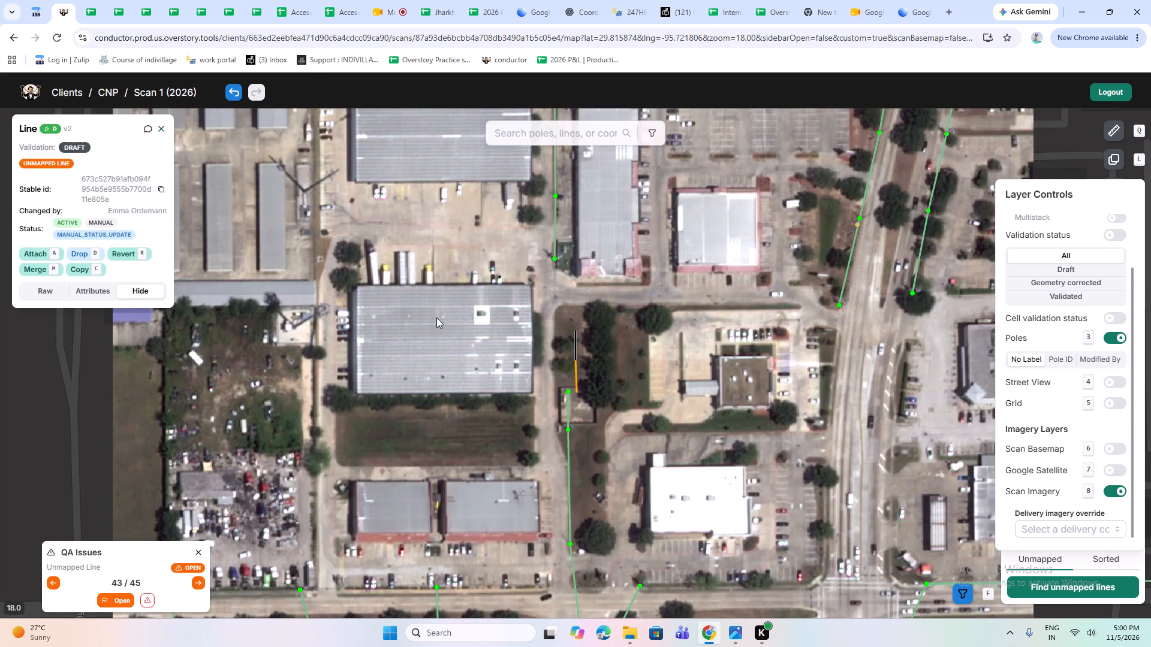
left_click(600, 400)
scroll(575, 379, "up", 1)
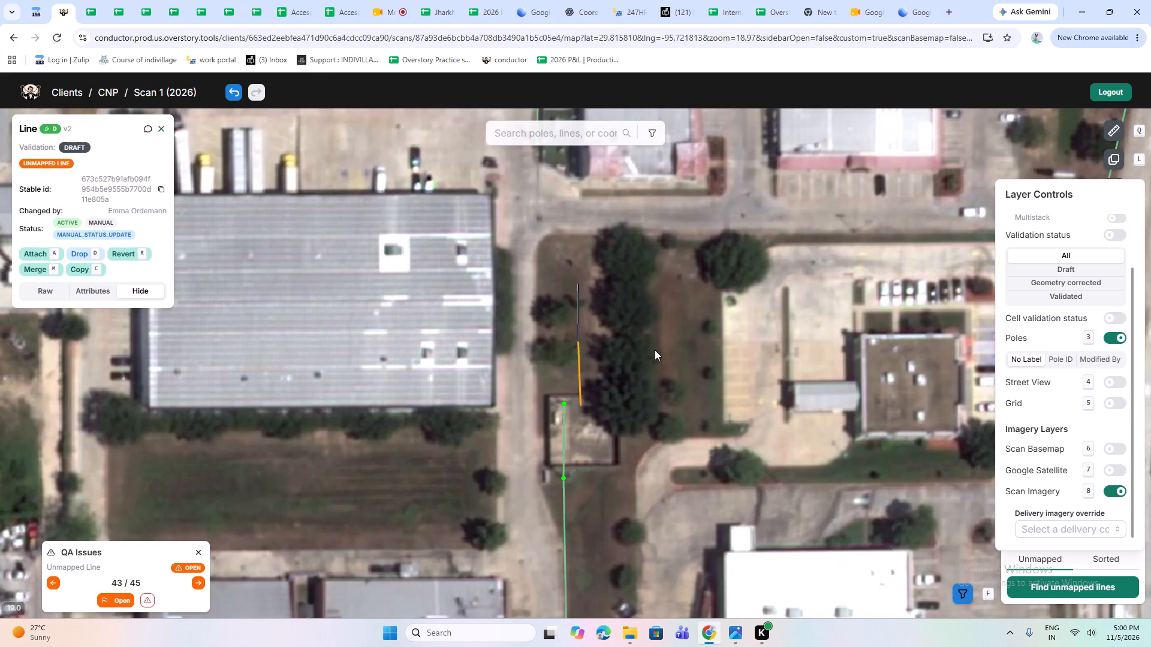
left_click(652, 345)
left_click(1115, 444)
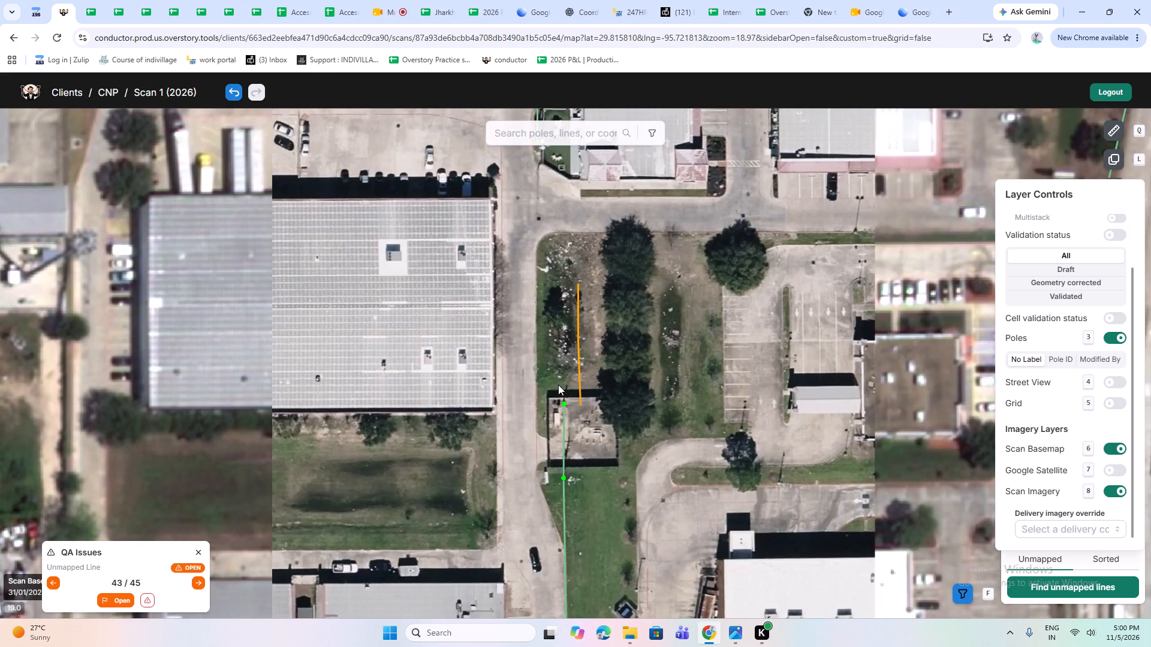
scroll(558, 385, "up", 1)
left_click_drag(551, 272, 586, 589)
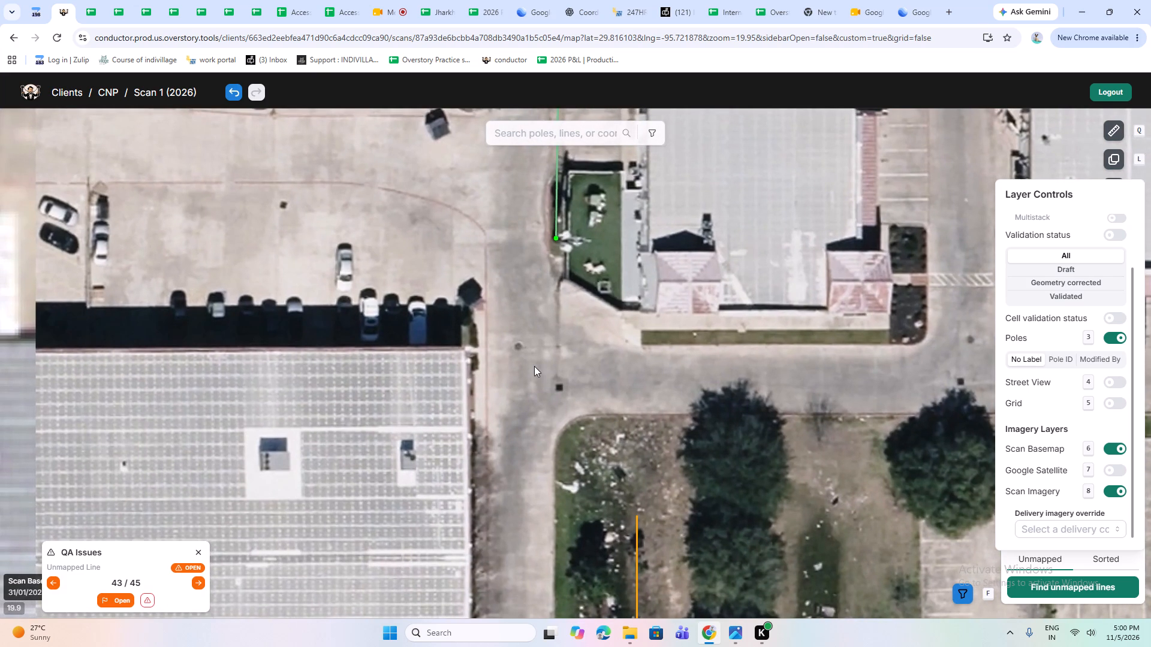
scroll(534, 366, "down", 1)
left_click_drag(550, 415, 524, 321)
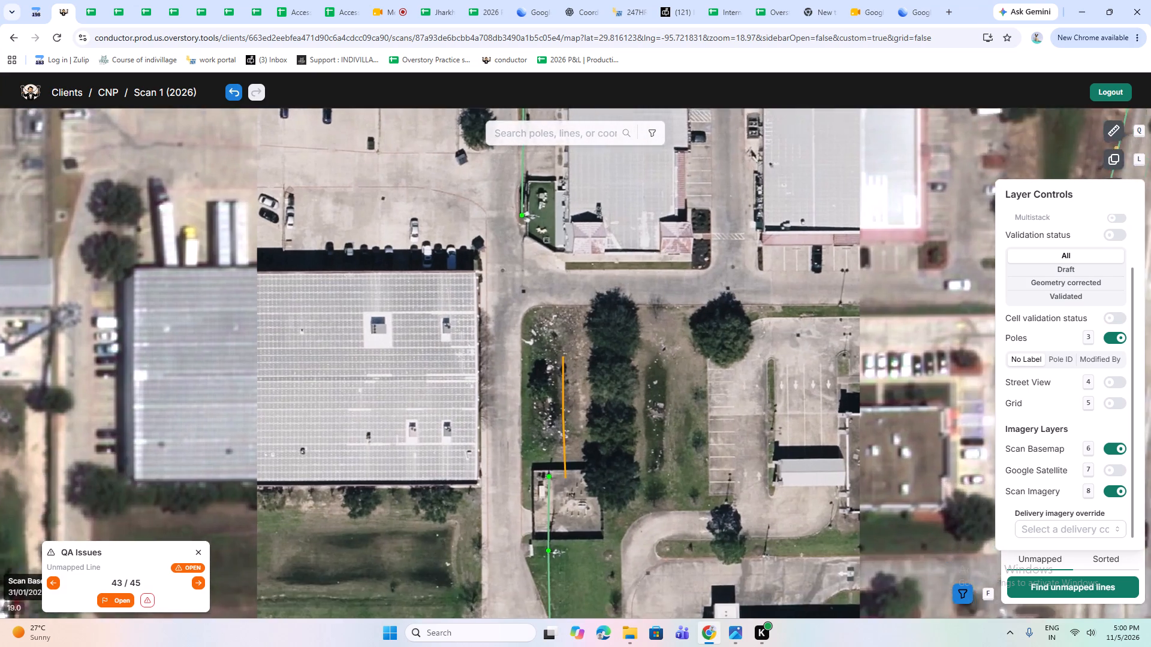
left_click_drag(524, 321, 524, 320)
scroll(541, 394, "up", 1)
left_click(577, 400)
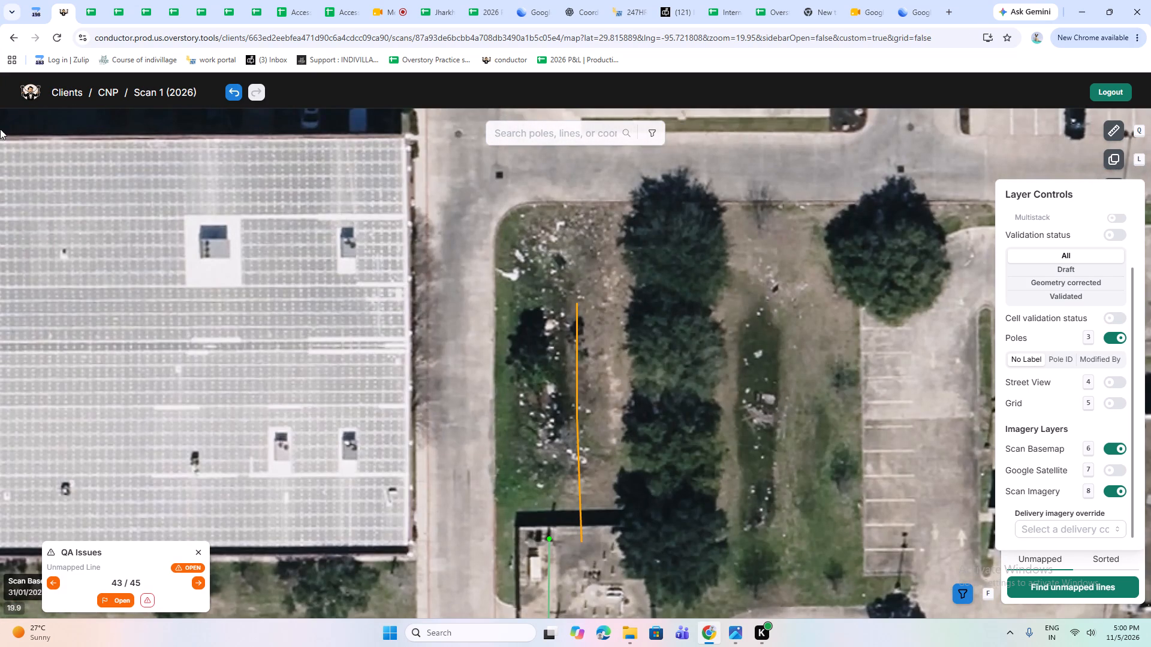
left_click(151, 126)
left_click(123, 216)
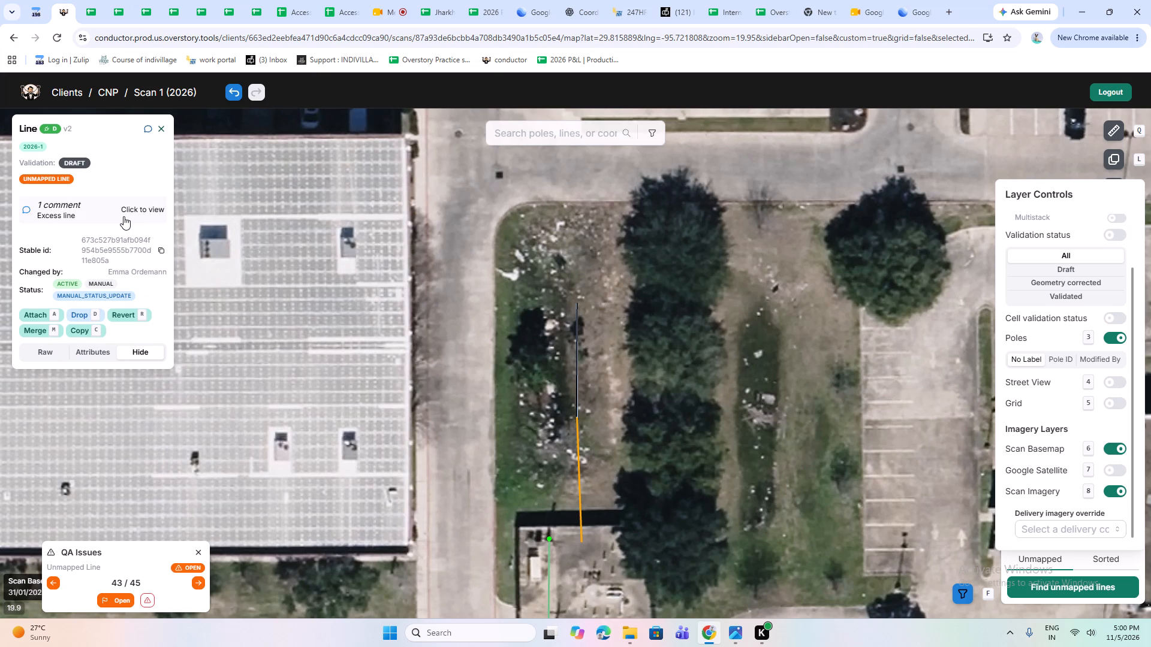
left_click(85, 303)
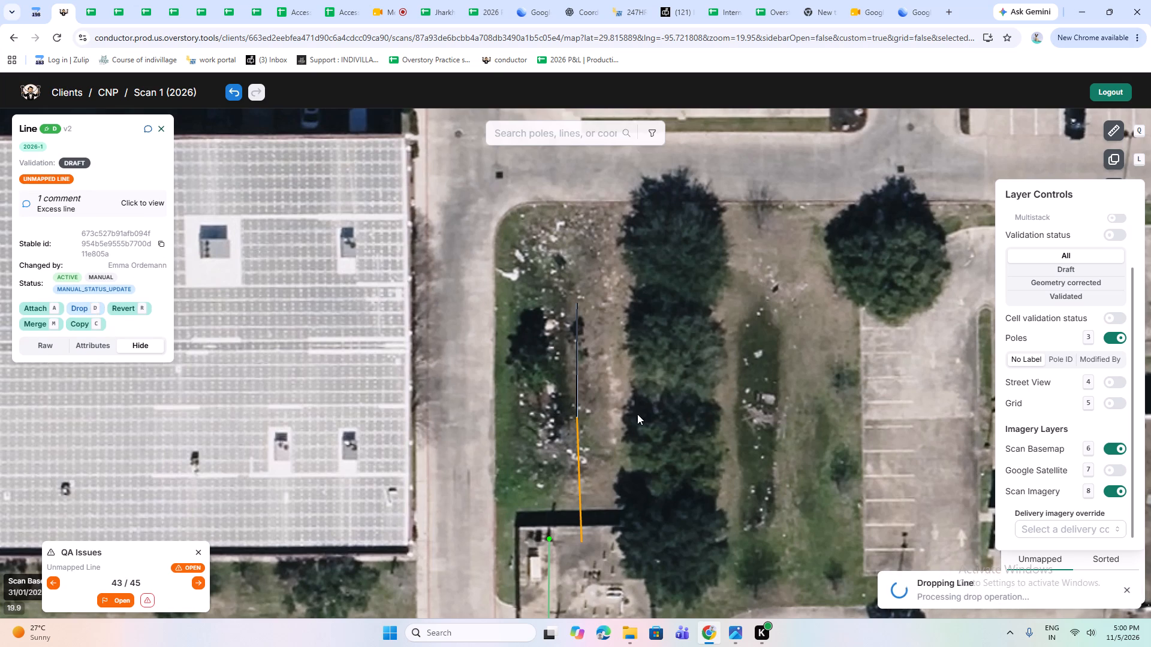
Comment "Excess line" on the remaining unmapped line running into the fenced pad, drop it, and hide the Scan Basemap.
left_click_drag(610, 461, 586, 377)
left_click(554, 394)
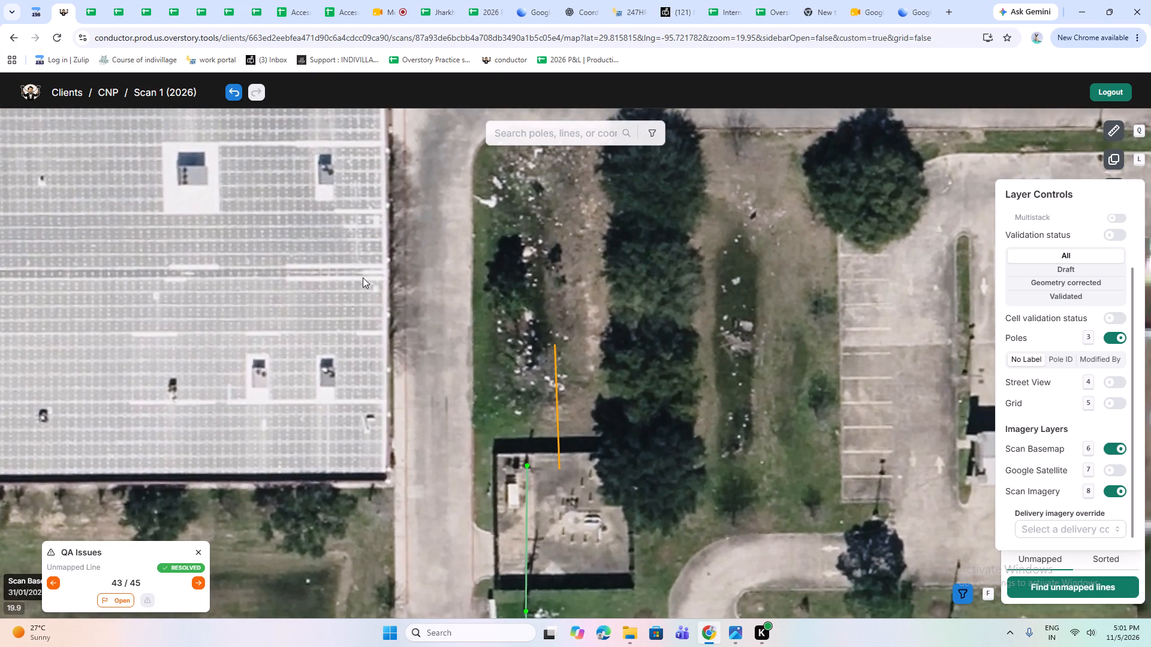
left_click(140, 126)
left_click(148, 129)
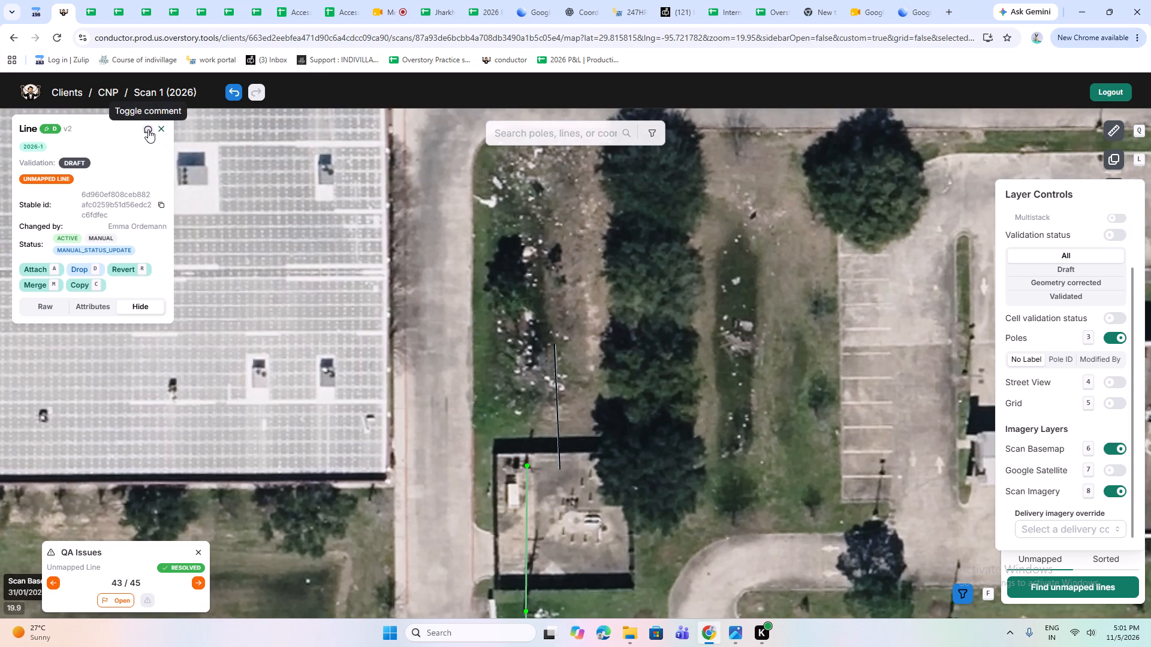
left_click(127, 219)
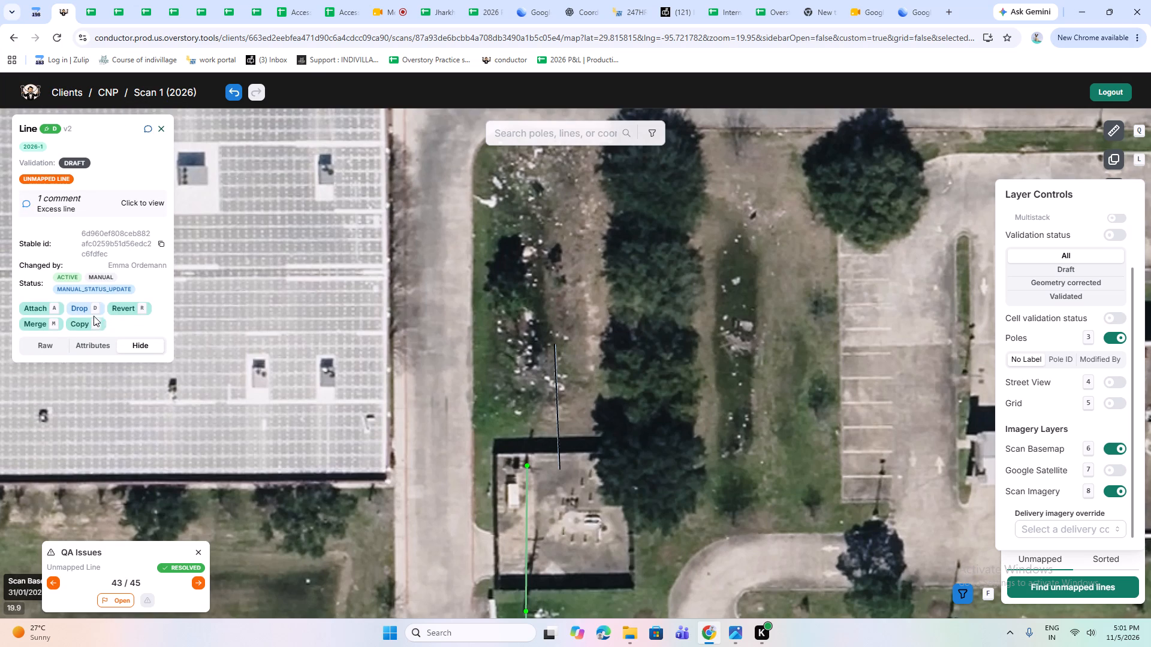
left_click(87, 311)
scroll(541, 427, "down", 1)
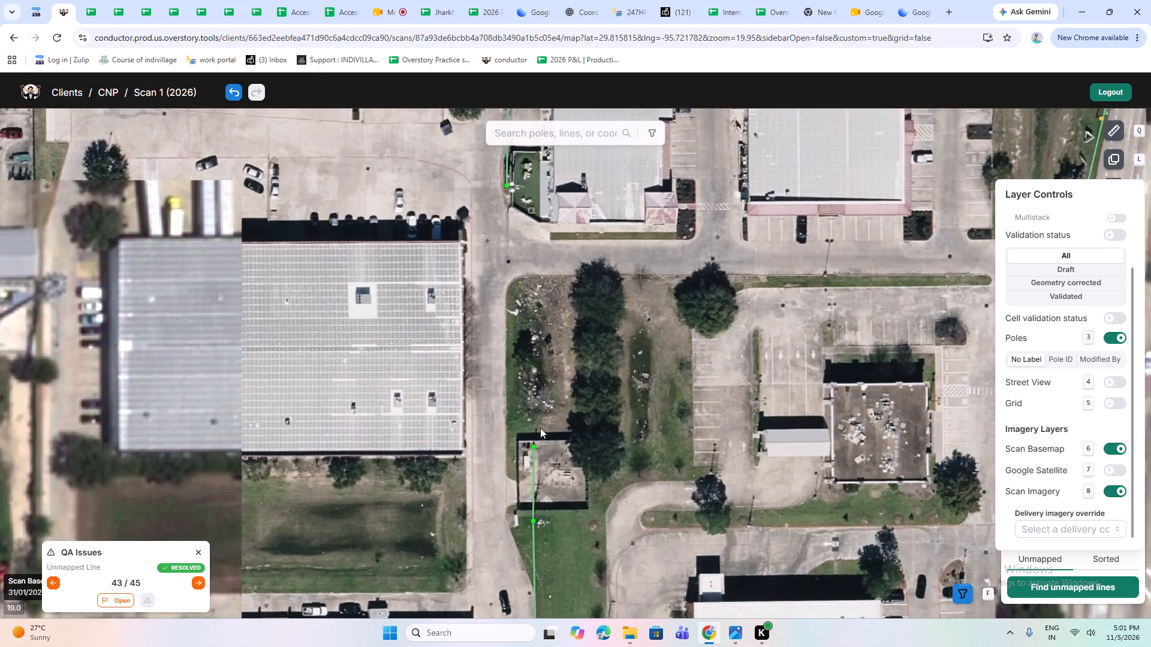
left_click_drag(547, 345, 531, 458)
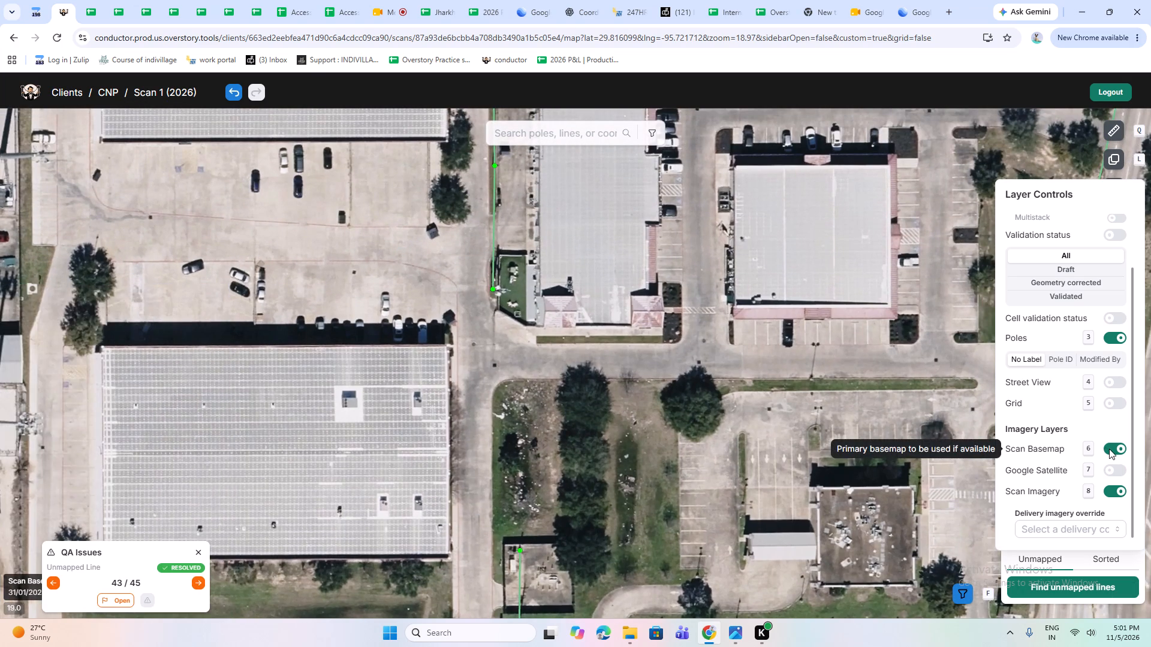
left_click(1109, 449)
left_click_drag(640, 497, 604, 368)
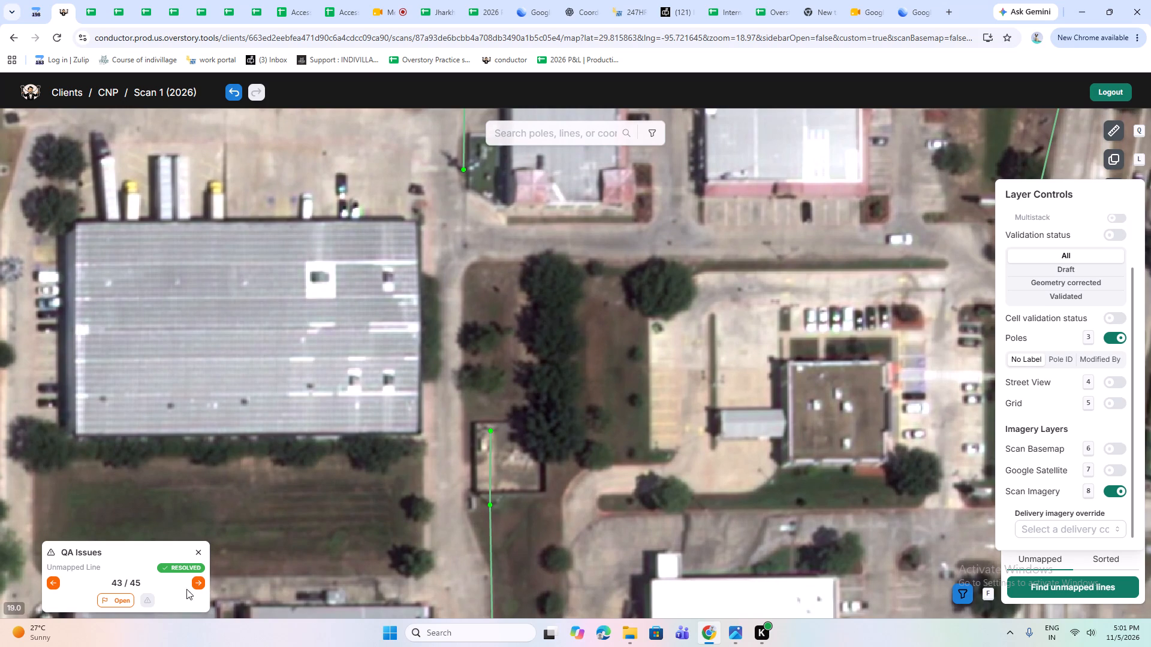
Go to QA issue 44, review its line beside the fenced pad, and deselect it.
left_click(194, 586)
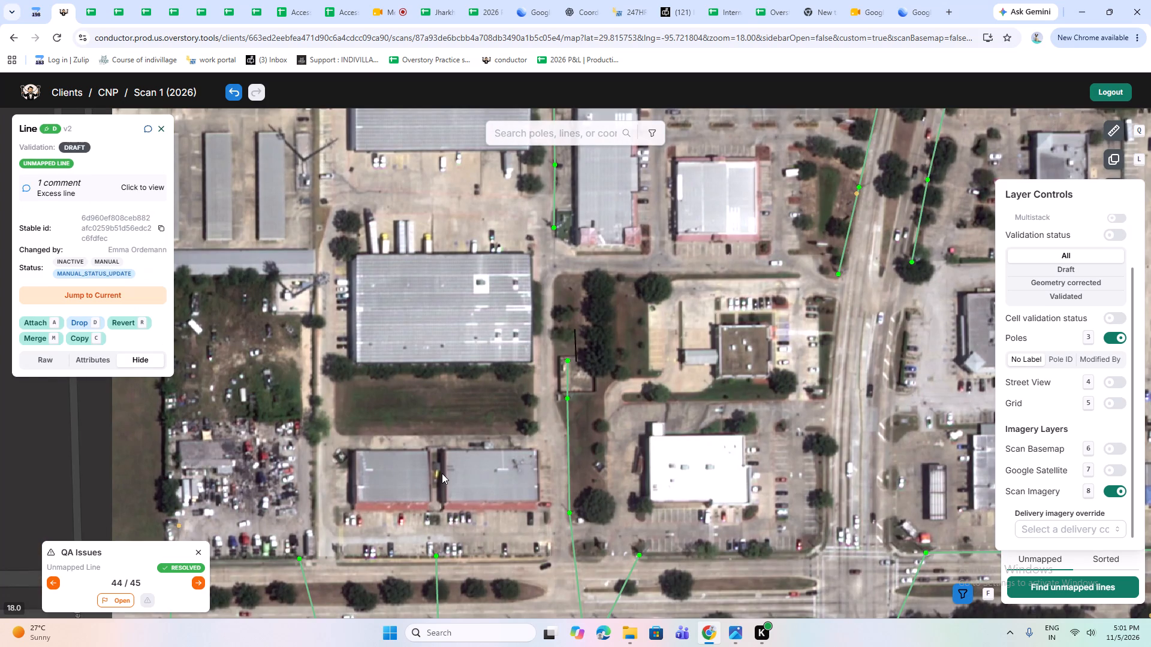
left_click_drag(471, 478, 404, 497)
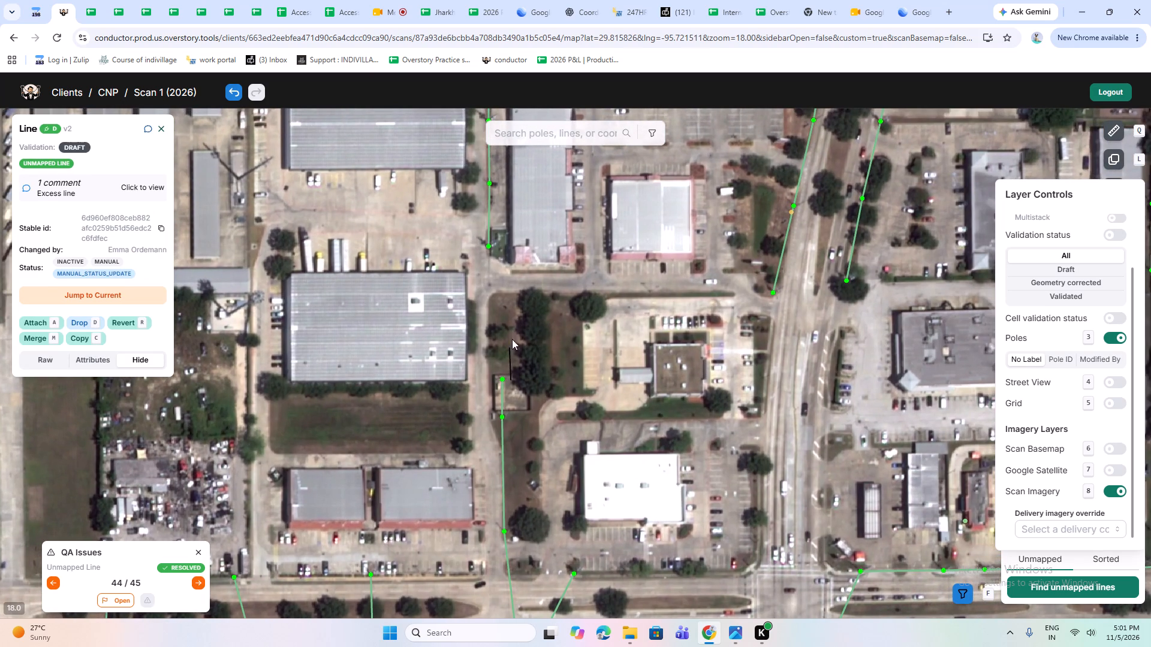
left_click(537, 341)
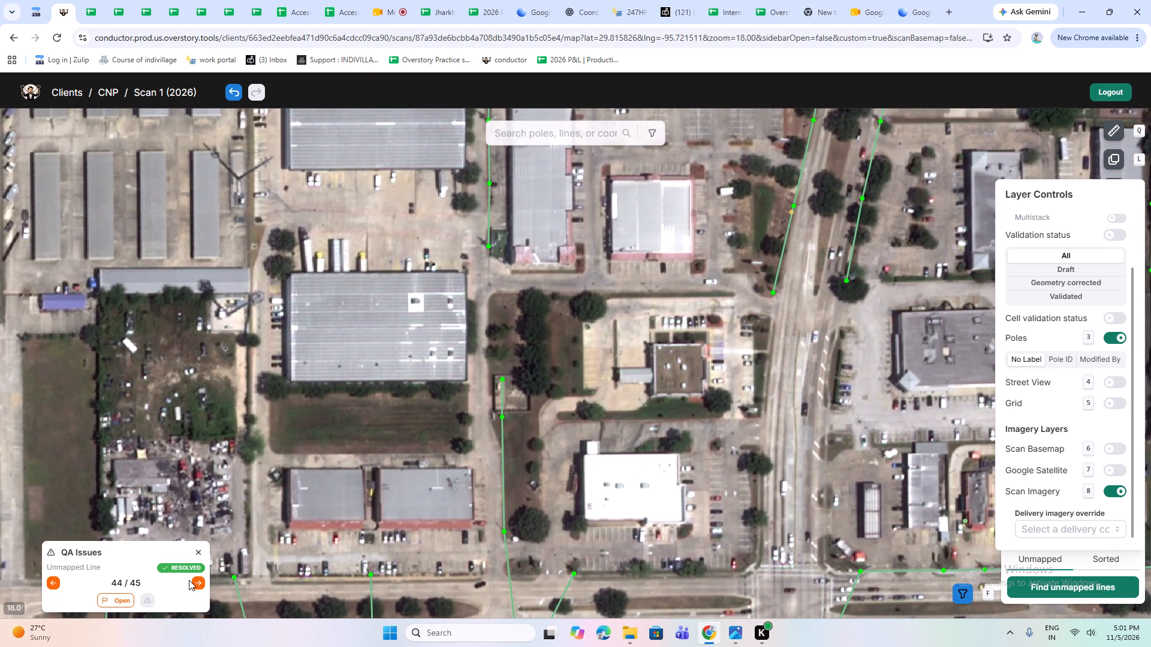
Go to QA issue 45, comment "Excess line" on the unmapped line between the storage buildings, and drop it.
left_click(197, 585)
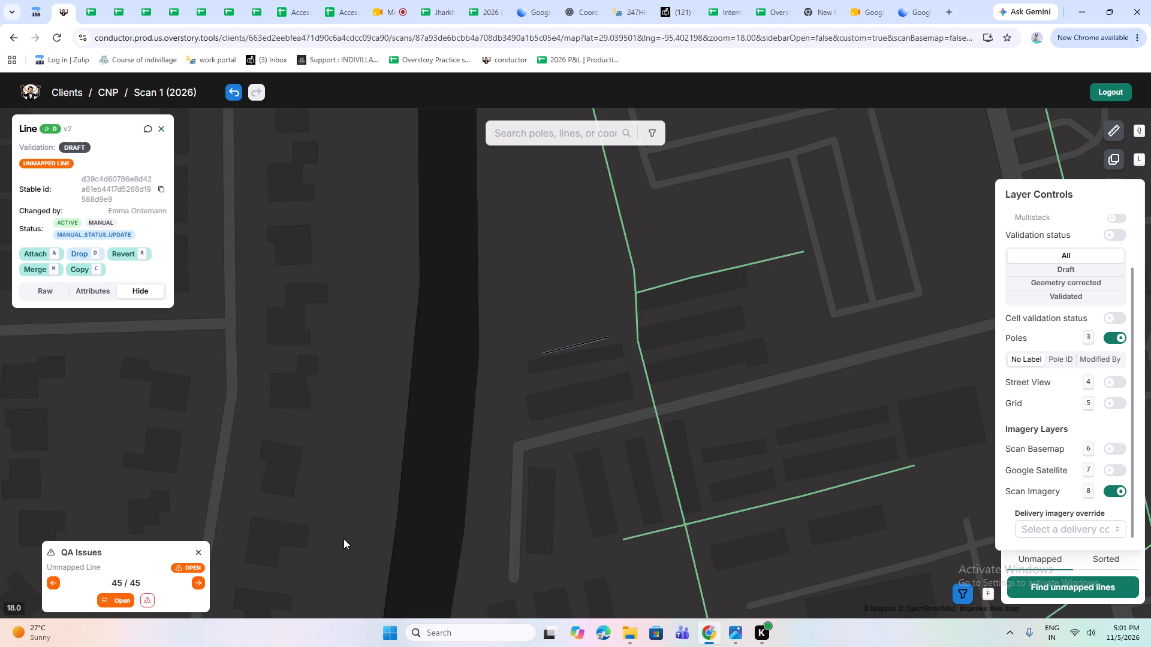
left_click_drag(468, 424, 339, 439)
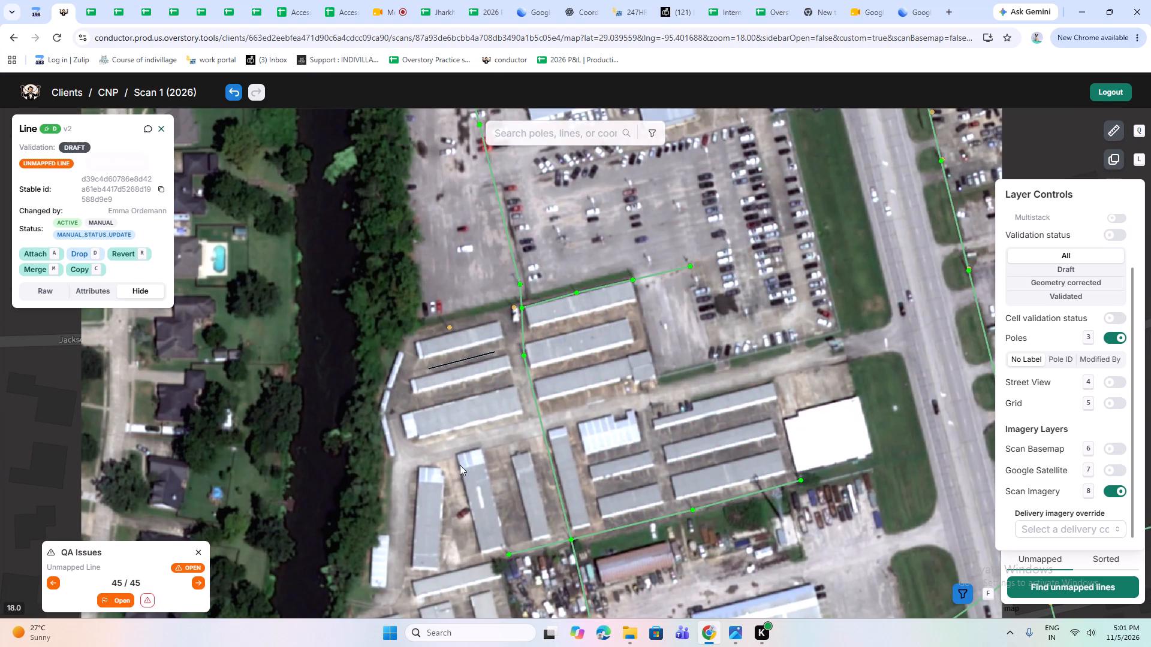
left_click(462, 465)
left_click(459, 371)
left_click(471, 362)
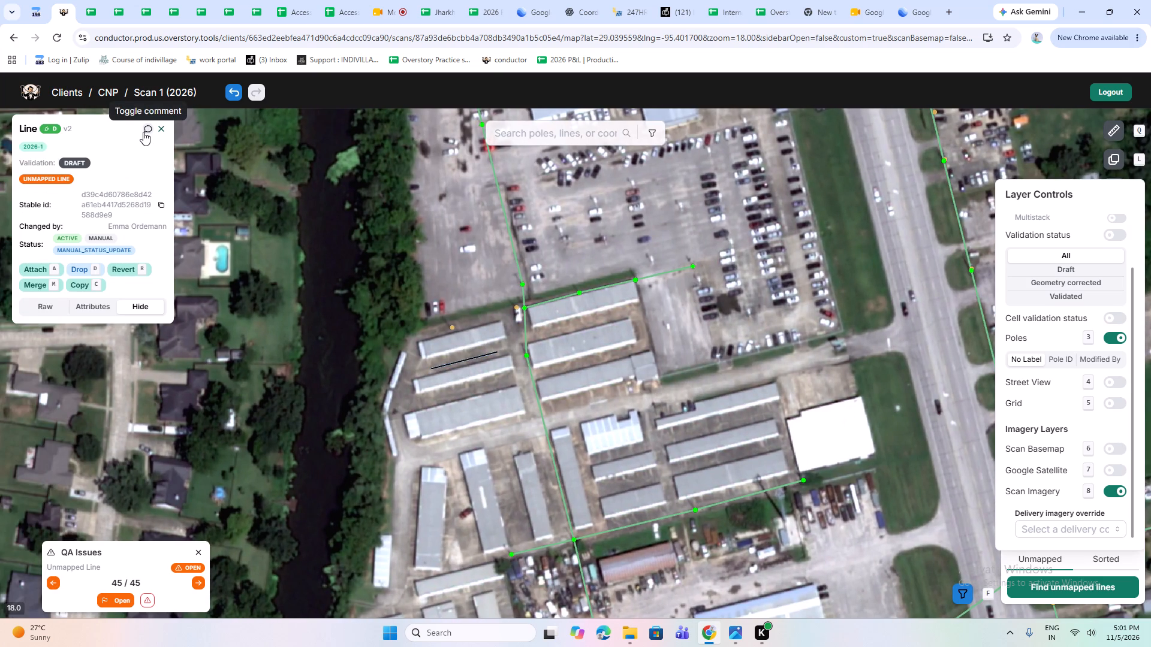
left_click(143, 132)
left_click(145, 215)
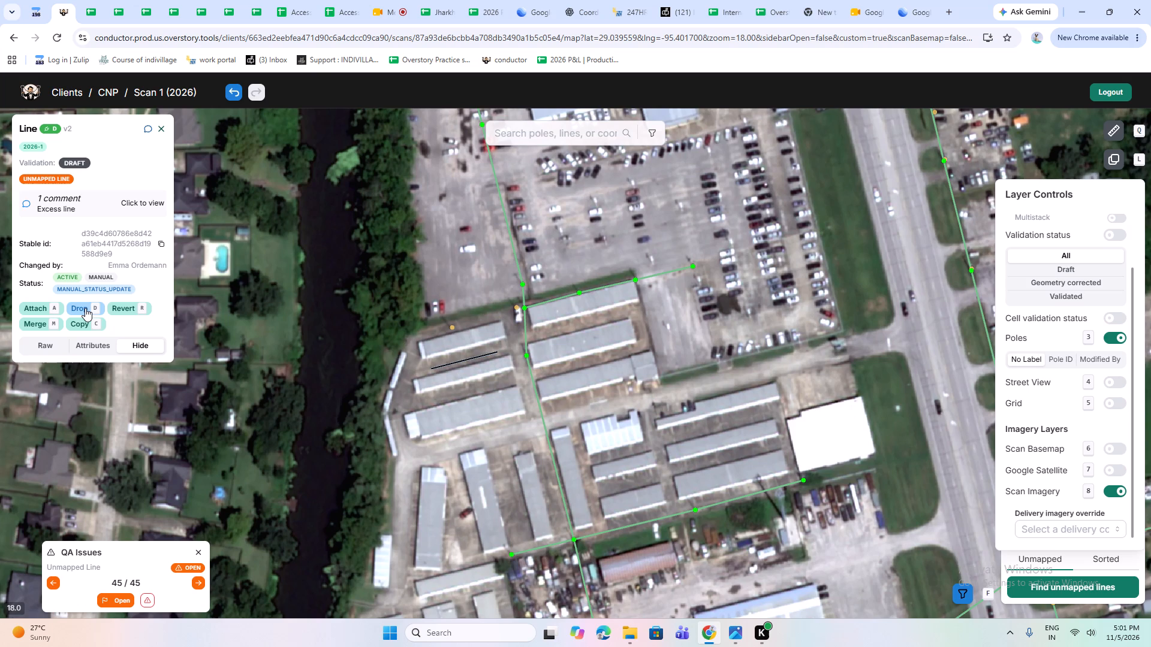
left_click(85, 308)
Examine the poles and lines around the storage buildings on the Scan Basemap, and hide the basemap again.
scroll(447, 335, "up", 1)
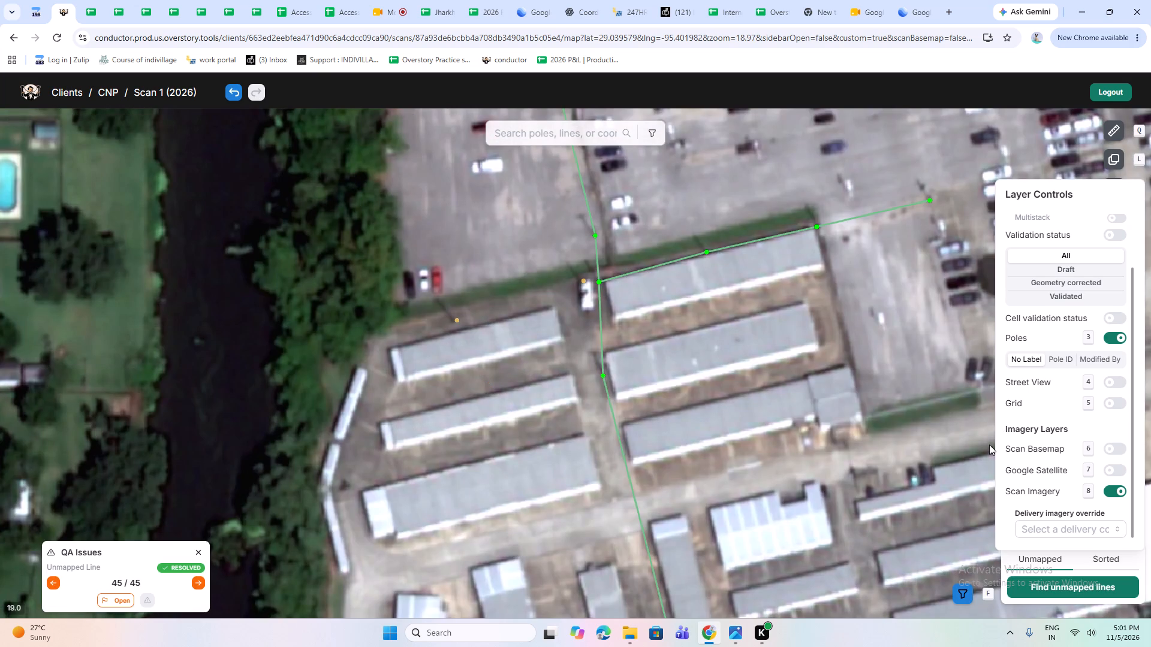
left_click(1125, 448)
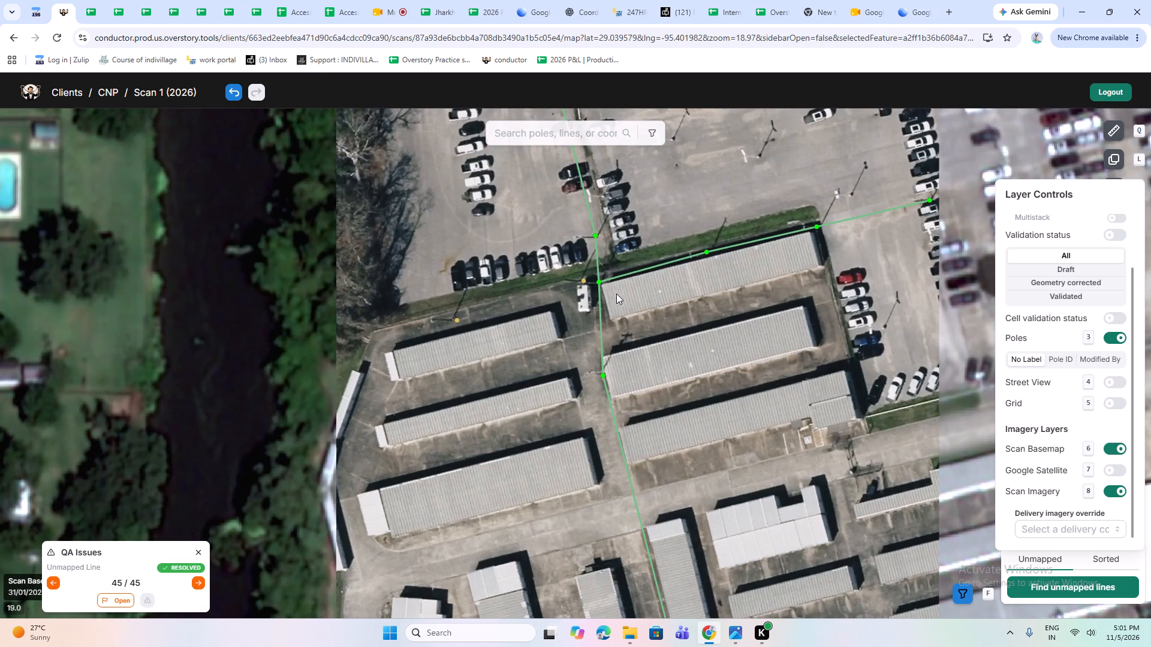
scroll(613, 292, "up", 1)
left_click(1113, 448)
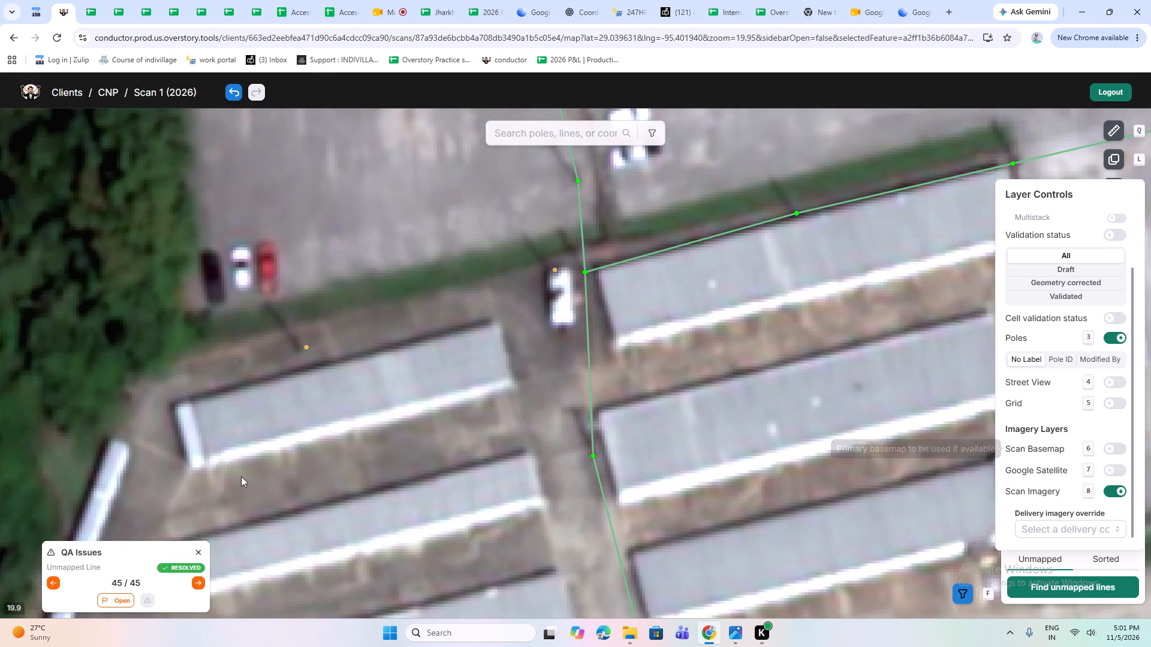
Close the QA issue review and unassign the 3 open unmapped-line issues in the issues list.
left_click(195, 551)
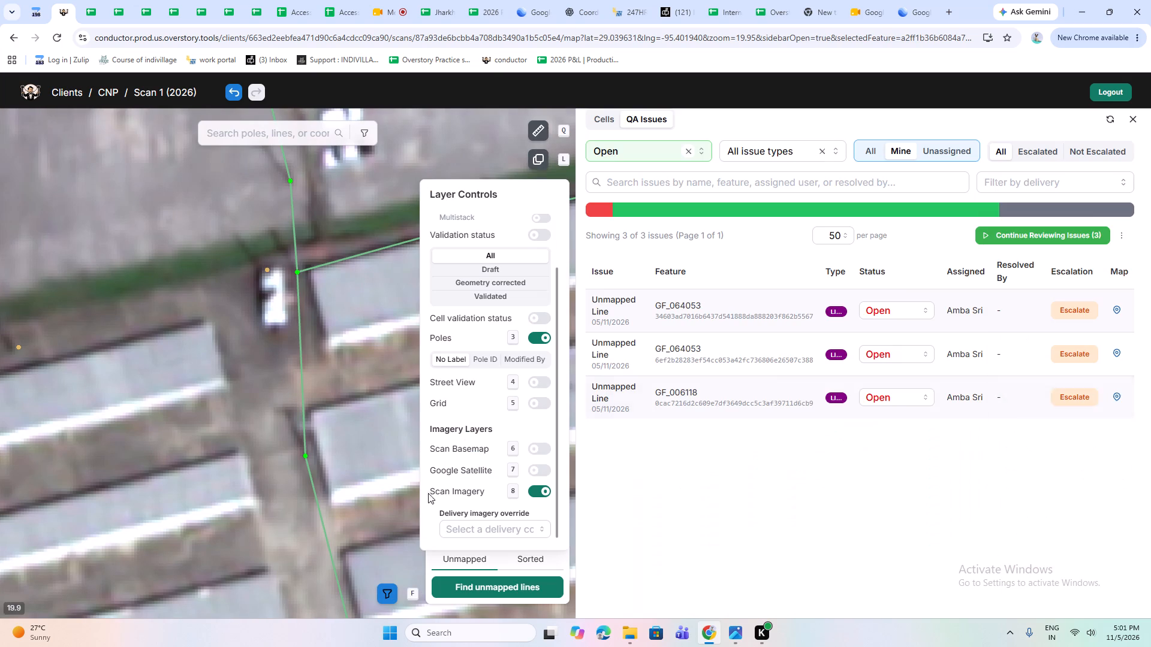
left_click(1117, 237)
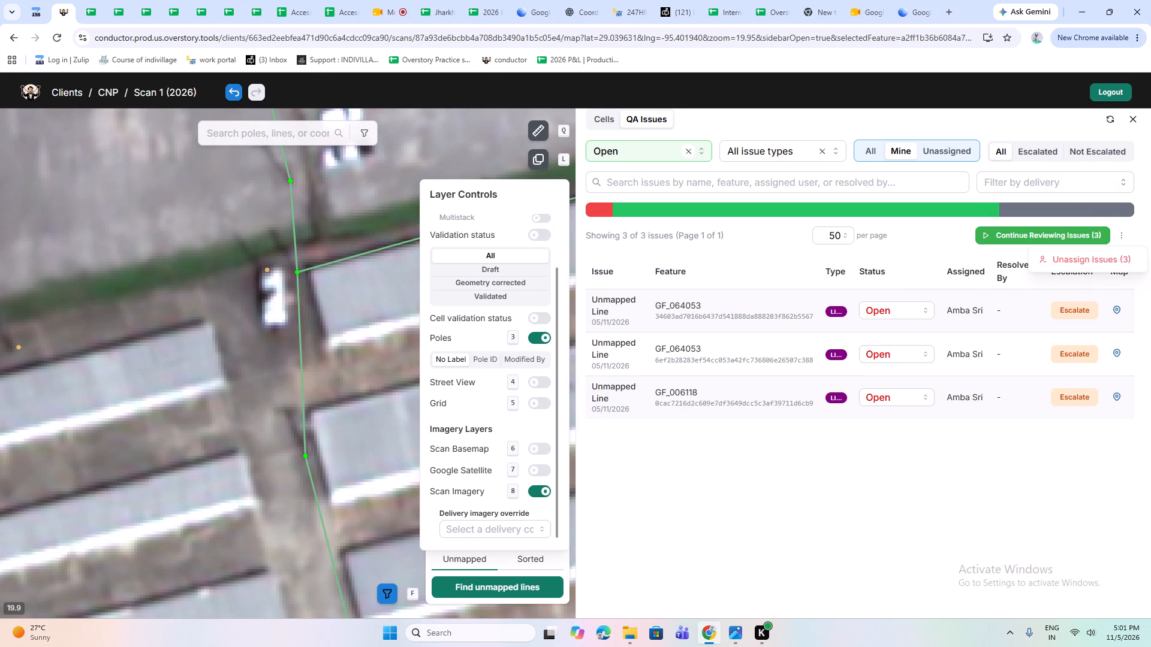
left_click(1075, 264)
left_click(638, 403)
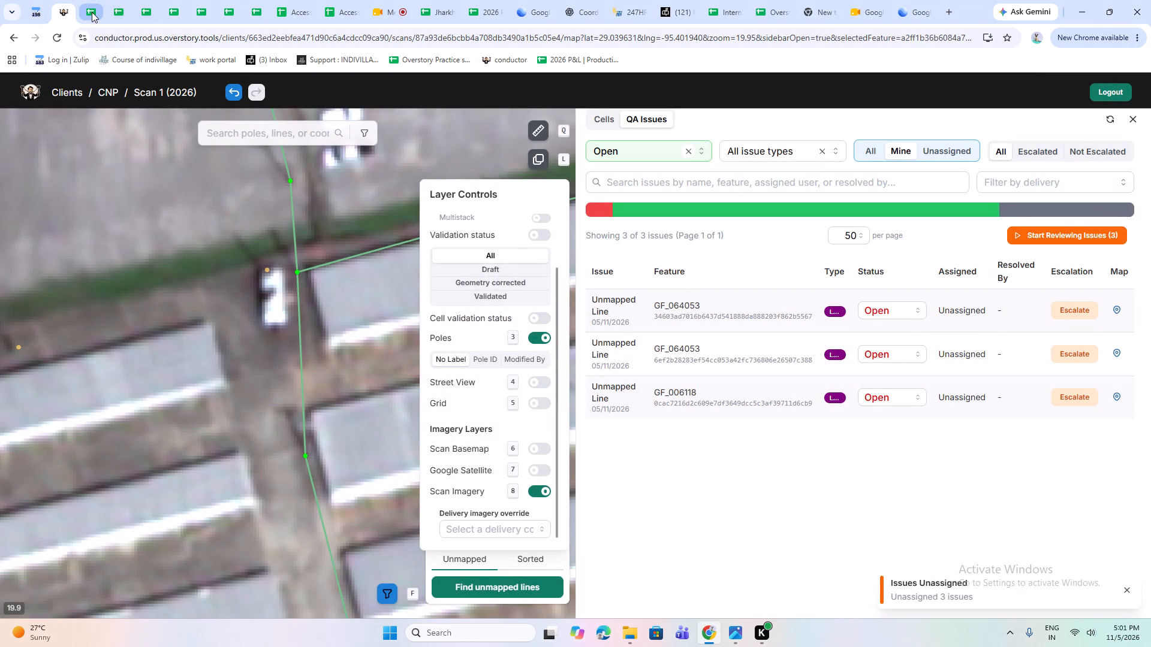
In the QA Issues 2026 - 2 sheet, fill row 3525 with Completed 50, Escalate Count 0, Resolved Count 50 and No Issues 0.
left_click(92, 12)
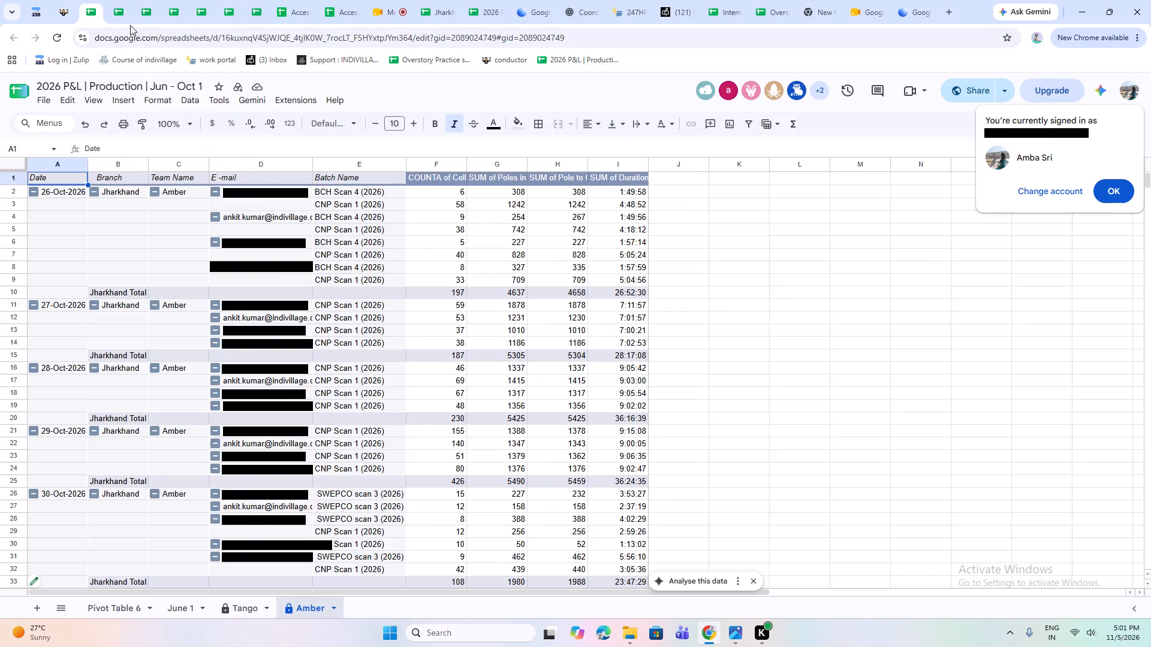
left_click(129, 25)
left_click(126, 20)
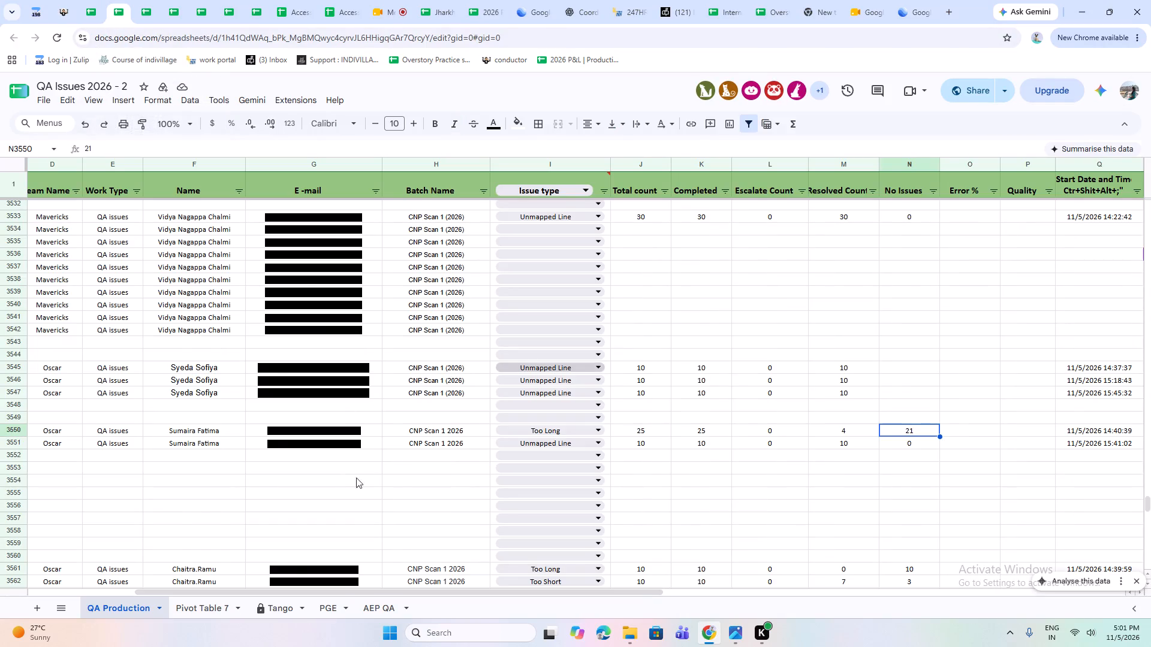
scroll(399, 404, "up", 1)
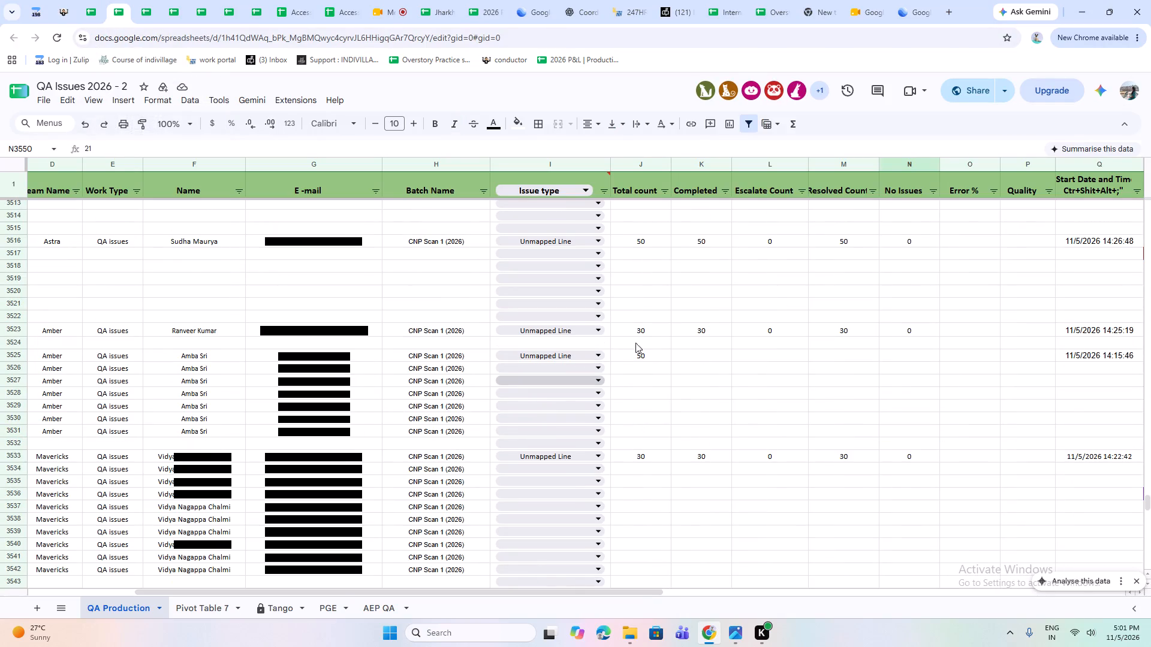
left_click(685, 355)
type("50")
left_click(755, 361)
key("0")
left_click(818, 356)
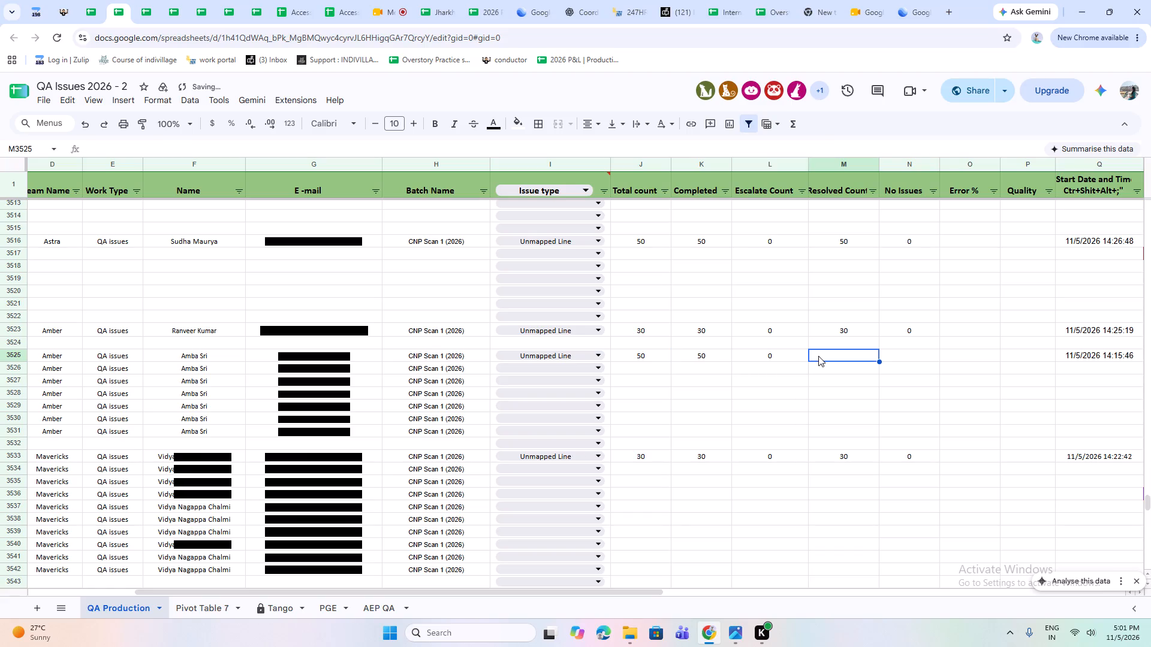
type("50")
left_click(918, 355)
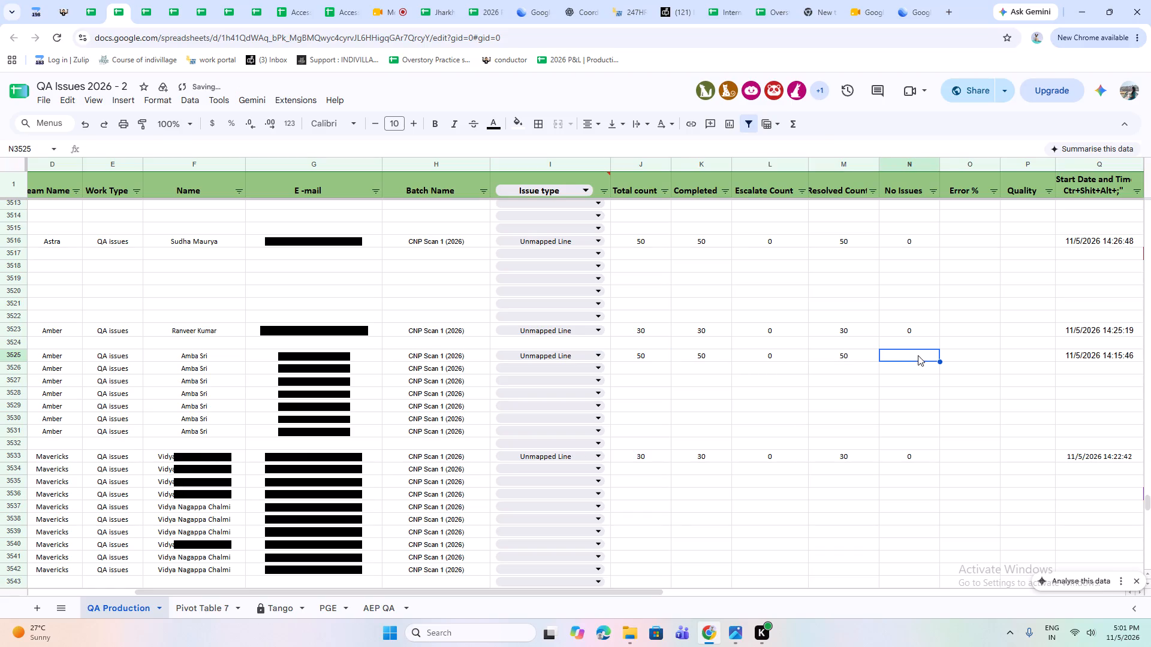
key("0")
Insert the current date and time, 11/5/2026 17:02:02, in column R of row 3525.
left_click(1076, 353)
key("Right")
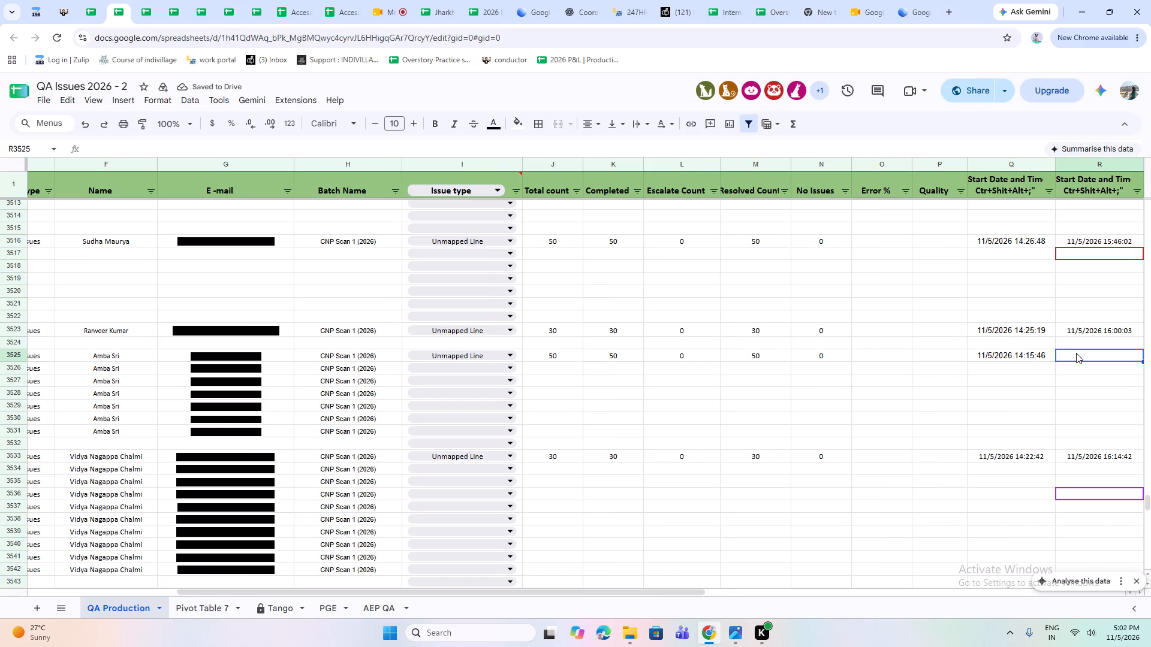
key("ctrl+alt+shift+semicolon")
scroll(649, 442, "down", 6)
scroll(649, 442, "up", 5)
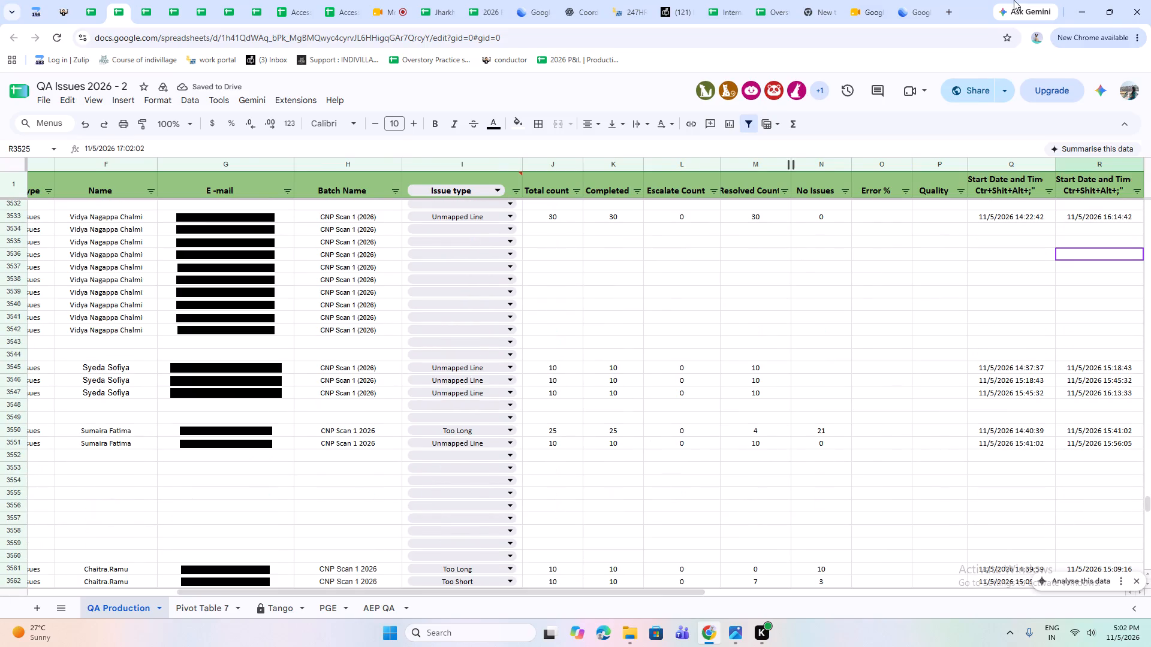
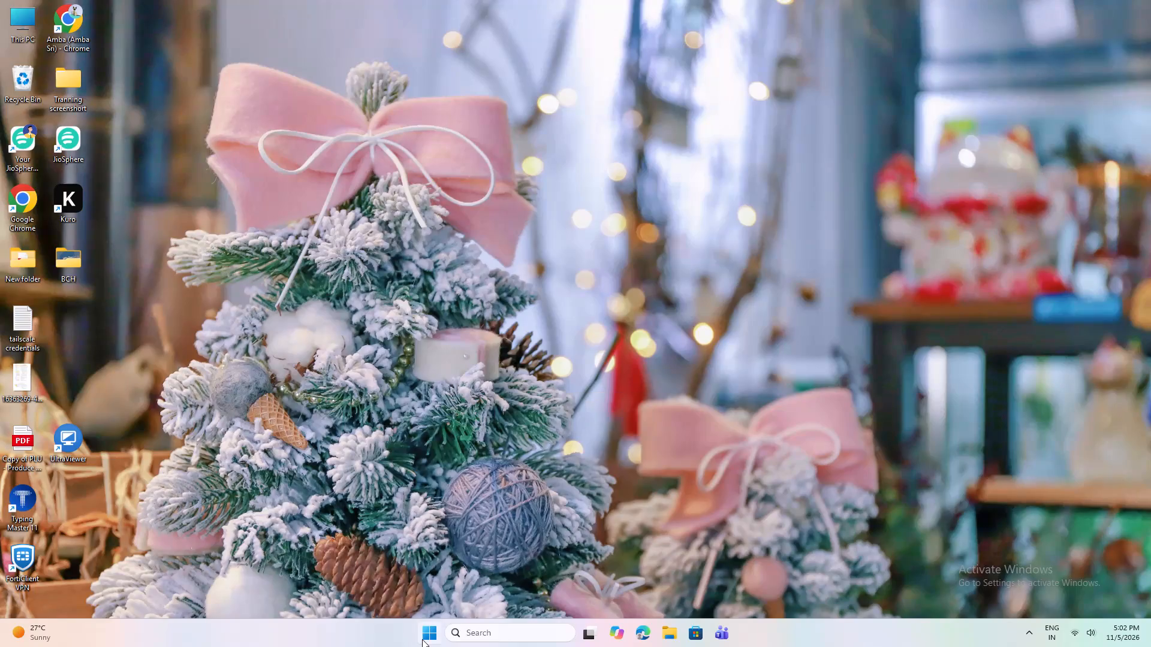
Shut down the computer.
left_click(422, 639)
left_click(692, 587)
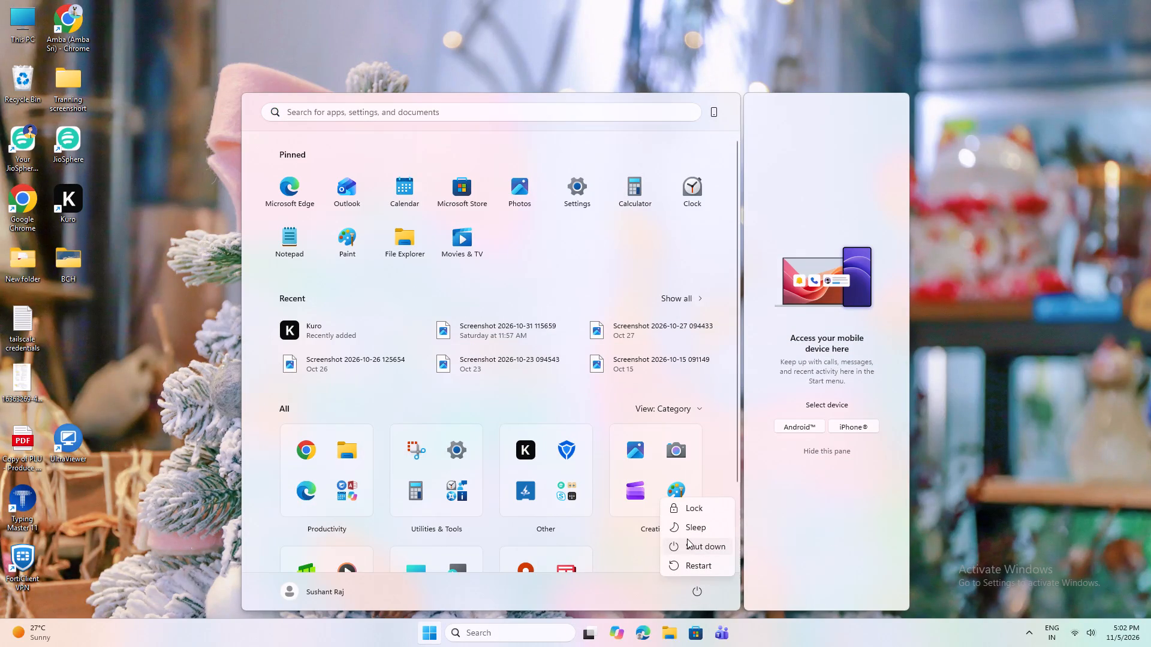
left_click(687, 551)
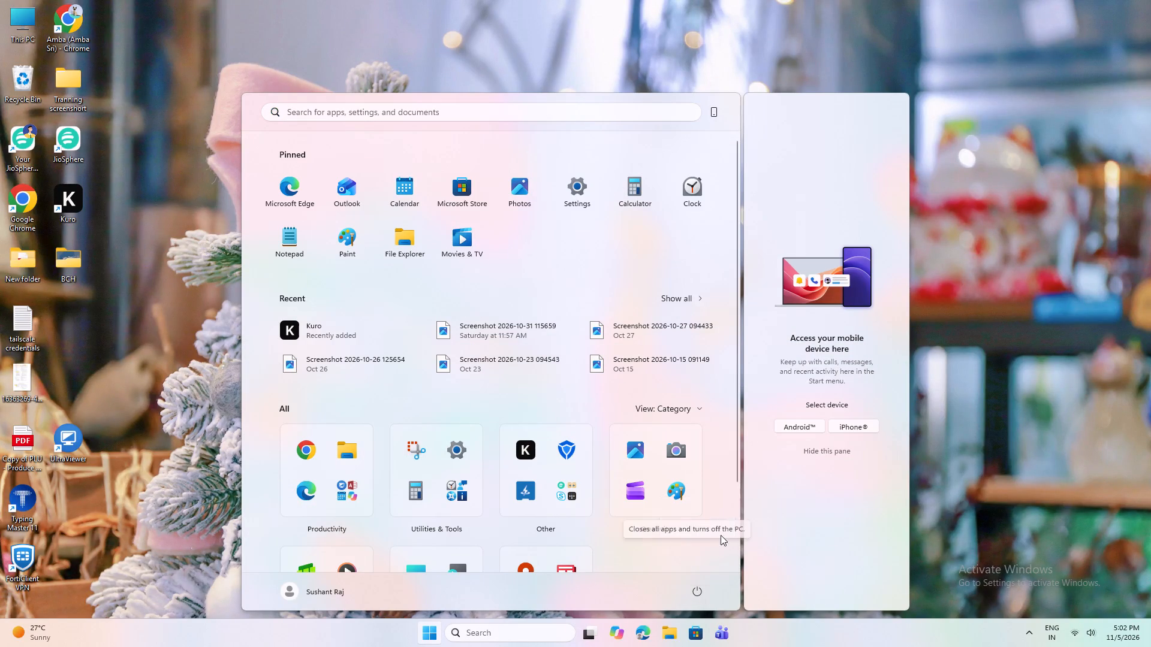